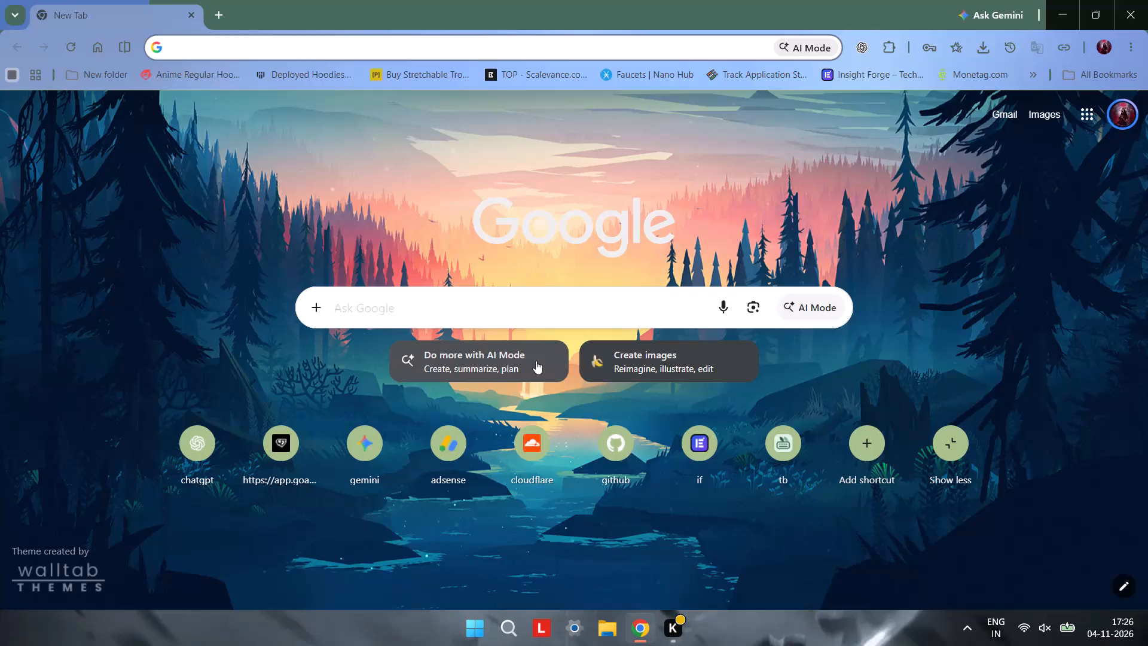
Enter "whats" as a Google search query, with whatsapp as the suggested completion.
click(538, 310)
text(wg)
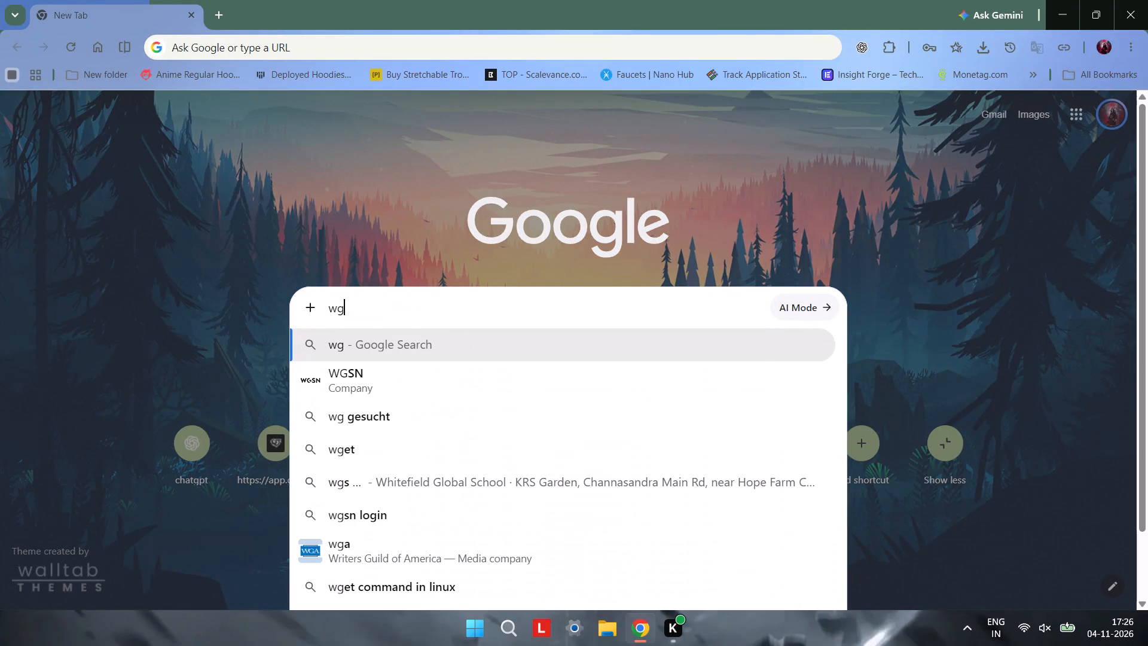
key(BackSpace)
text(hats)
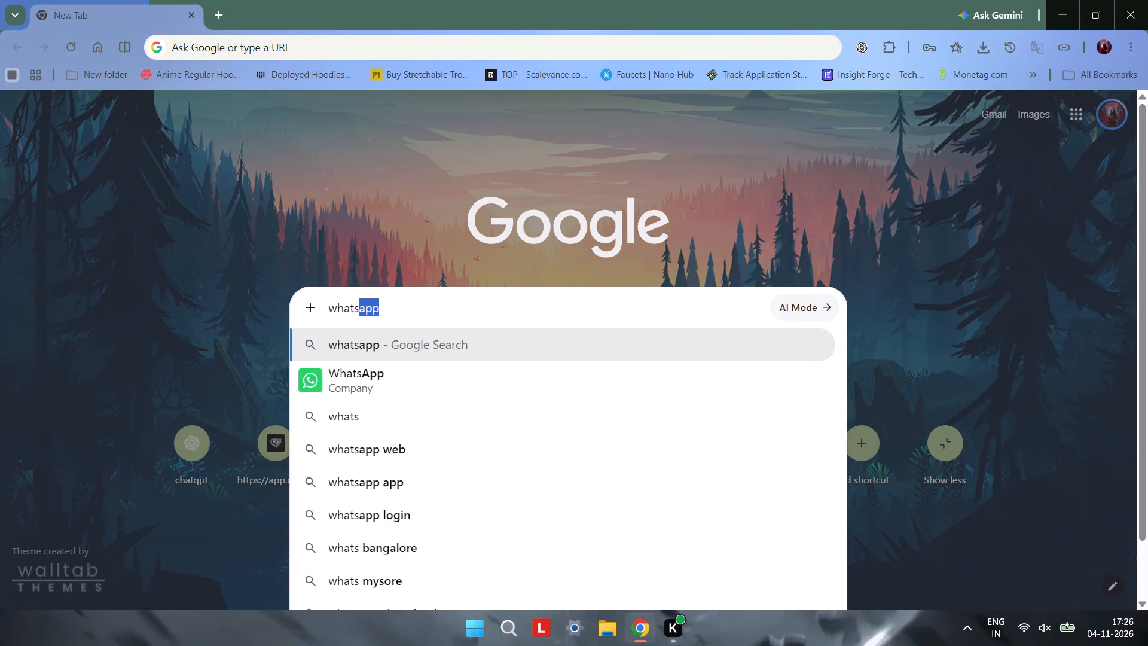
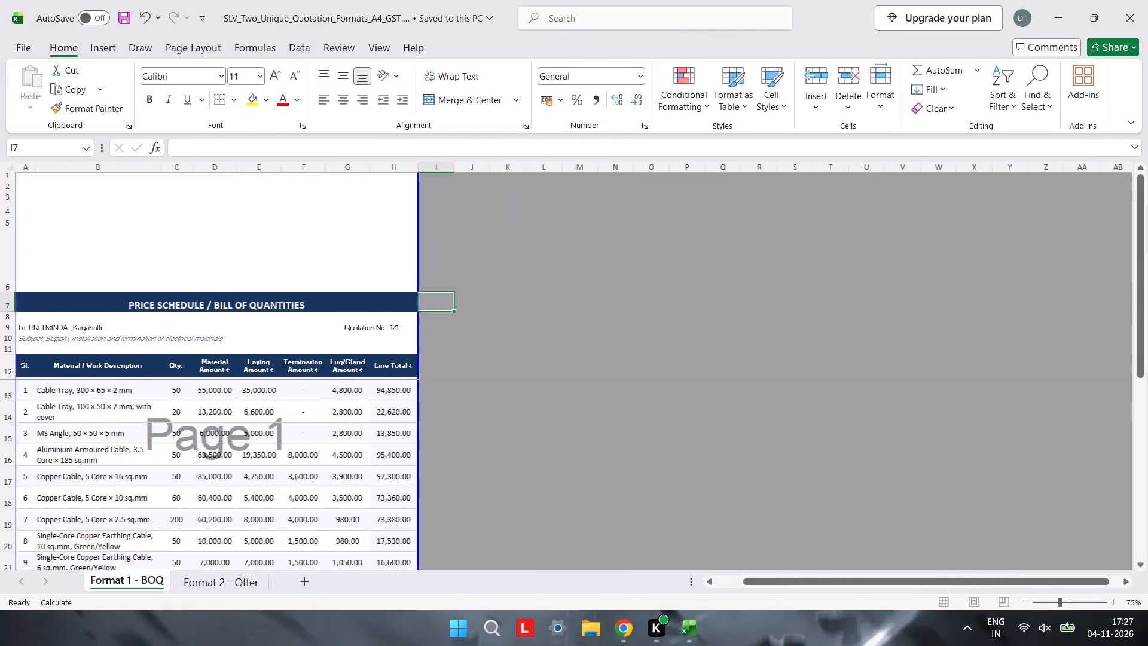
Select the merged PRICE SCHEDULE / BILL OF QUANTITIES heading cell in row 7 of the Format 1 - BOQ sheet.
scroll(338, 368, down, 3)
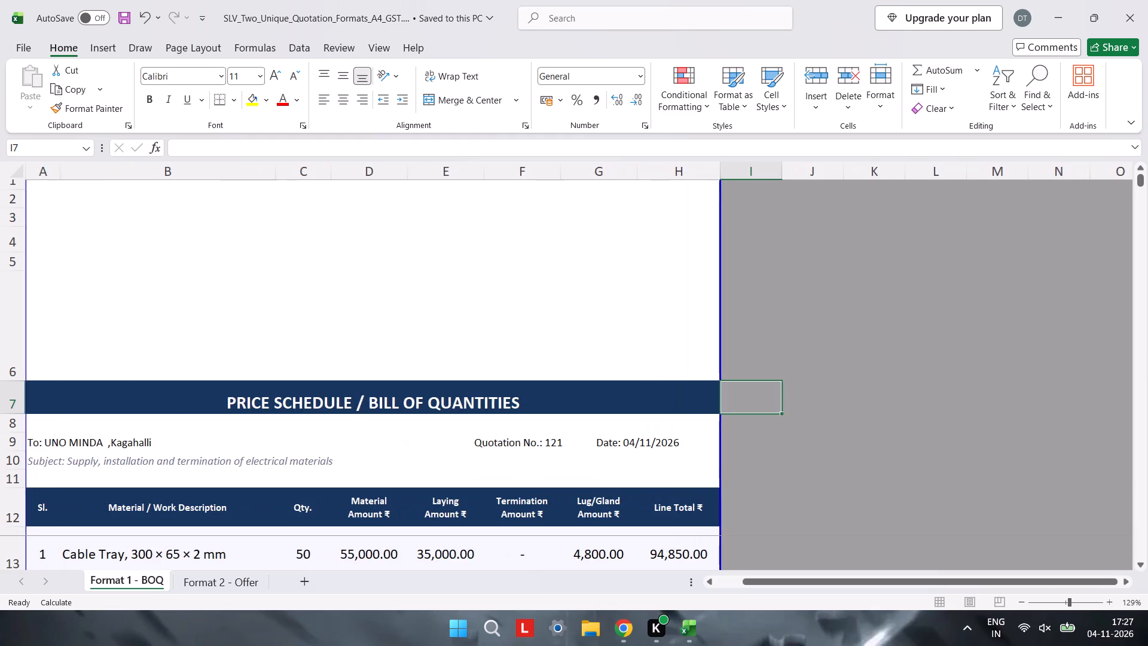
scroll(338, 368, right, 4)
scroll(338, 368, down, 7)
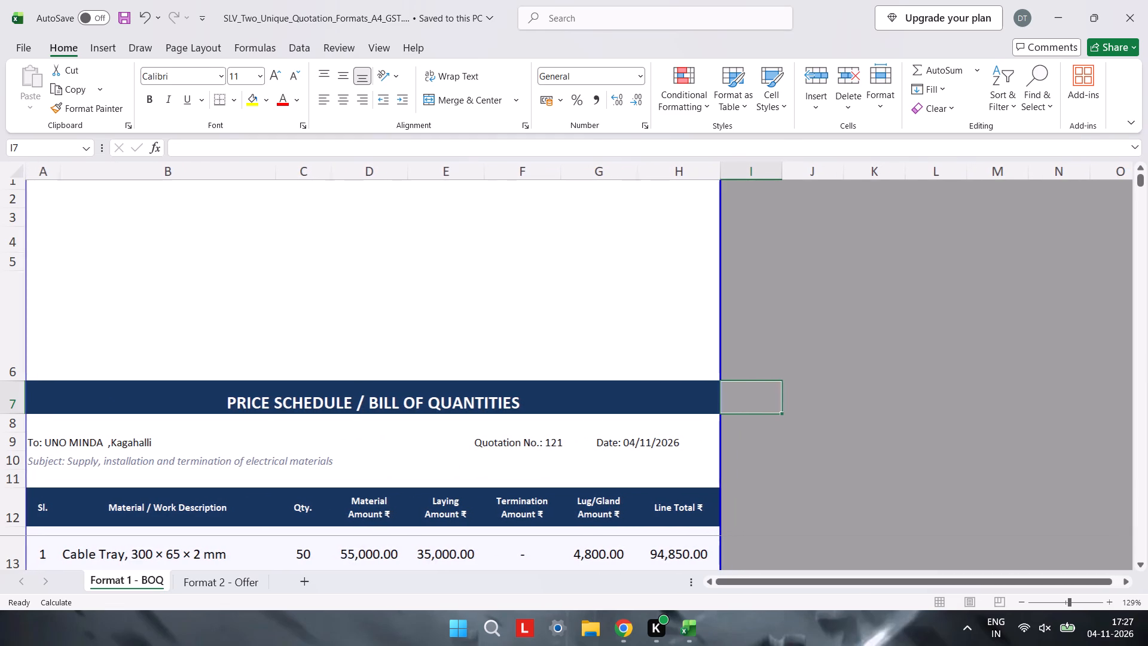
scroll(365, 306, down, 4)
scroll(365, 306, right, 3)
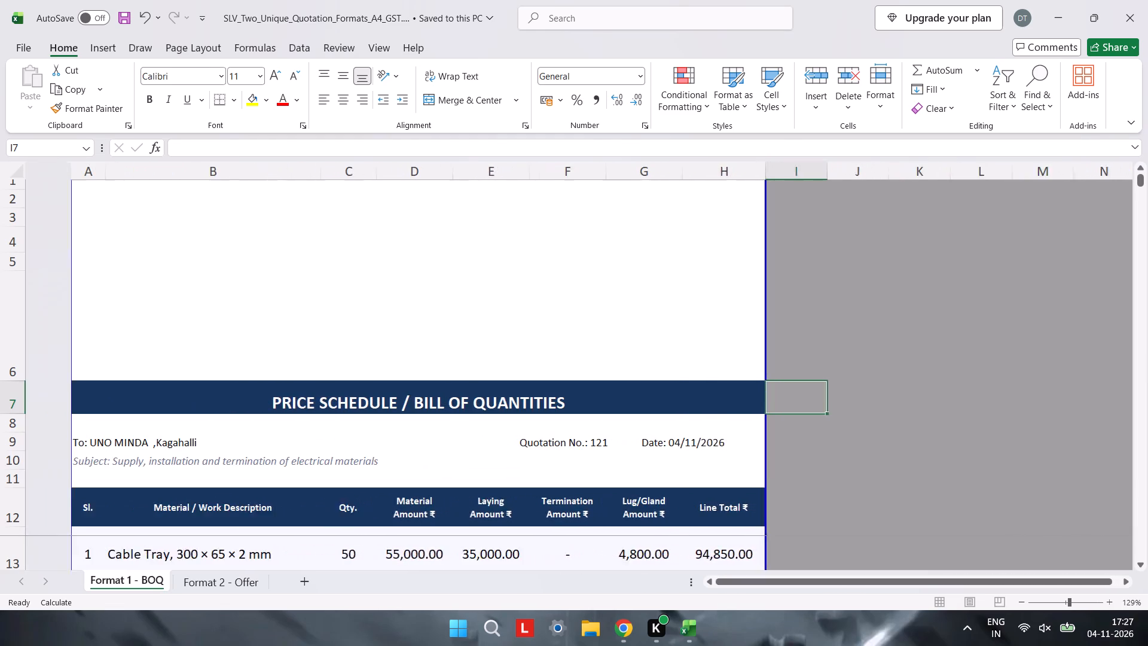
scroll(365, 306, right, 1)
click(557, 407)
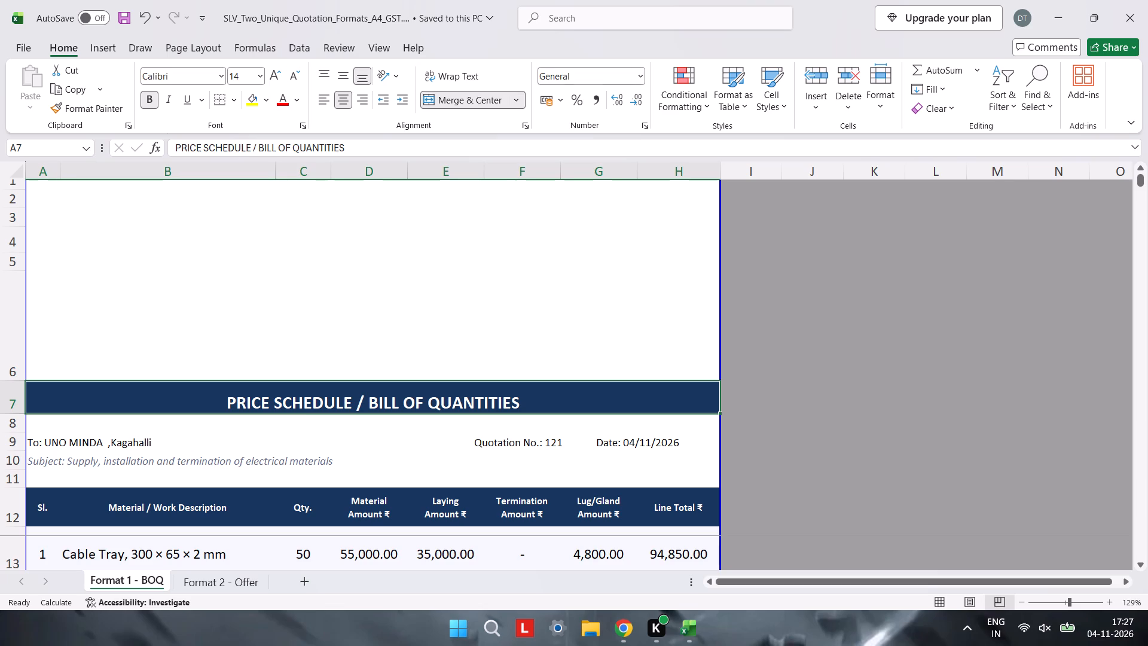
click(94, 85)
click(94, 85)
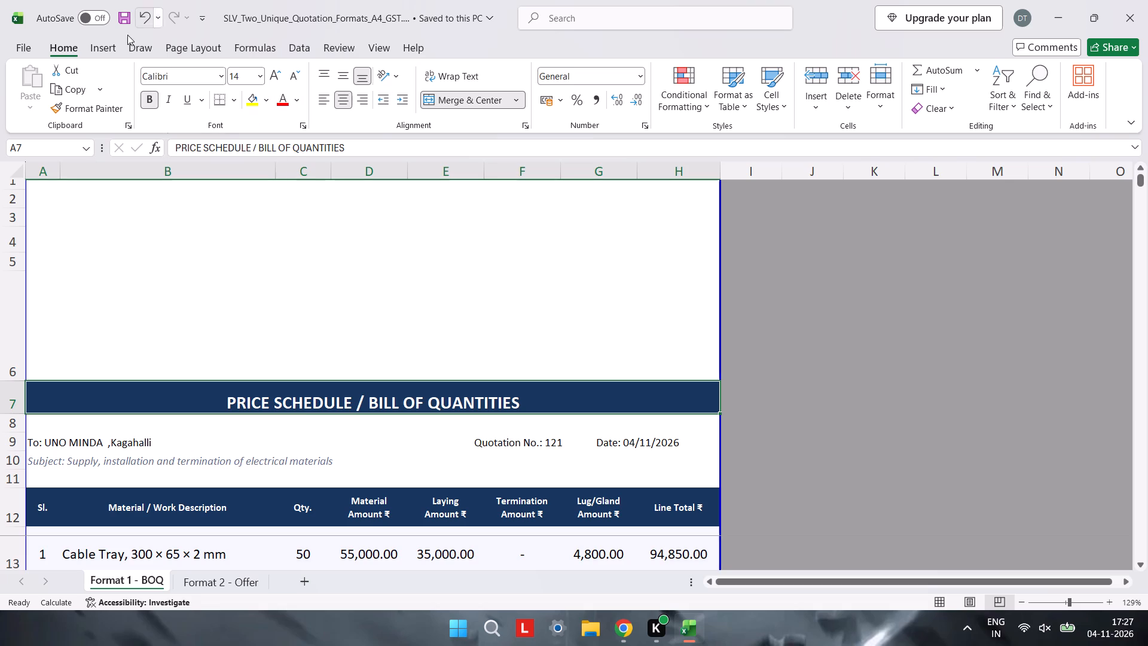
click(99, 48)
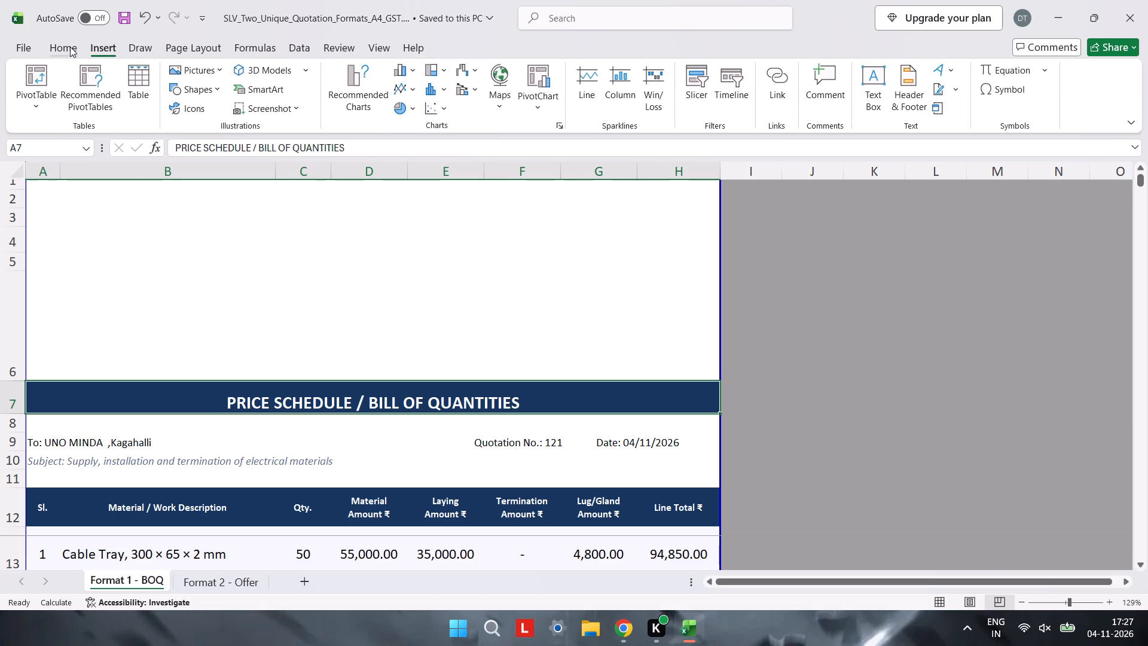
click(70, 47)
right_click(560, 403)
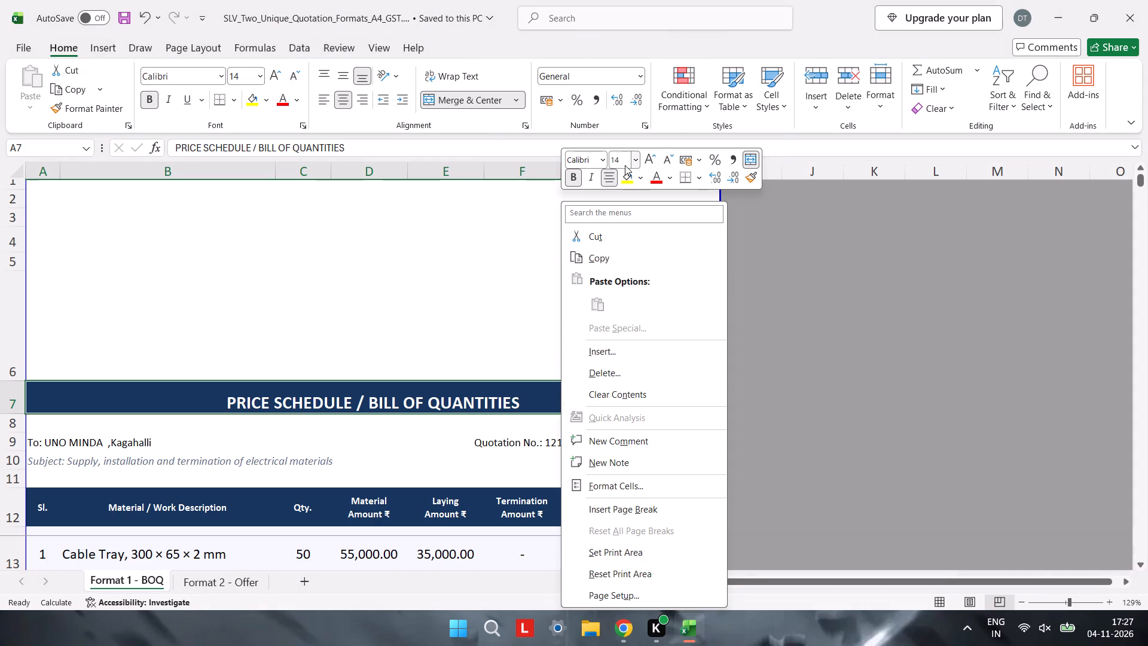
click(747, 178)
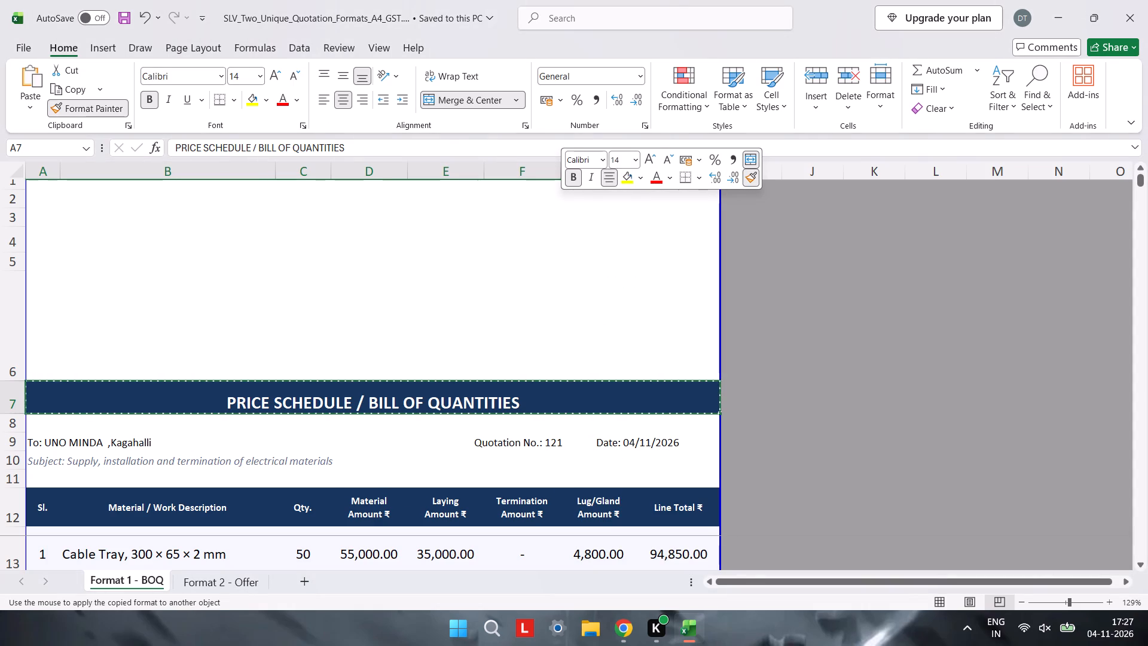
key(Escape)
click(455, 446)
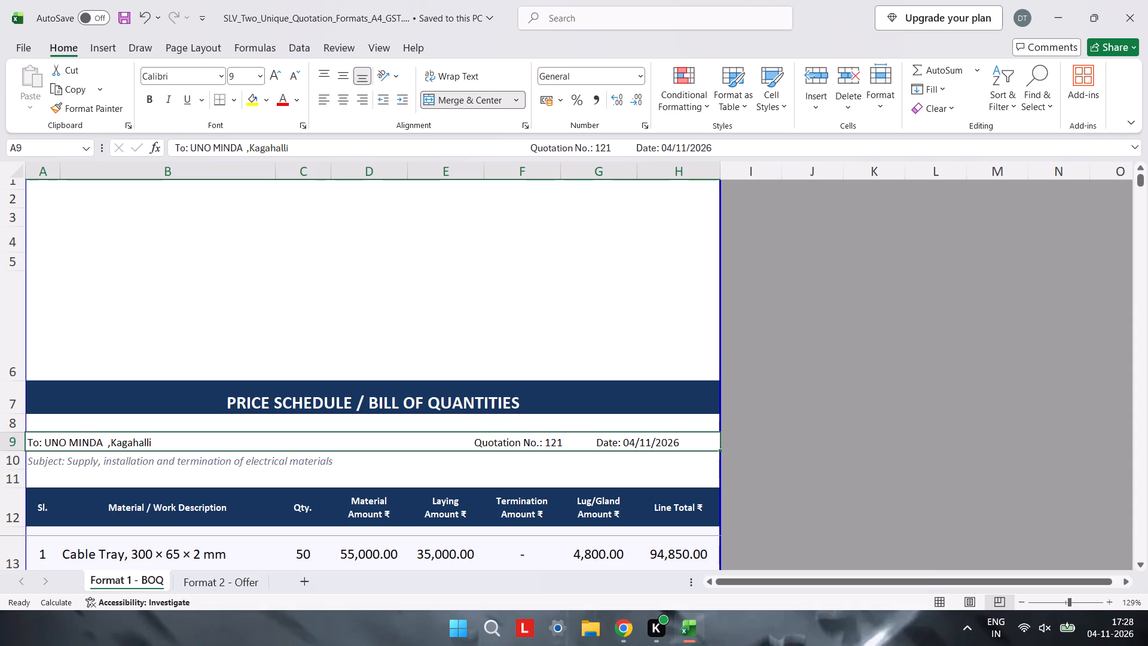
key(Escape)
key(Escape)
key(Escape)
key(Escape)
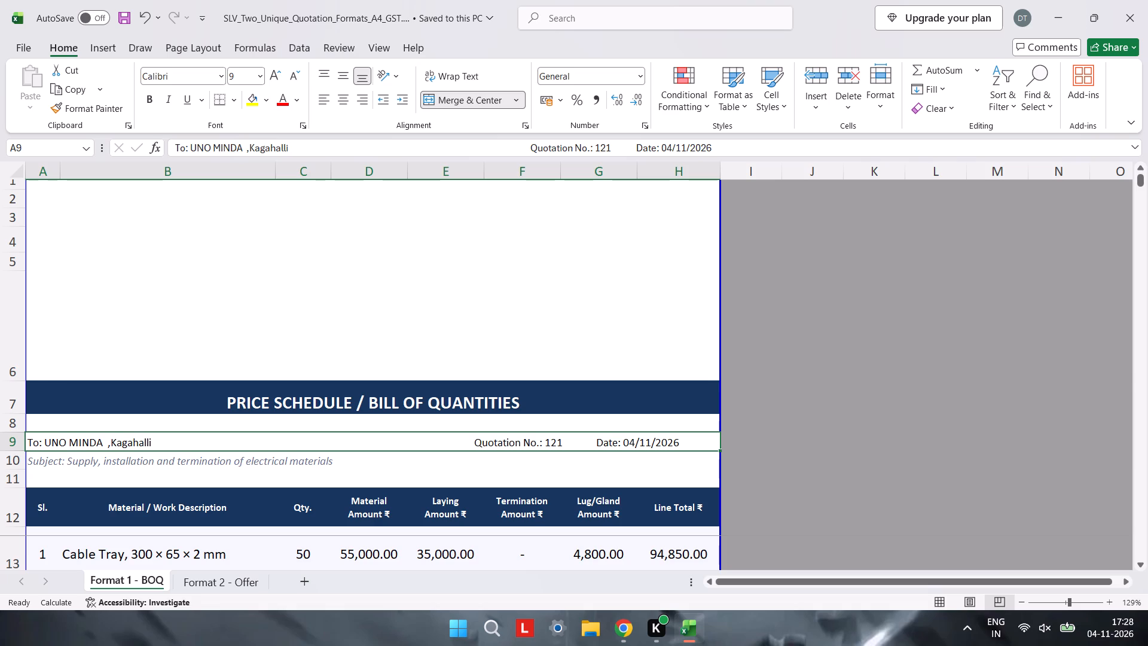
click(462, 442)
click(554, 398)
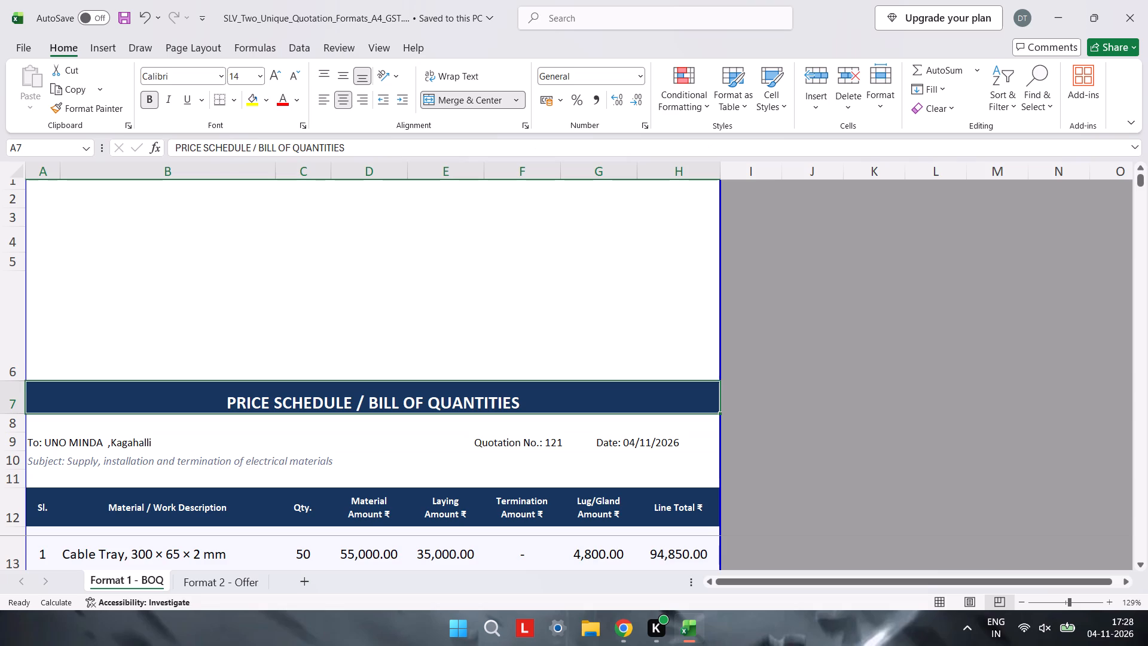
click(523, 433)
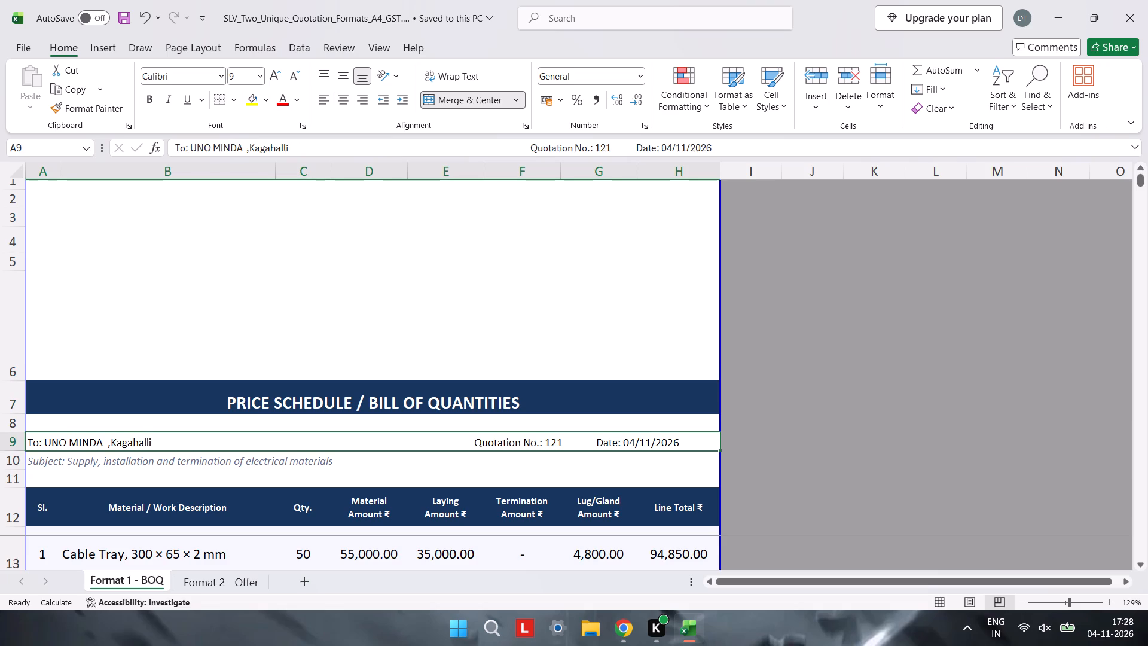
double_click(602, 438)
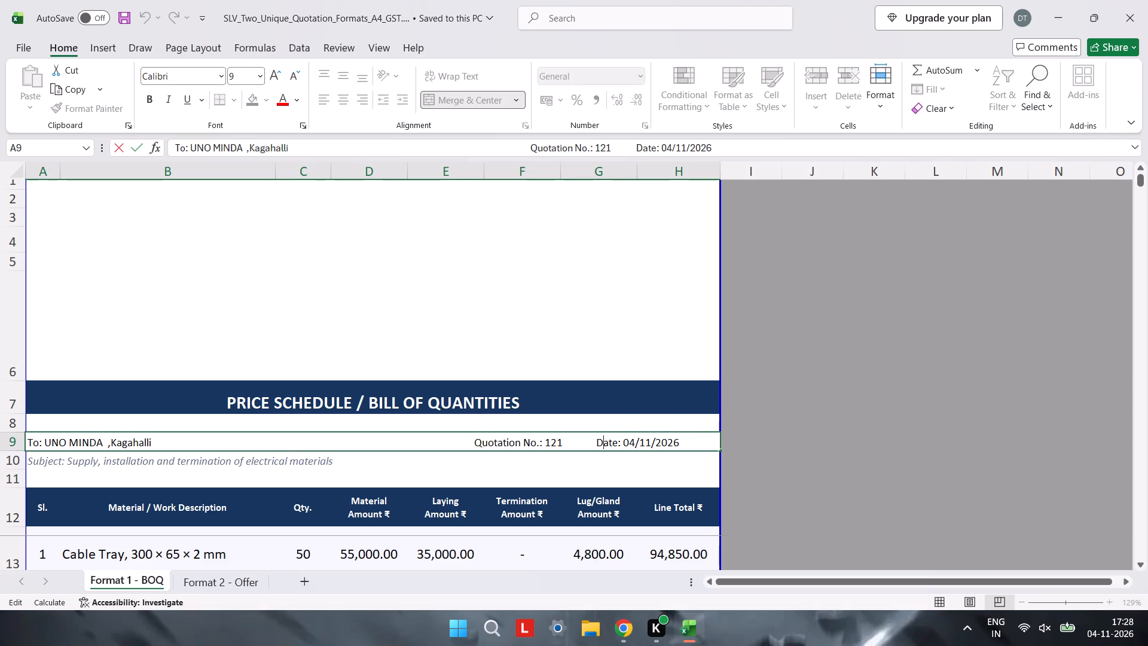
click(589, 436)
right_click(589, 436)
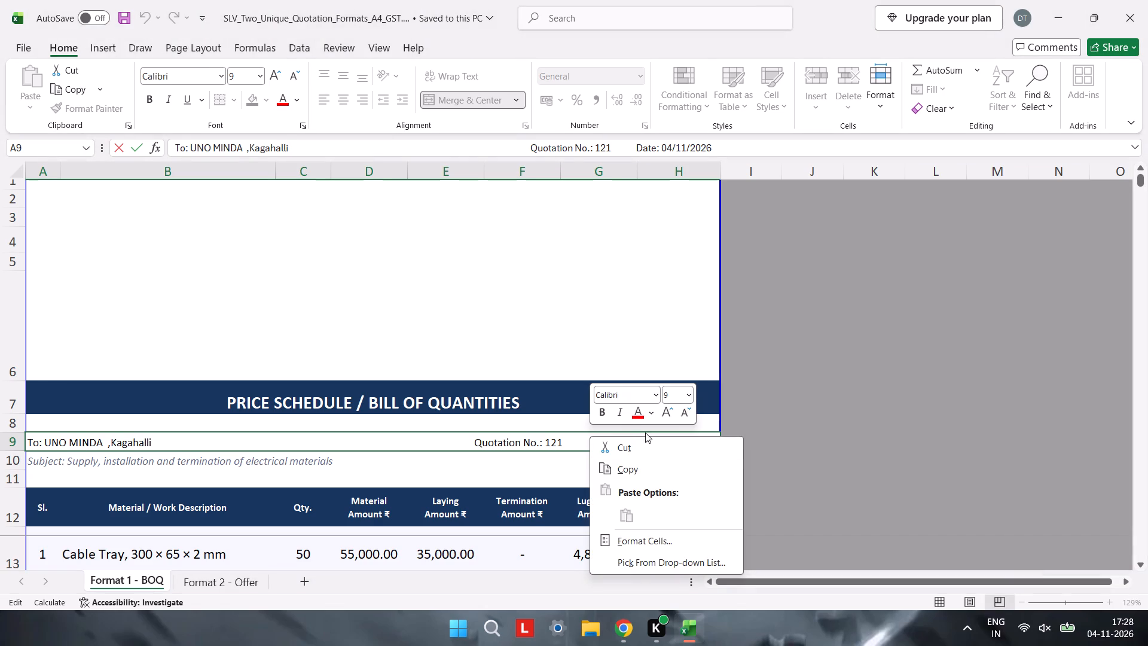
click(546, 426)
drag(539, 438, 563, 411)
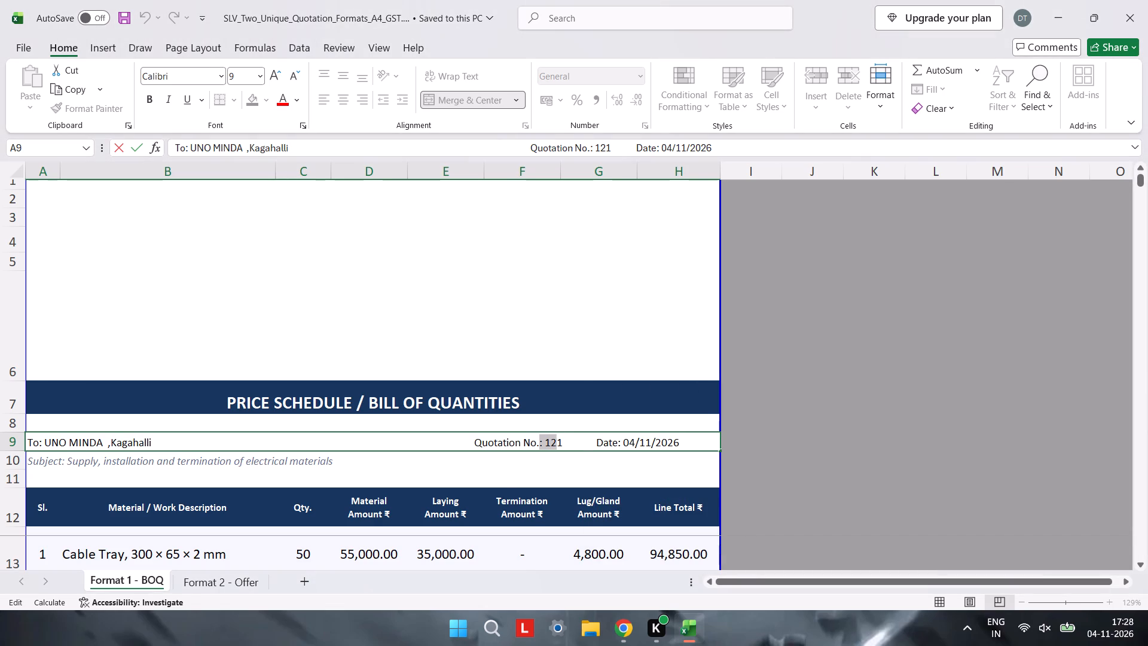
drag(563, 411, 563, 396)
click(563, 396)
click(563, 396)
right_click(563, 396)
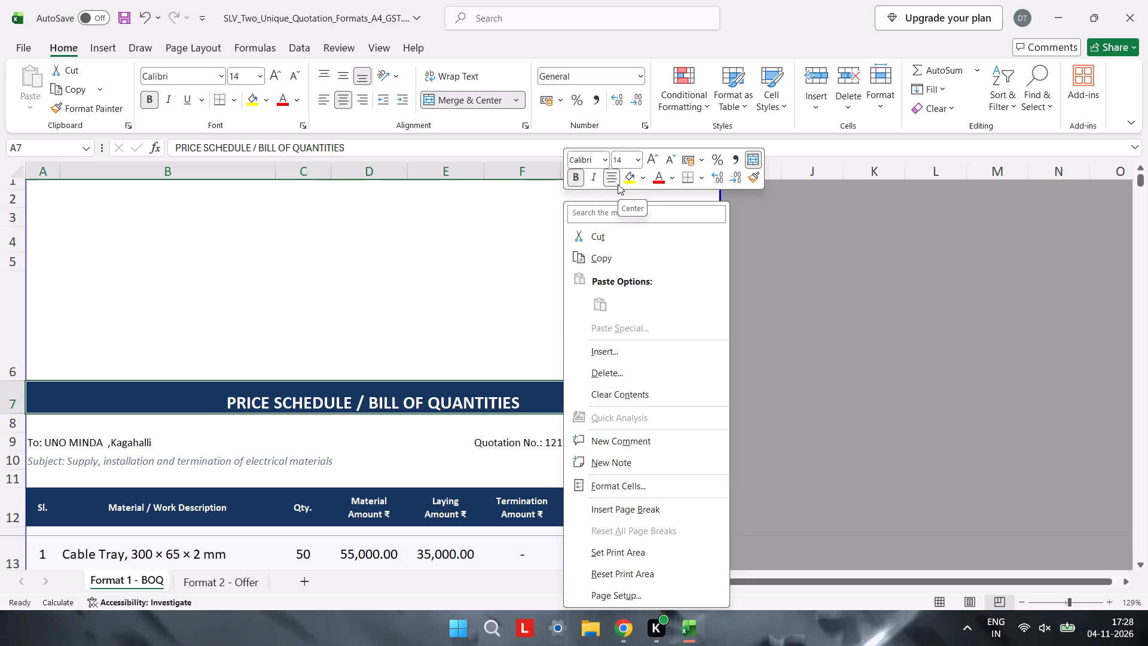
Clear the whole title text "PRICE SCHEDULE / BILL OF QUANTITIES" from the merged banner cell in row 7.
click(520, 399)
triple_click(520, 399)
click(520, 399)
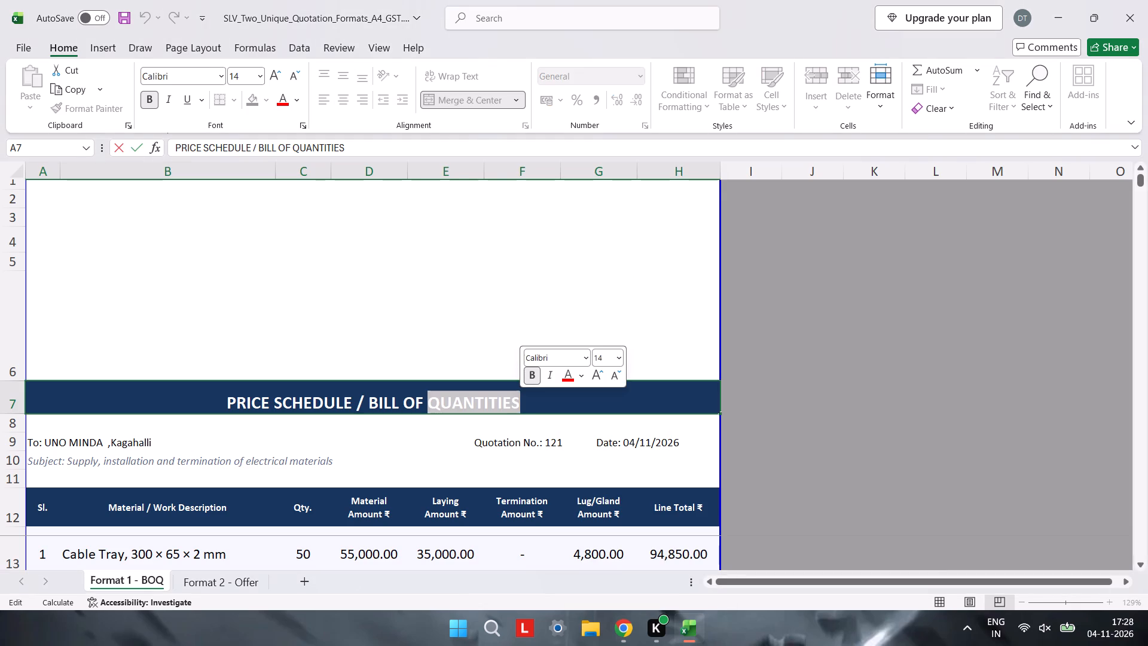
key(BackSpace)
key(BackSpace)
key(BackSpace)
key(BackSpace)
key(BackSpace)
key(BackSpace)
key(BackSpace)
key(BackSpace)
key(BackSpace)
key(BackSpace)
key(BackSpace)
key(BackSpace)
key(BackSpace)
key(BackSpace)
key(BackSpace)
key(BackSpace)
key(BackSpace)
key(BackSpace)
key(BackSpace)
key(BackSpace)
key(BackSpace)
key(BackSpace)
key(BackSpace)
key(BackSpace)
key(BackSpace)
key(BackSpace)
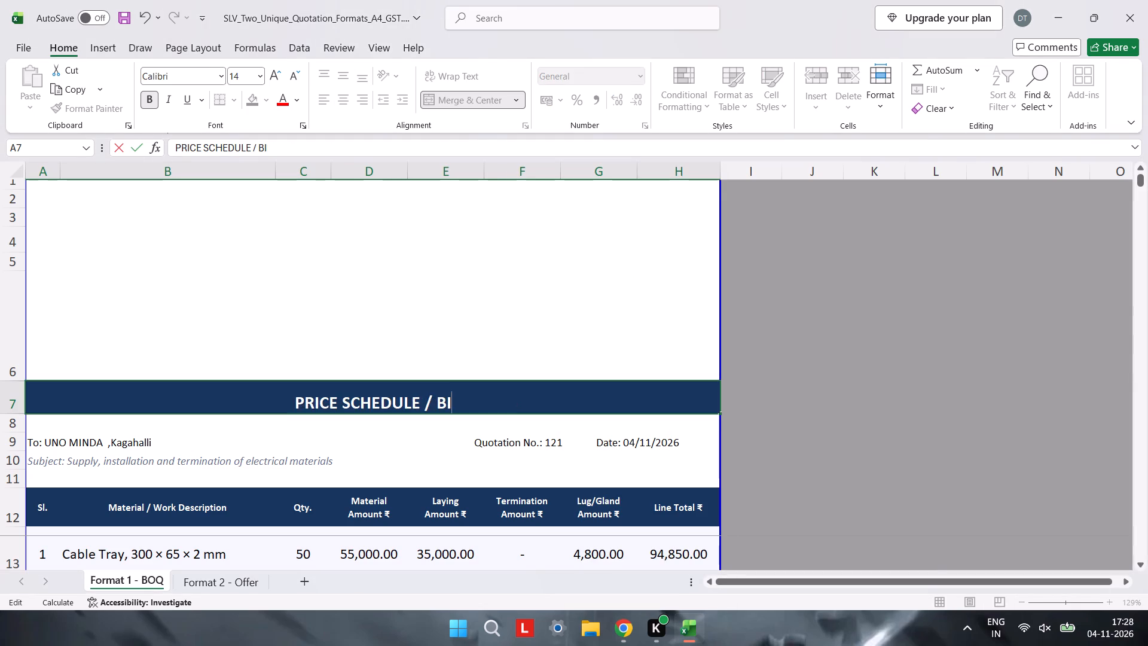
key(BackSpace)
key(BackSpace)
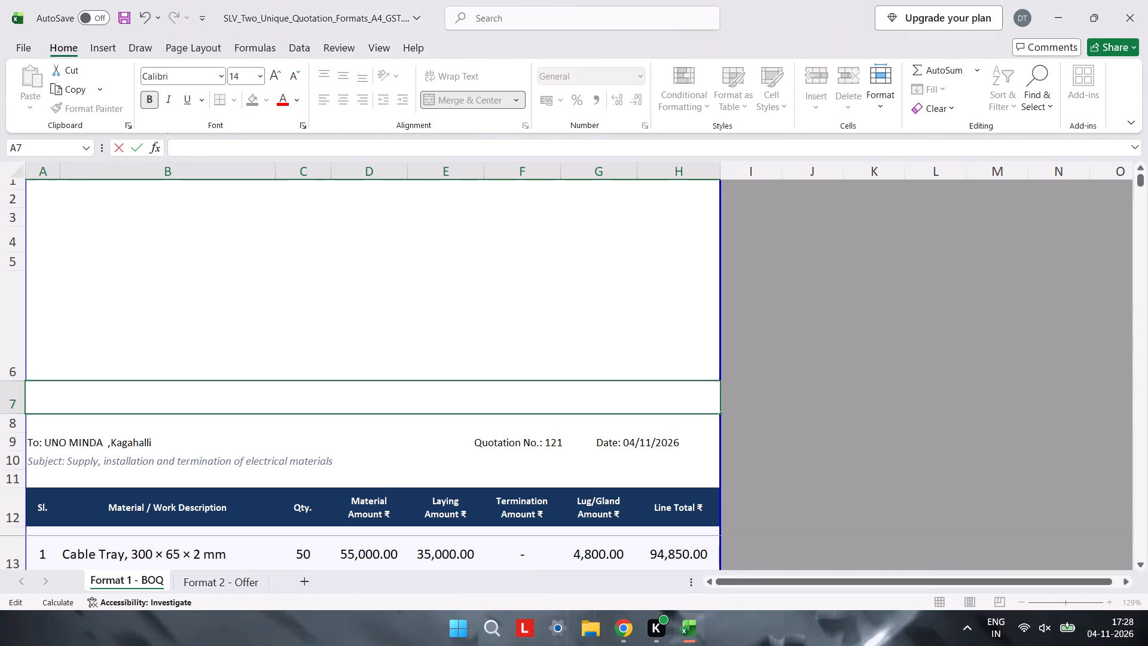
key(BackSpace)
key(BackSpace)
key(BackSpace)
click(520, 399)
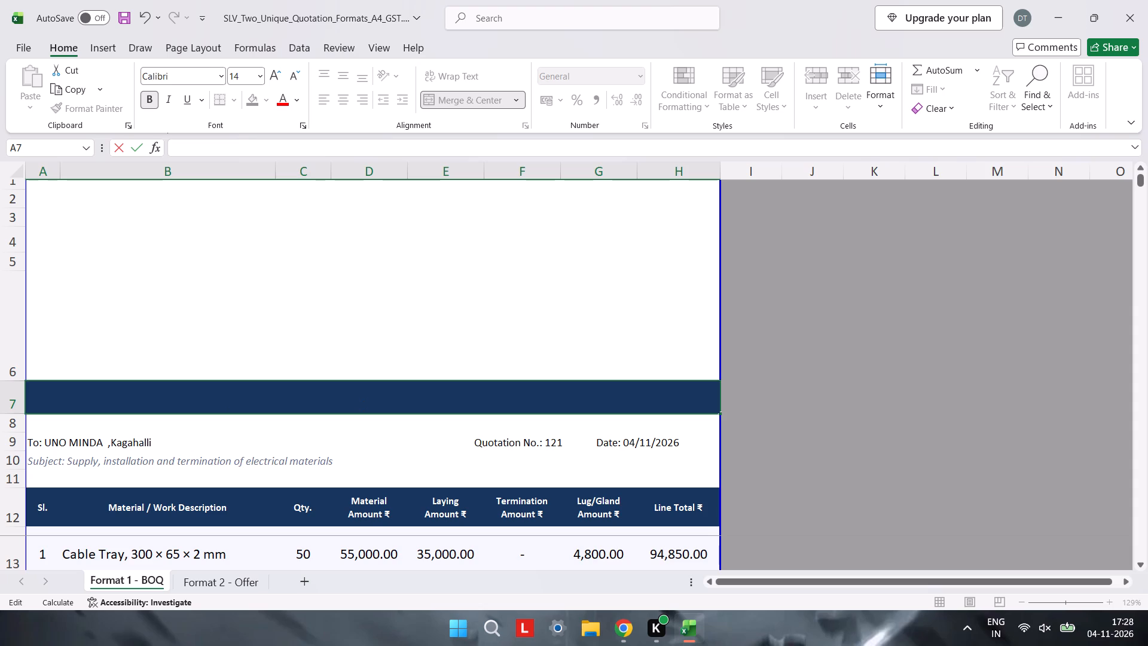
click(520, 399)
Delete the entire dark blue title banner row, row 7, from the Format 1 - BOQ sheet.
click(13, 397)
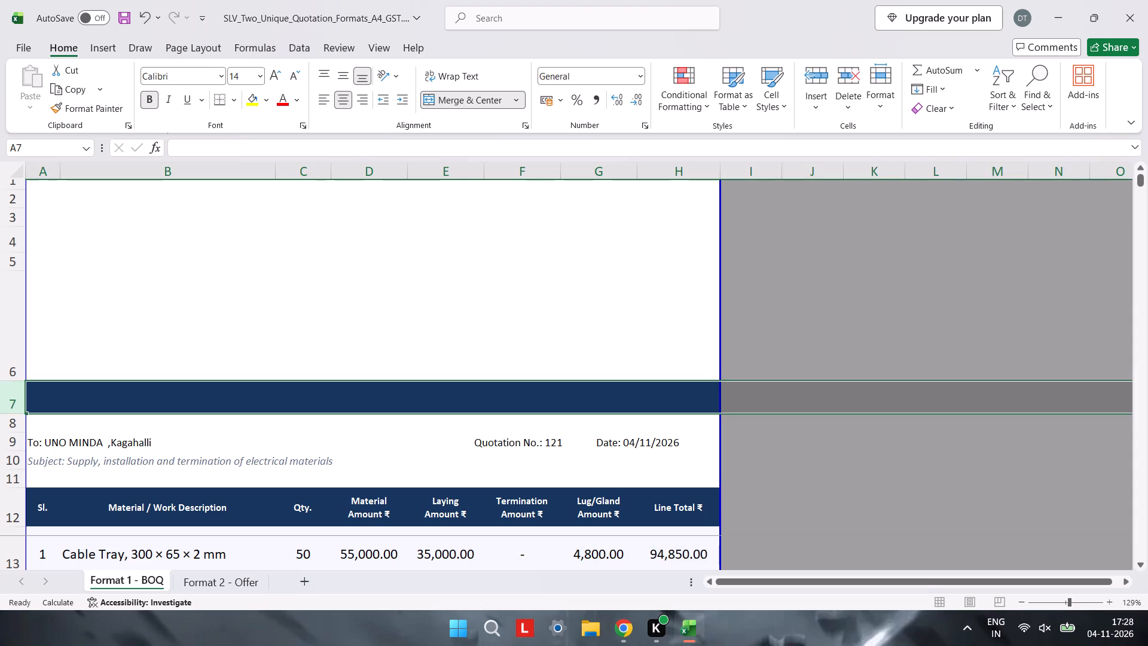
key(Delete)
right_click(22, 397)
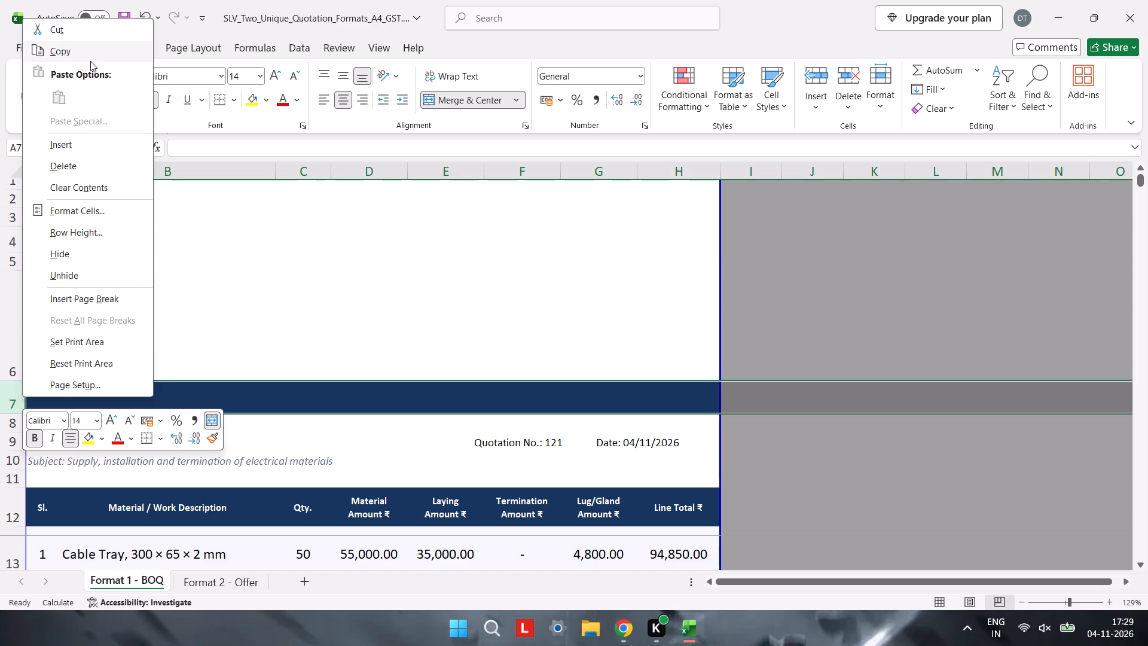
click(100, 23)
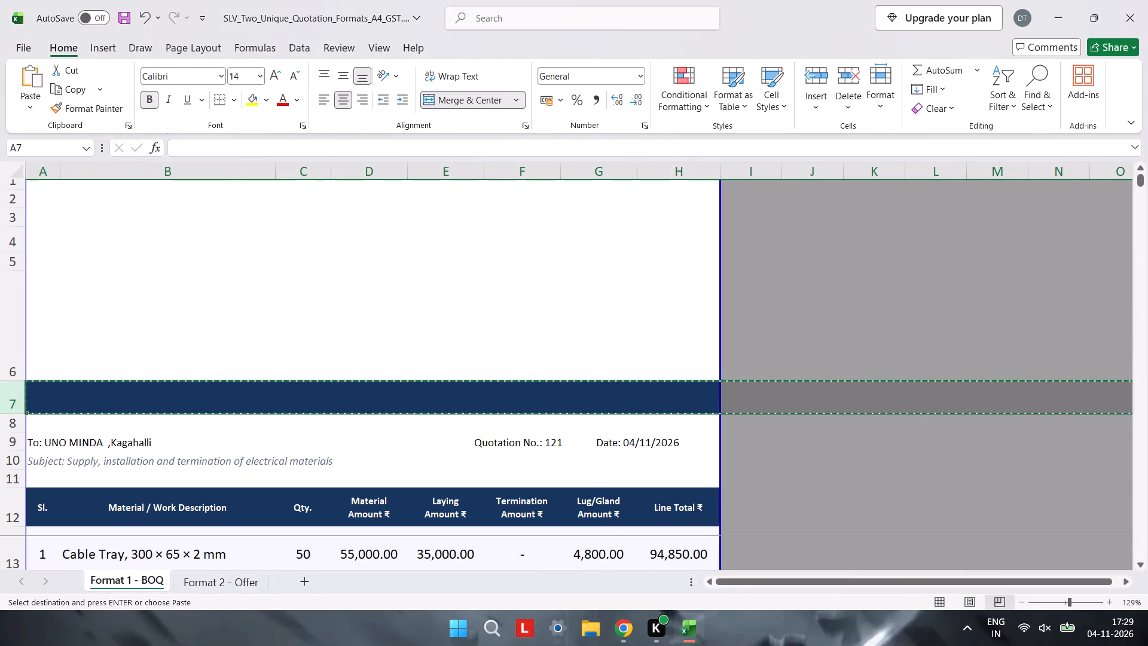
key(Delete)
key(Delete)
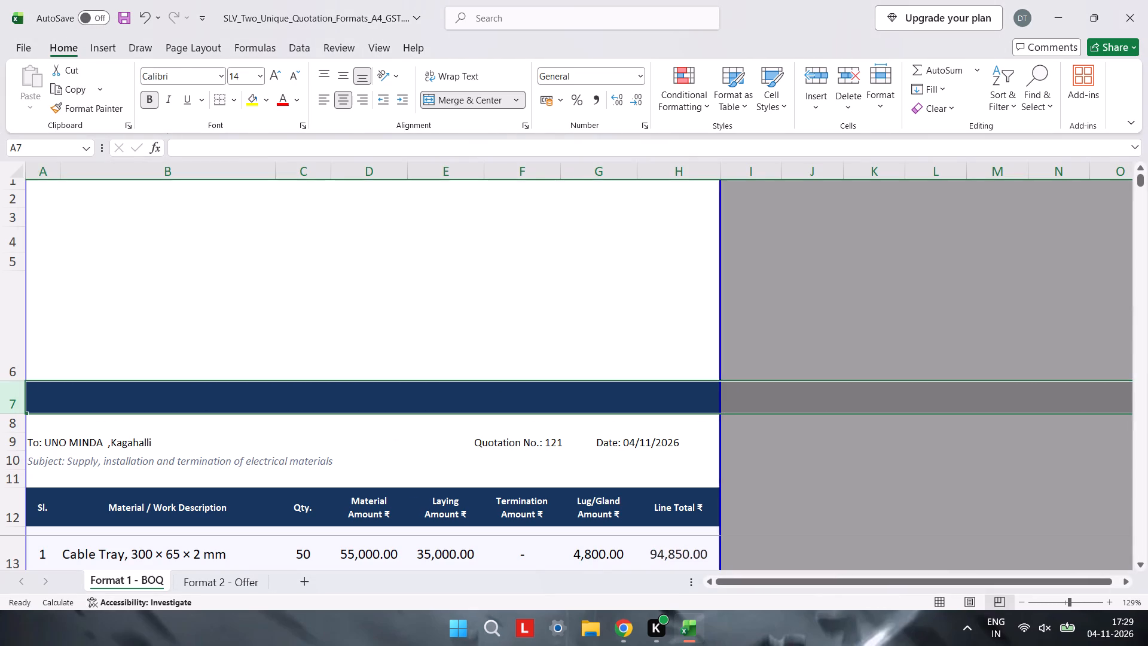
key(Delete)
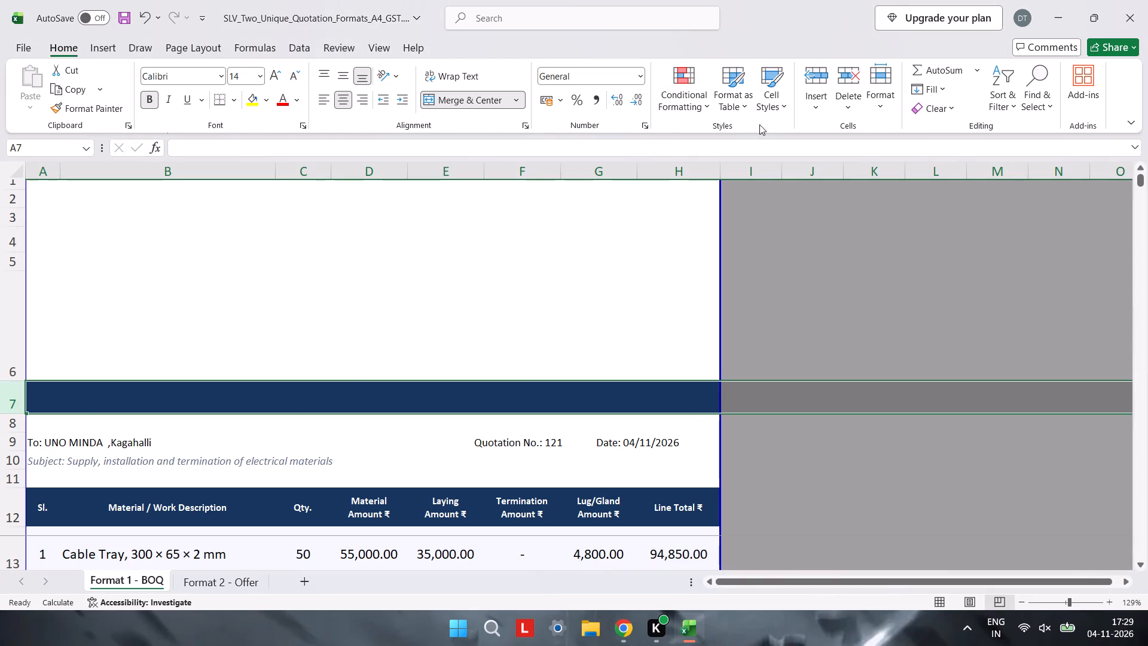
click(840, 95)
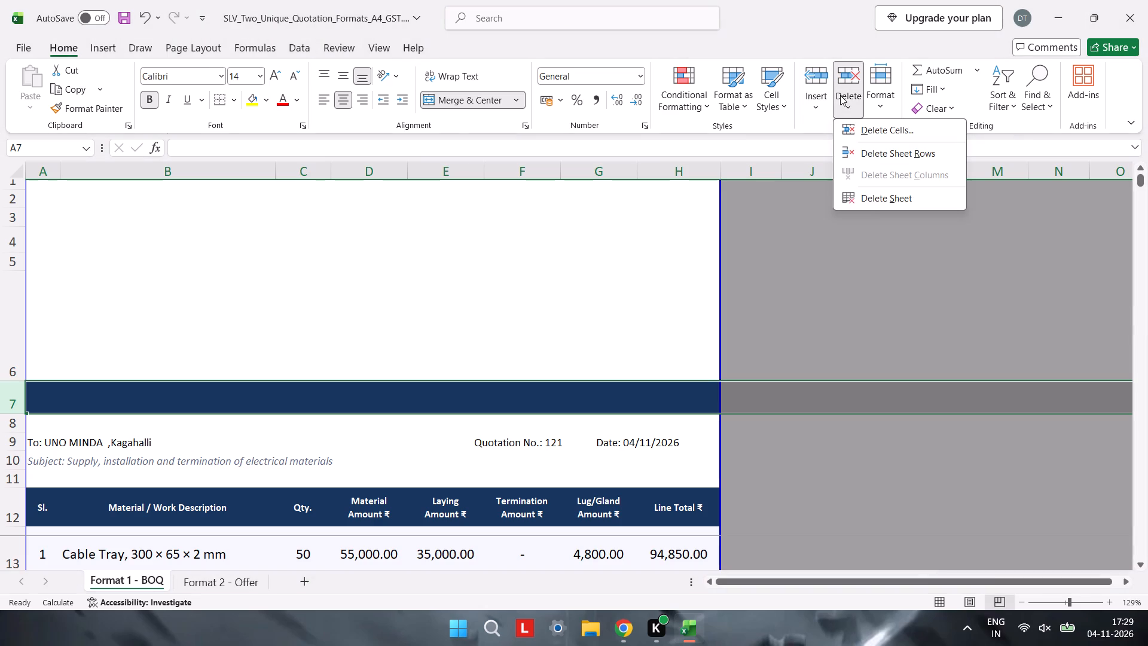
click(848, 126)
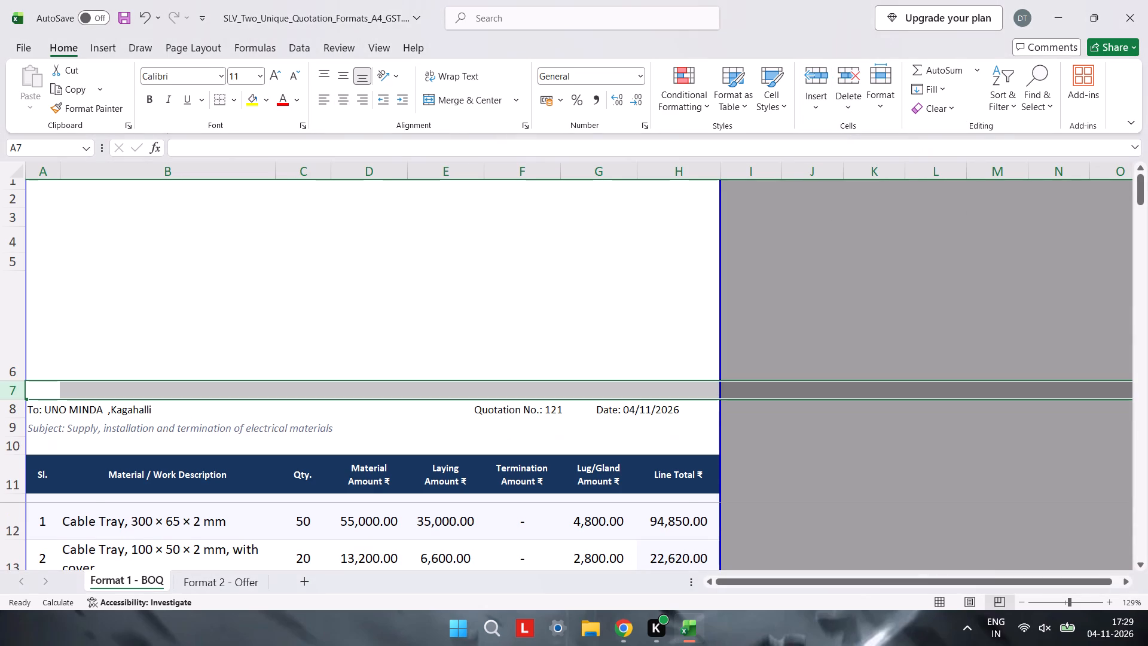
Increase the height of the empty row 7 directly above the recipient and quotation number line.
click(255, 367)
click(121, 395)
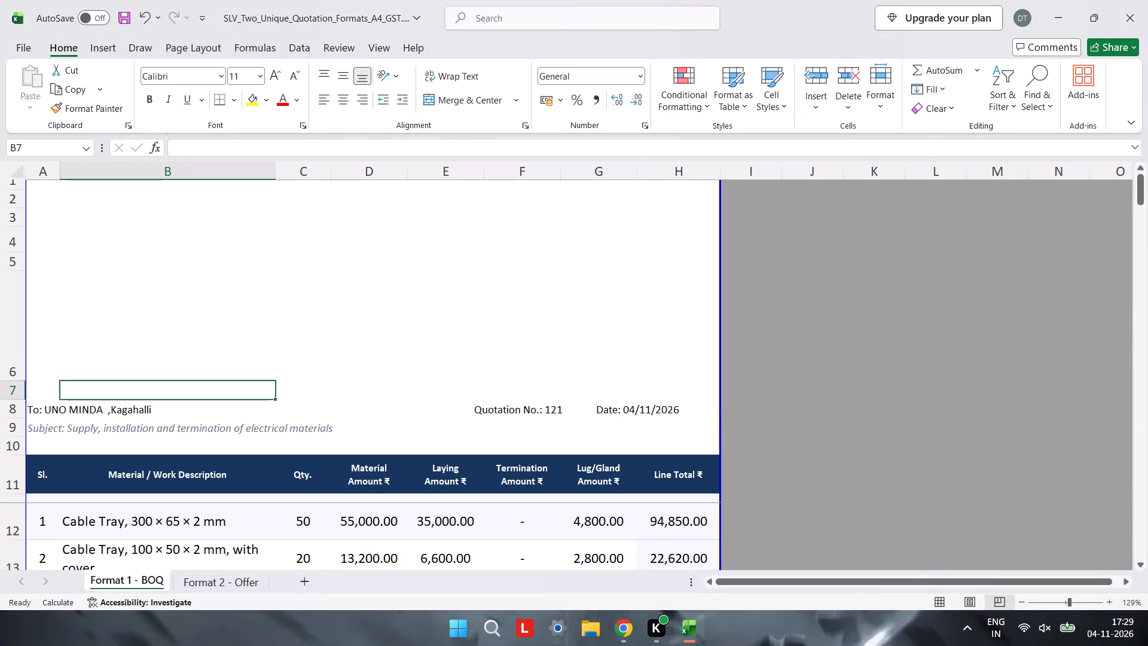
key(Return)
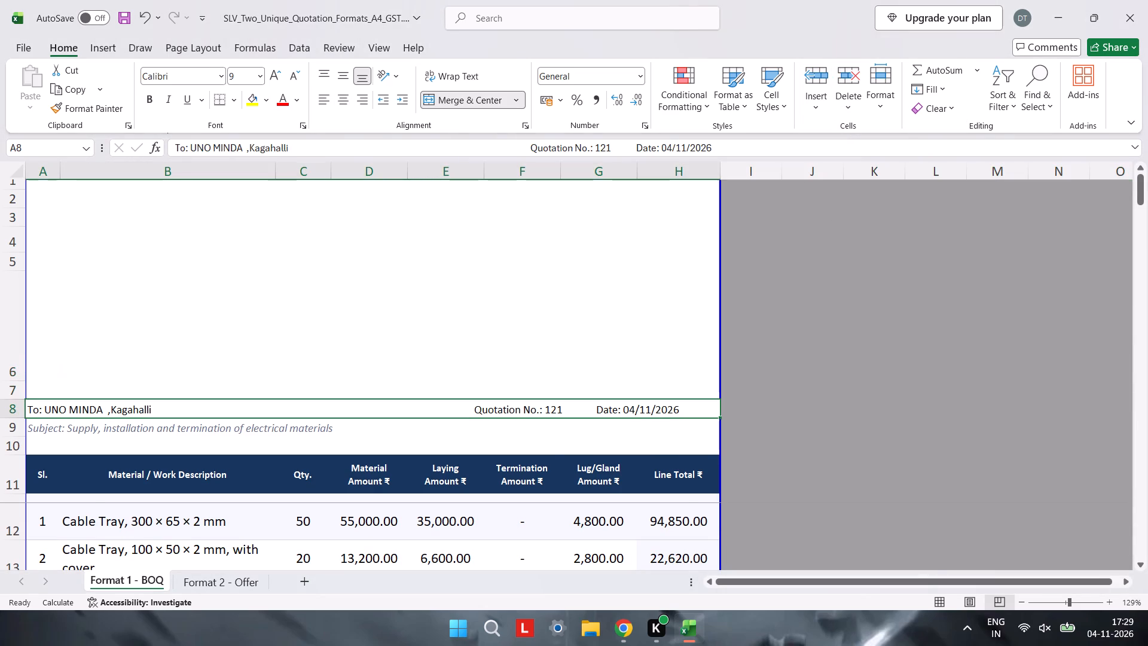
key(Up)
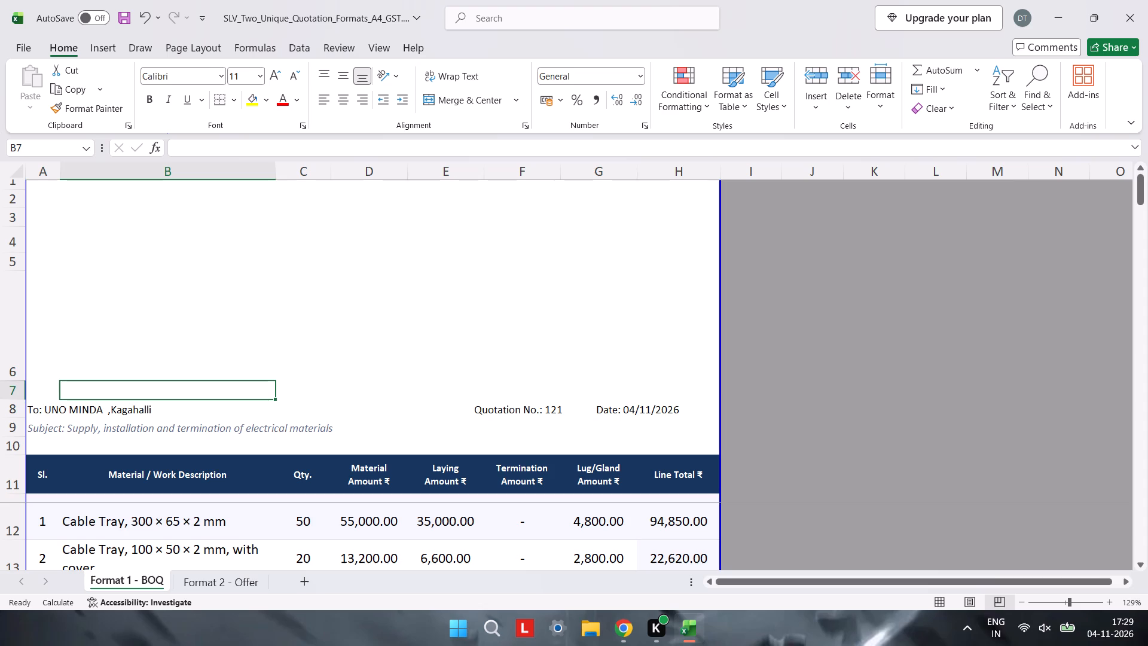
click(65, 392)
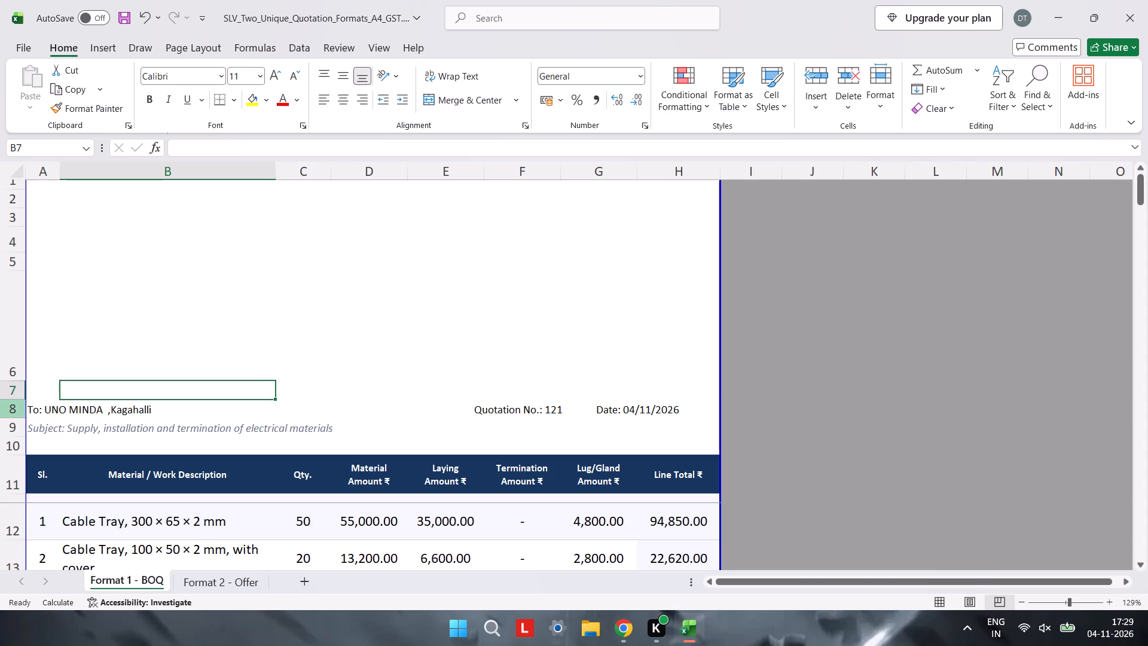
drag(21, 399, 23, 409)
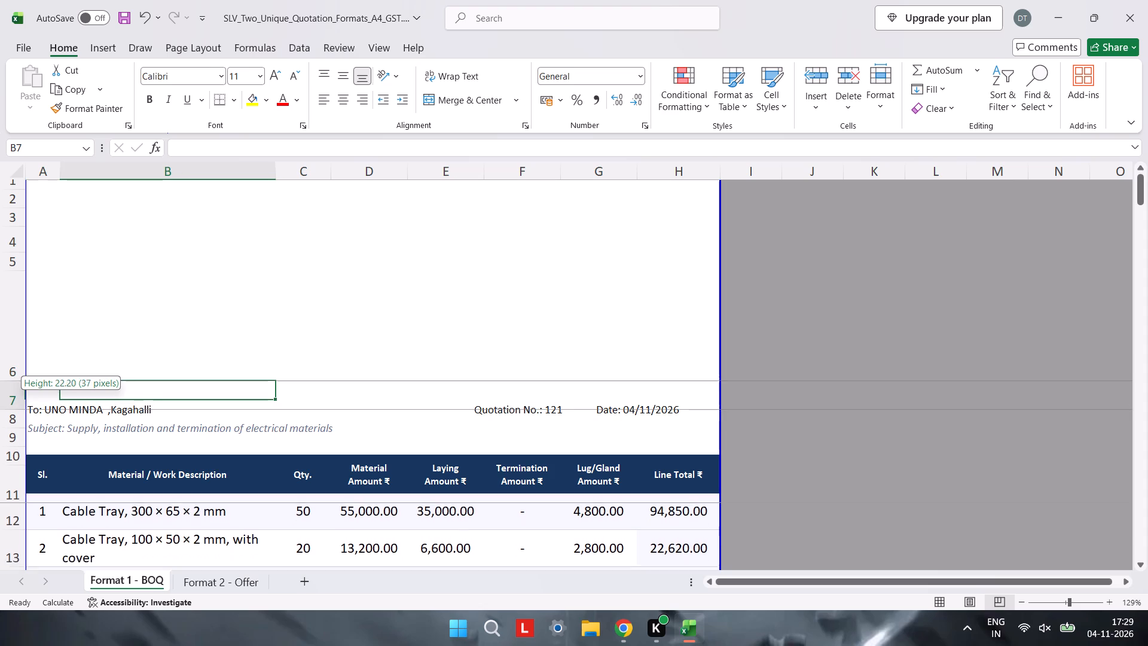
drag(23, 409, 23, 412)
Delete the text "Quotation No.: 121" from the recipient and date line in row 8.
scroll(490, 224, down, 2)
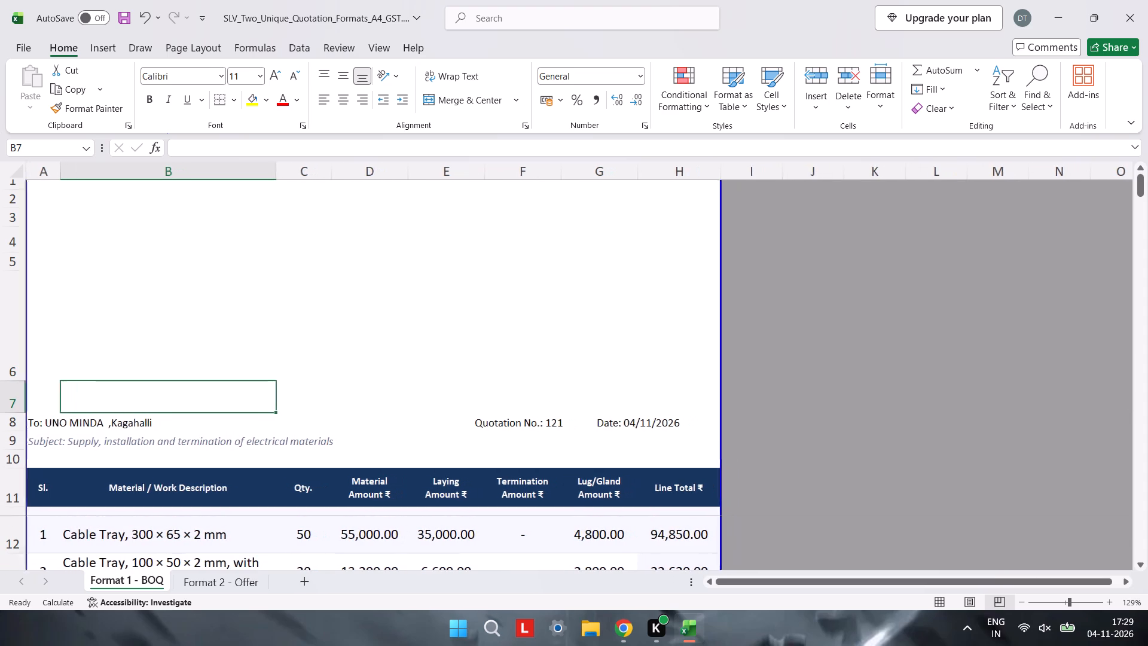
scroll(490, 224, down, 2)
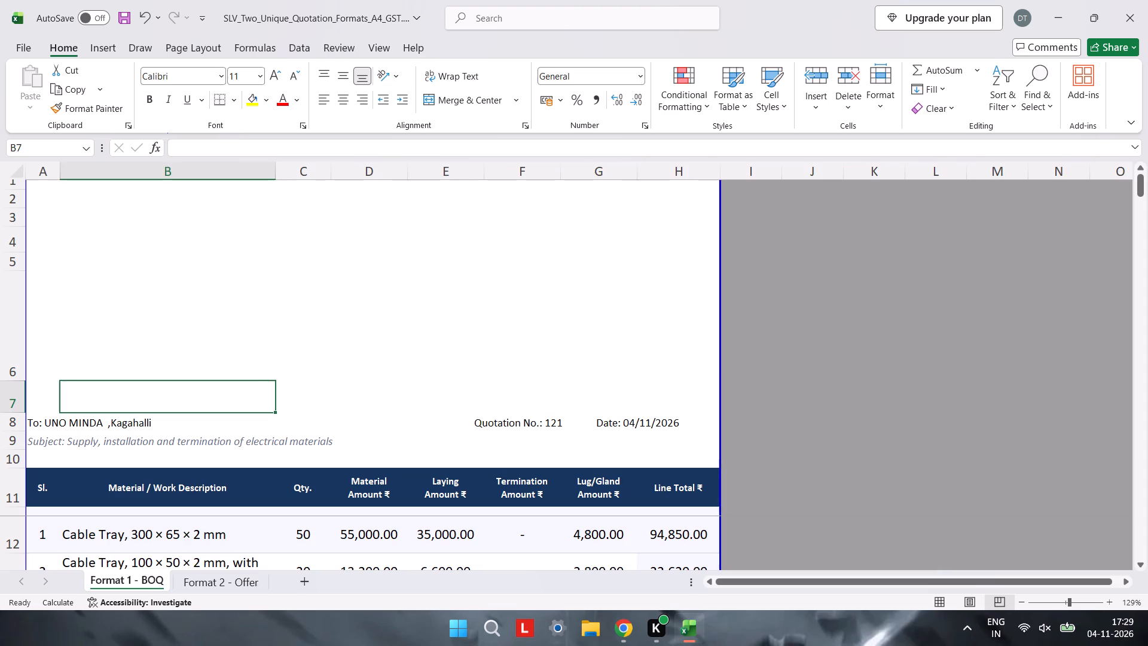
click(294, 423)
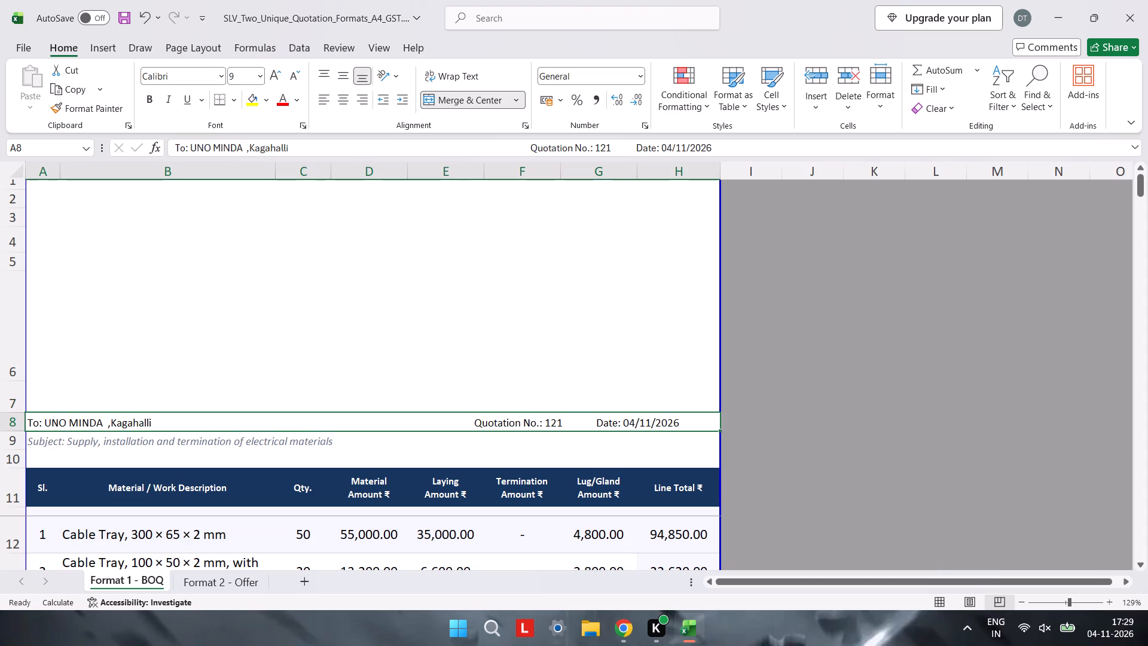
double_click(554, 419)
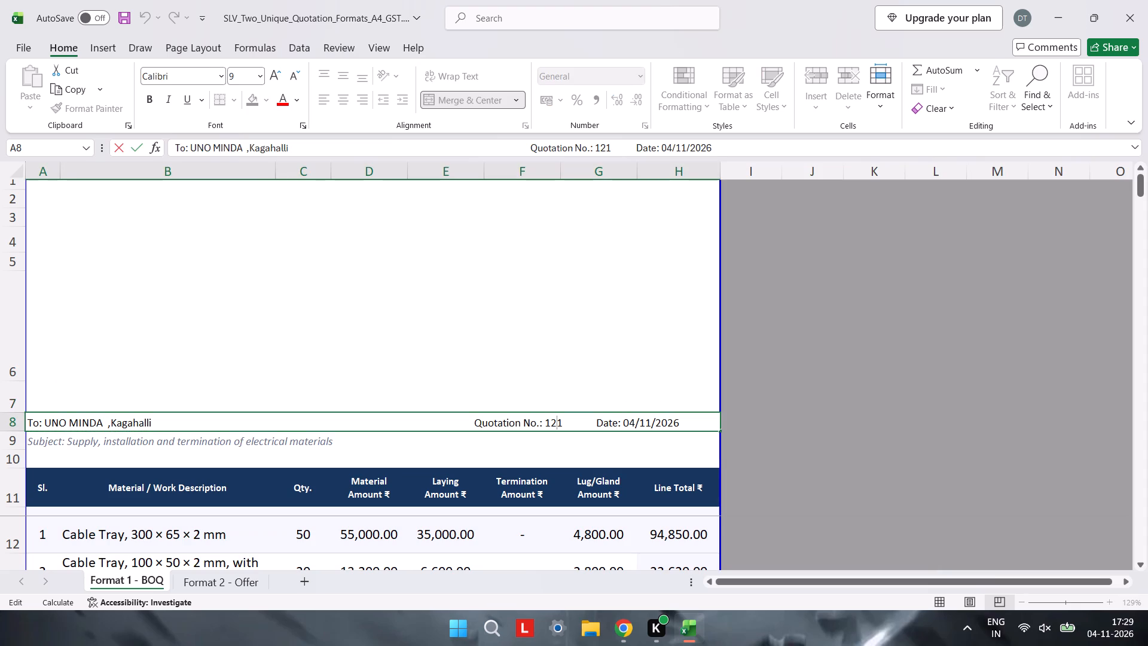
click(560, 423)
click(560, 423)
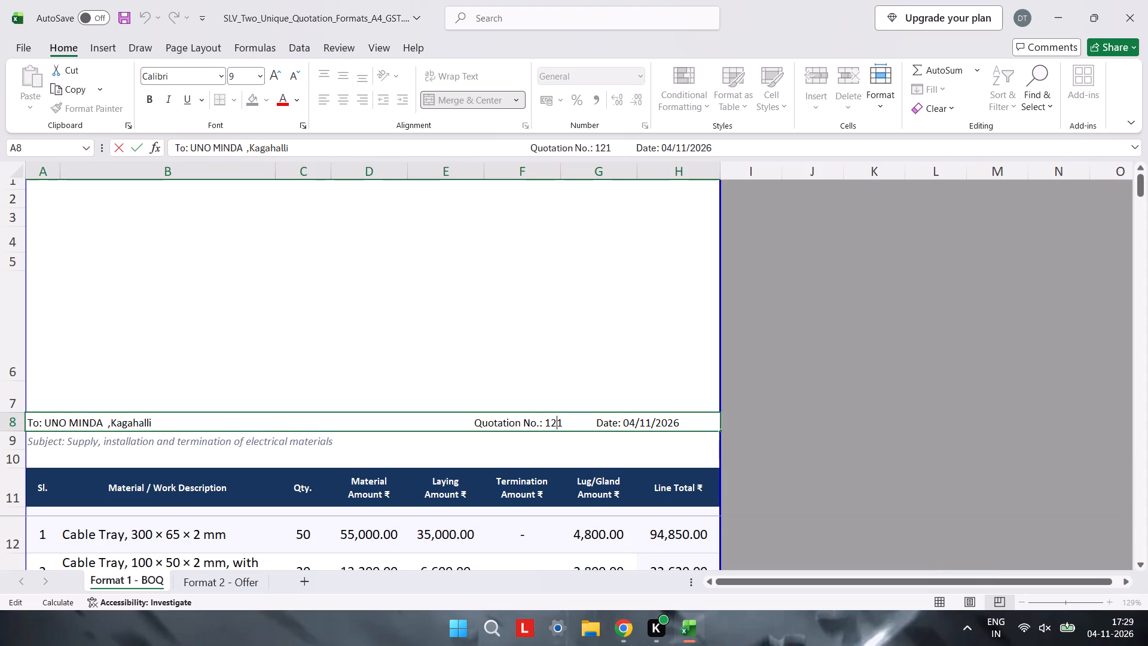
click(560, 423)
key(Right)
key(BackSpace)
key(BackSpace)
key(BackSpace)
key(BackSpace)
key(BackSpace)
key(BackSpace)
key(BackSpace)
key(BackSpace)
key(BackSpace)
key(BackSpace)
key(BackSpace)
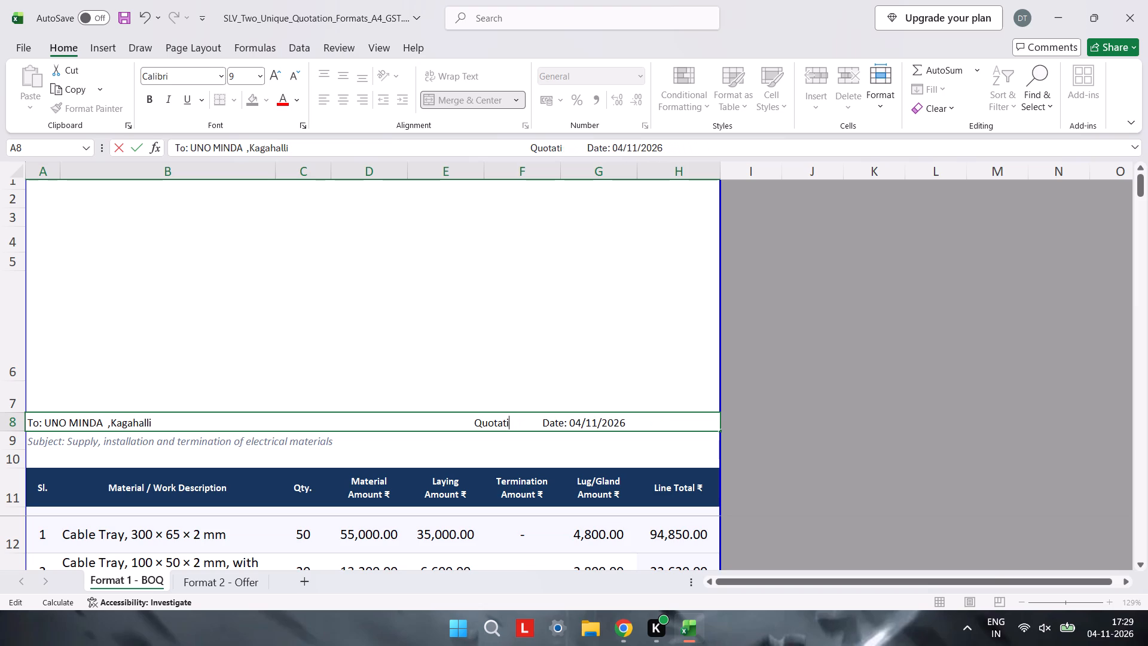
key(BackSpace)
key(BackSpace)
key(BackSpace)
key(BackSpace)
key(BackSpace)
key(BackSpace)
key(BackSpace)
Add spaces before "Date: 04/11/2026" in row 8 to shift the date toward the line's right end.
key(space)
key(space)
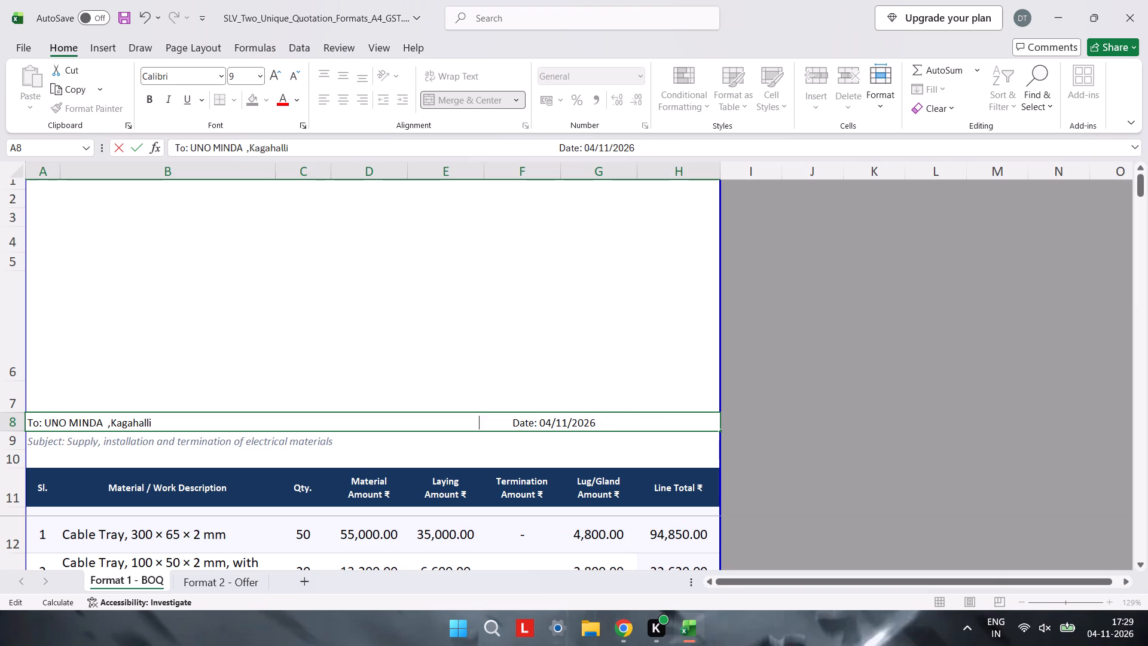
key(space)
key(space)
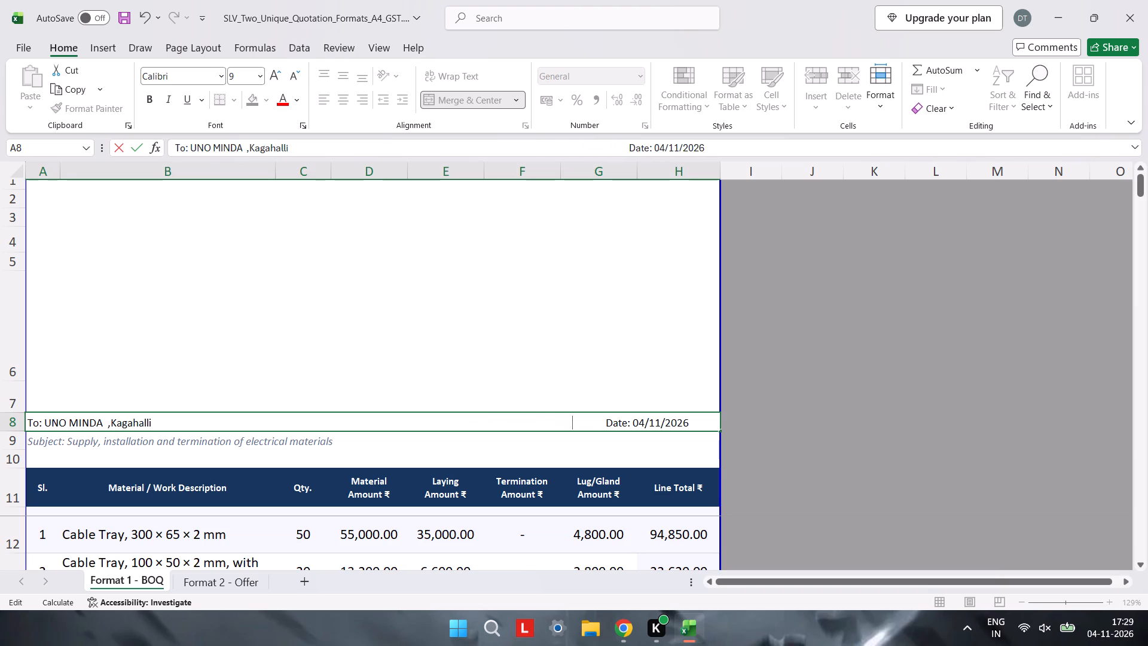
key(space)
key(space)
key(space)
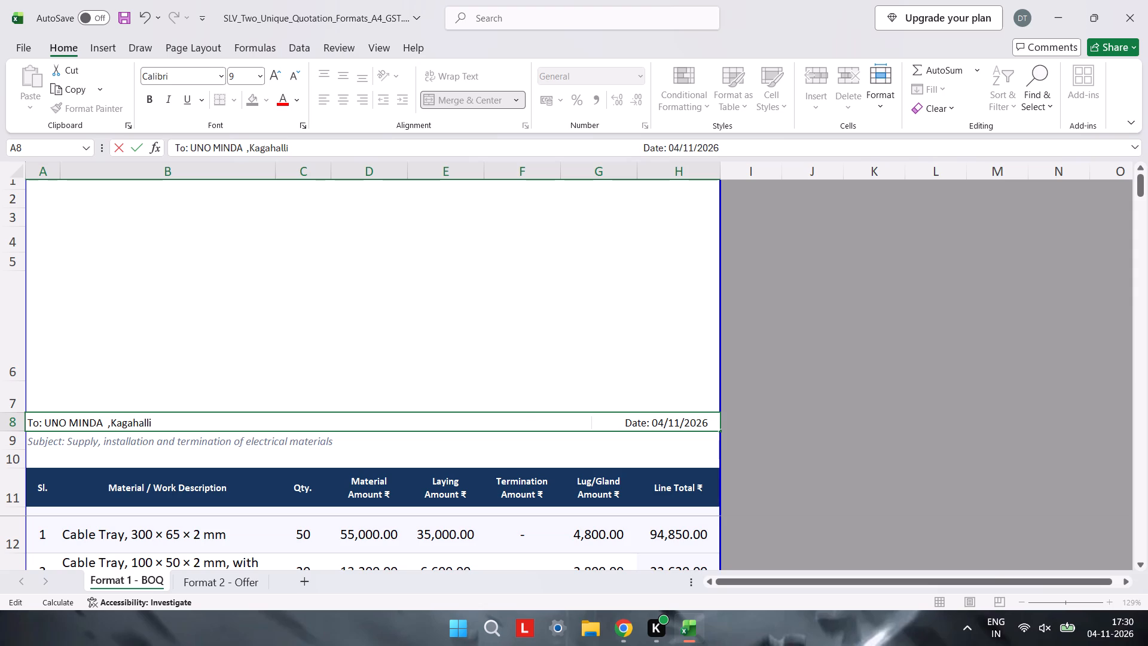
scroll(560, 423, down, 1)
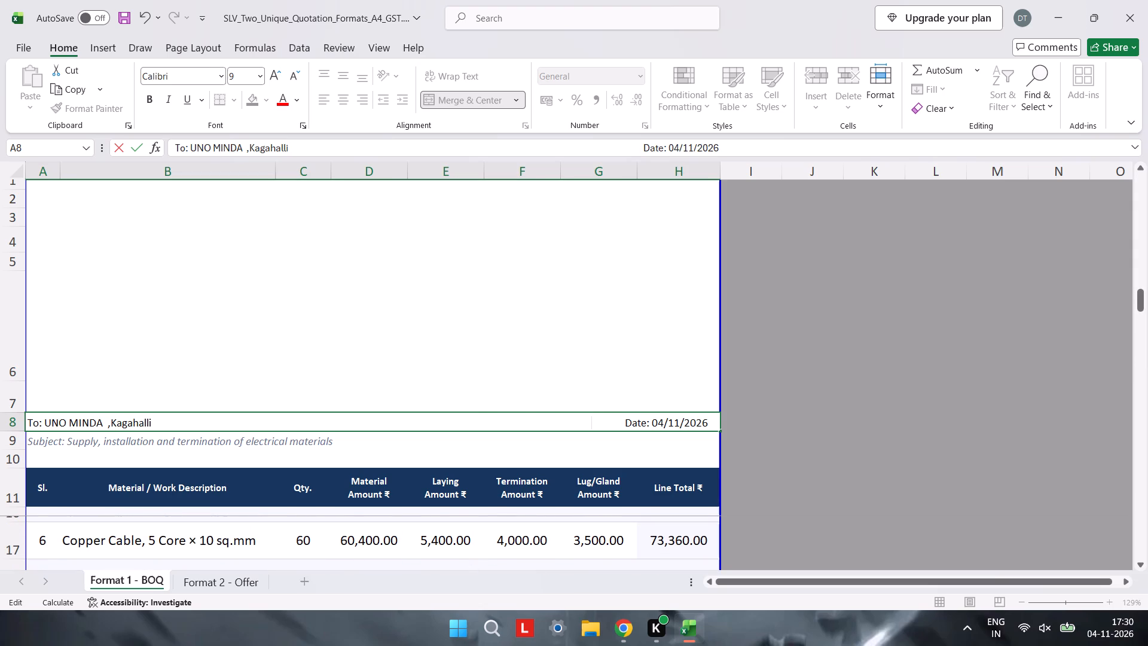
click(218, 444)
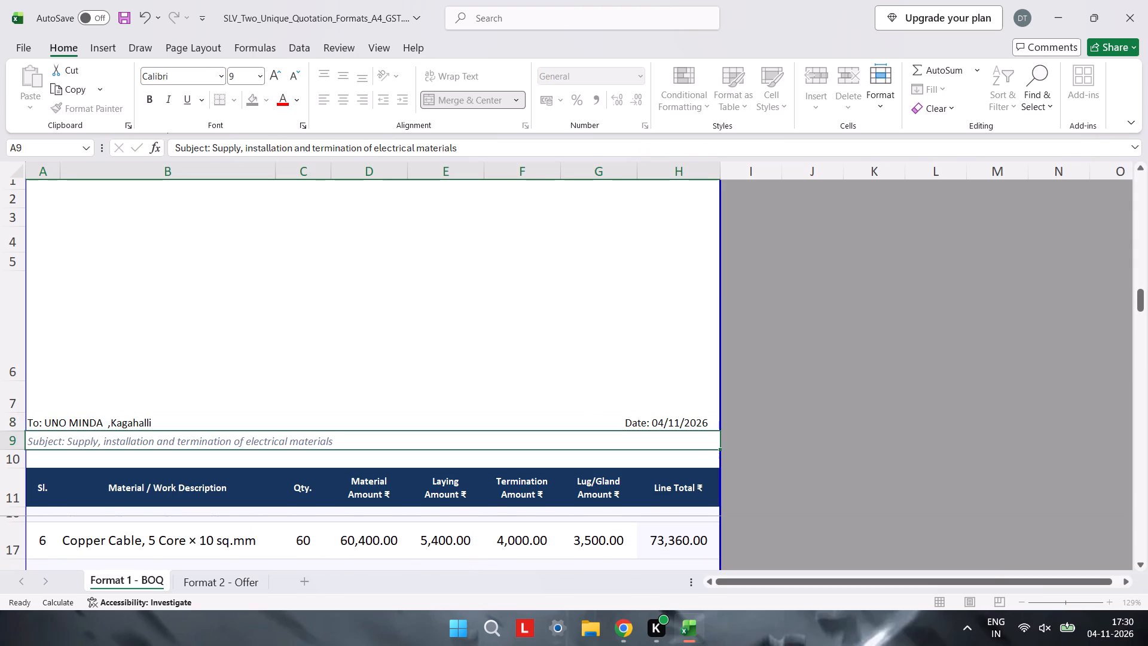
Insert "LIMITED" after "UNO MINDA" in the row 8 recipient line, leaving a single space before the comma.
click(102, 418)
double_click(105, 424)
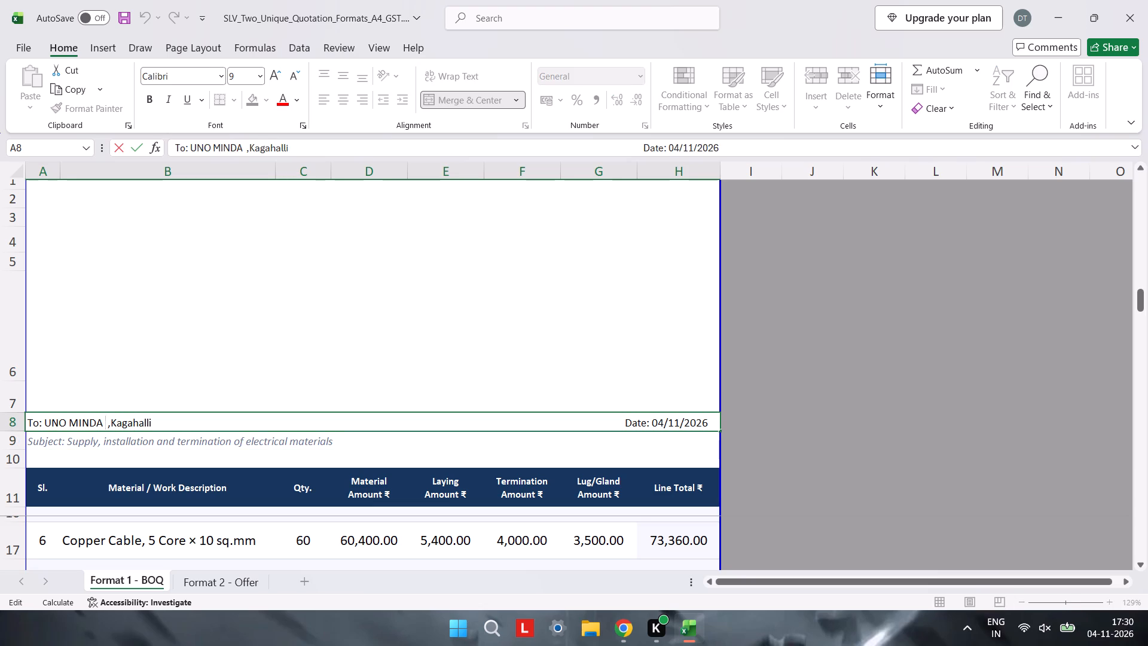
text(LIM)
text(ITED)
key(space)
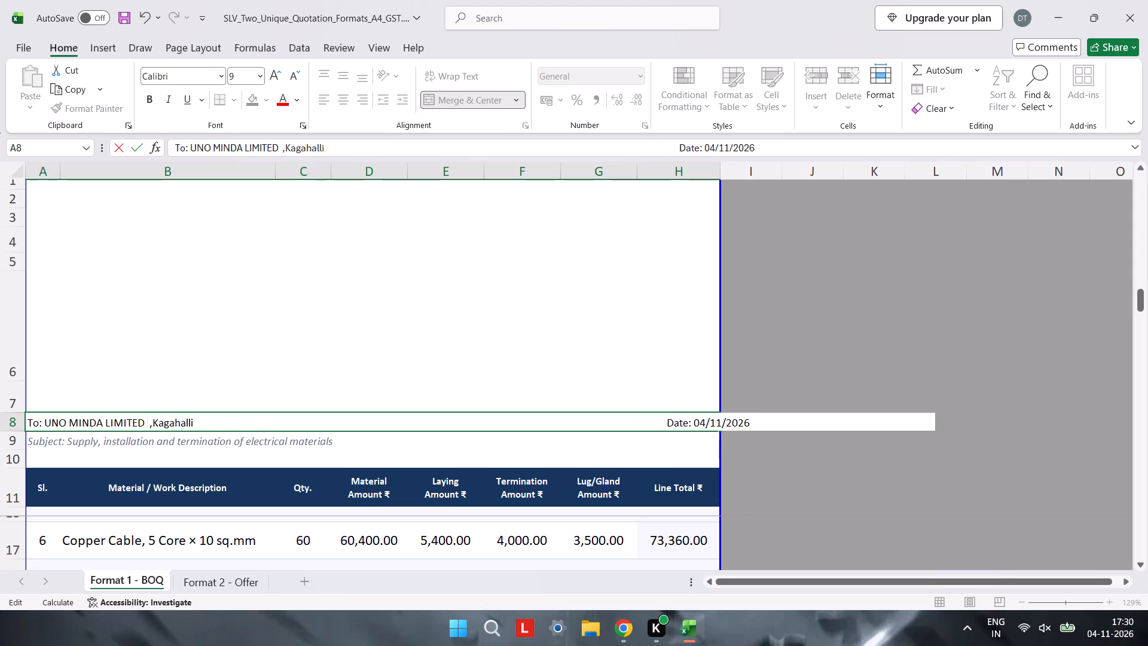
key(Right)
key(Right)
key(Left)
key(BackSpace)
Replace the recipient's location in row 8 with "Harohalli", with a space after the comma.
key(Right)
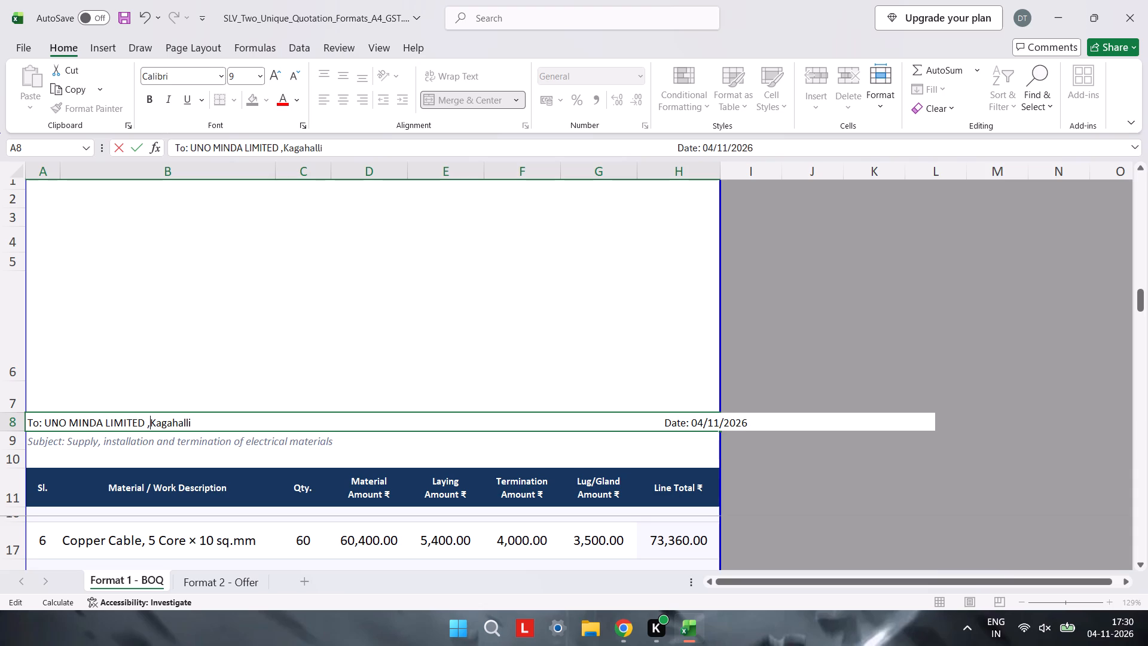
key(Right)
key(BackSpace)
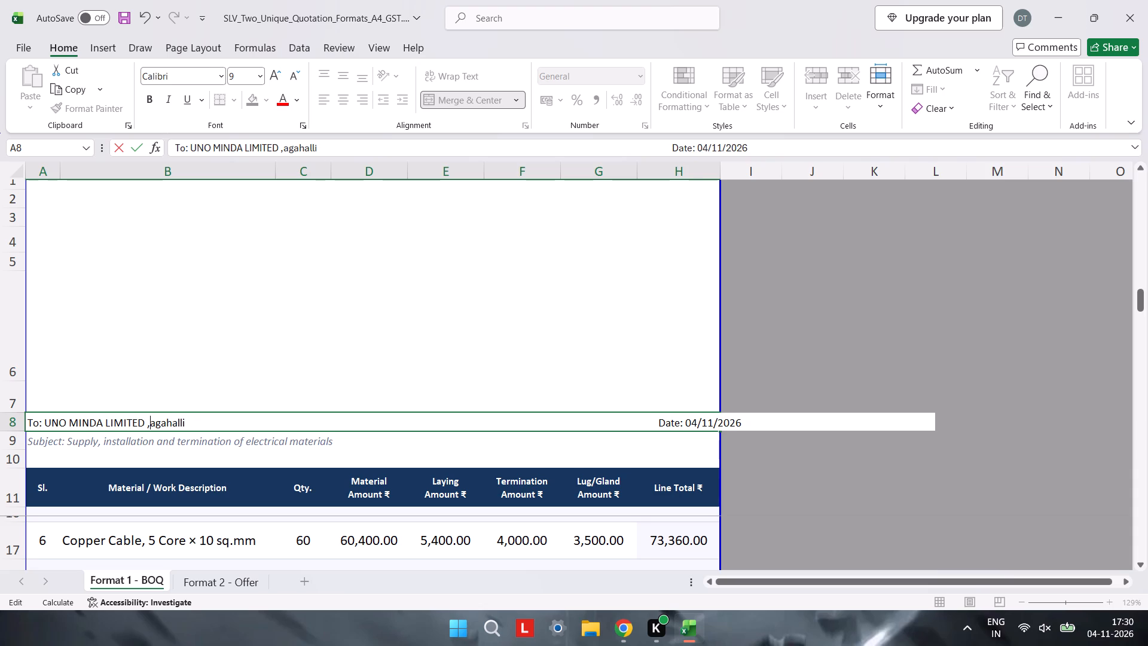
text(Ha)
key(BackSpace)
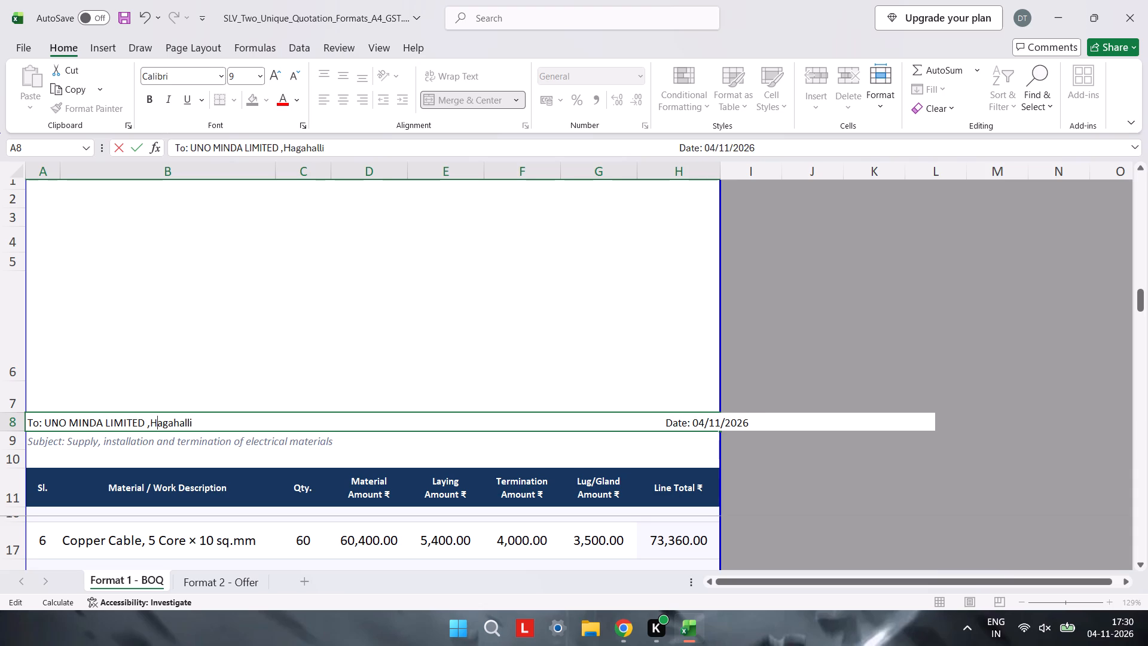
key(r)
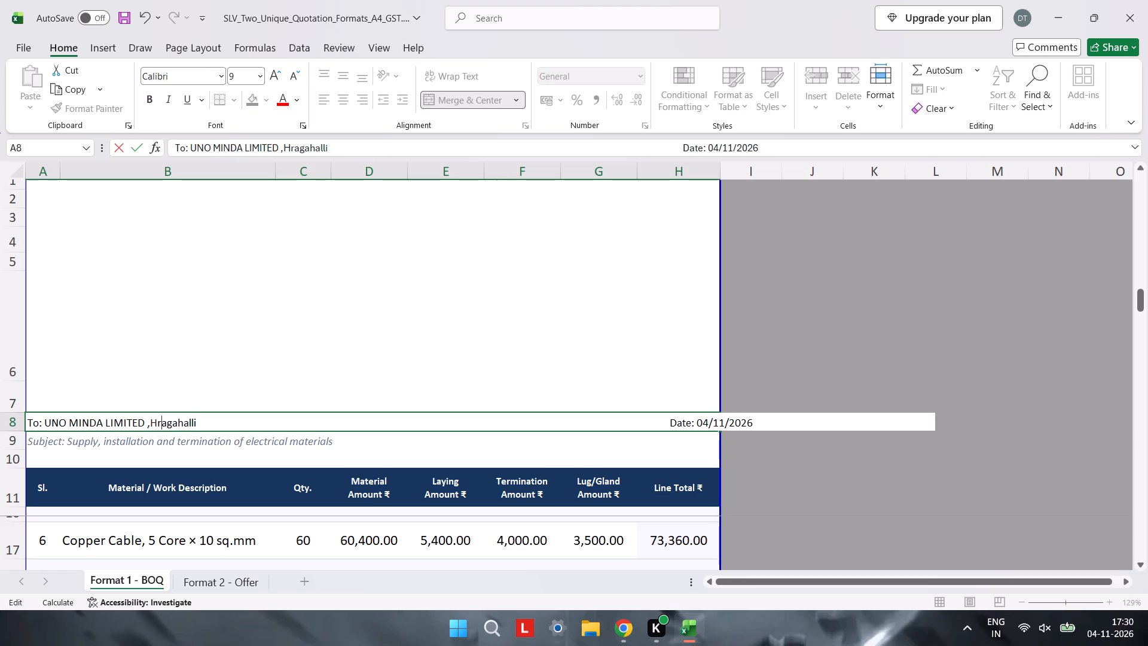
key(BackSpace)
key(Right)
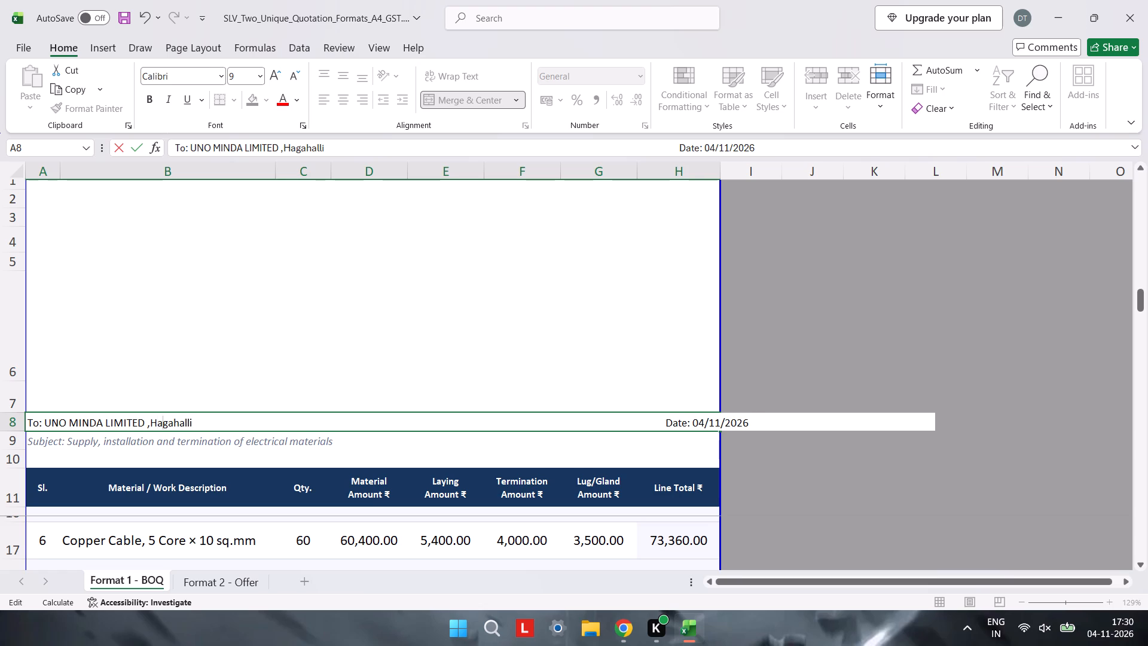
text(ro)
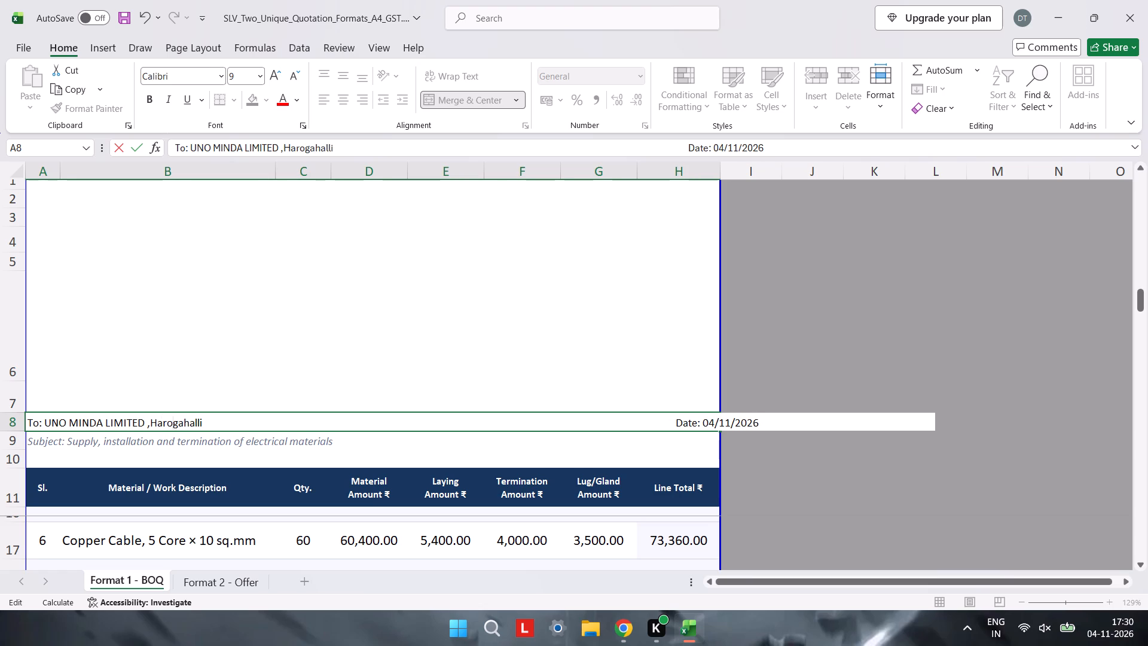
key(Right)
key(Right)
key(Left)
key(BackSpace)
key(Right)
key(BackSpace)
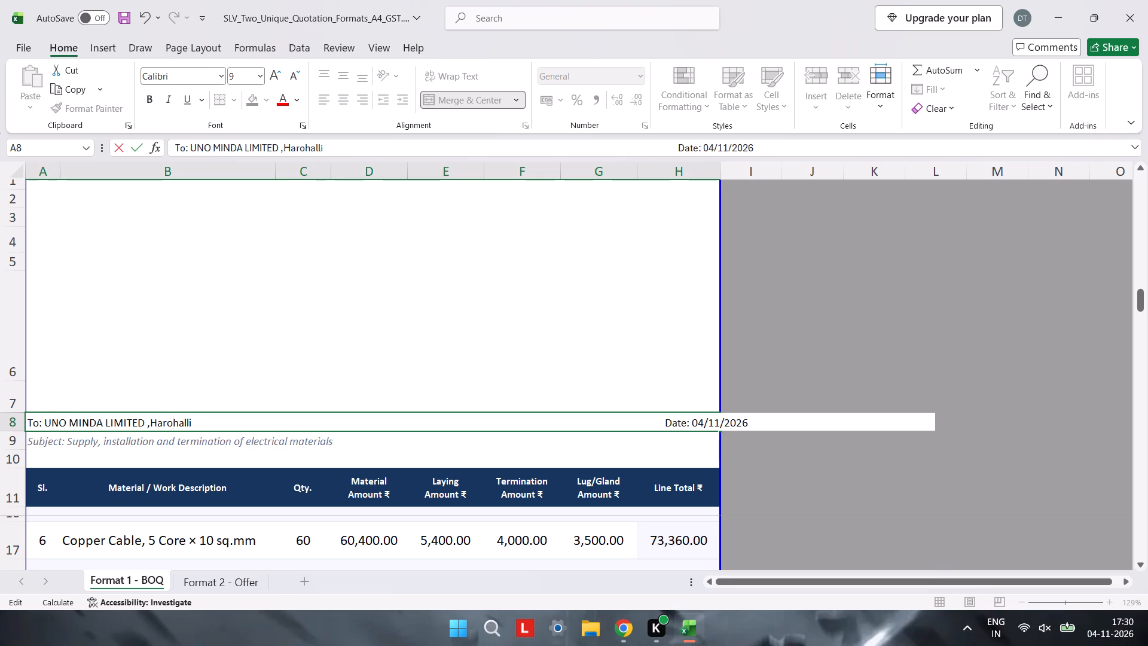
click(152, 425)
key(space)
Remove surplus spaces before "Date: 04/11/2026" in row 8 so the date fits within column H.
scroll(234, 528, down, 4)
scroll(234, 528, up, 2)
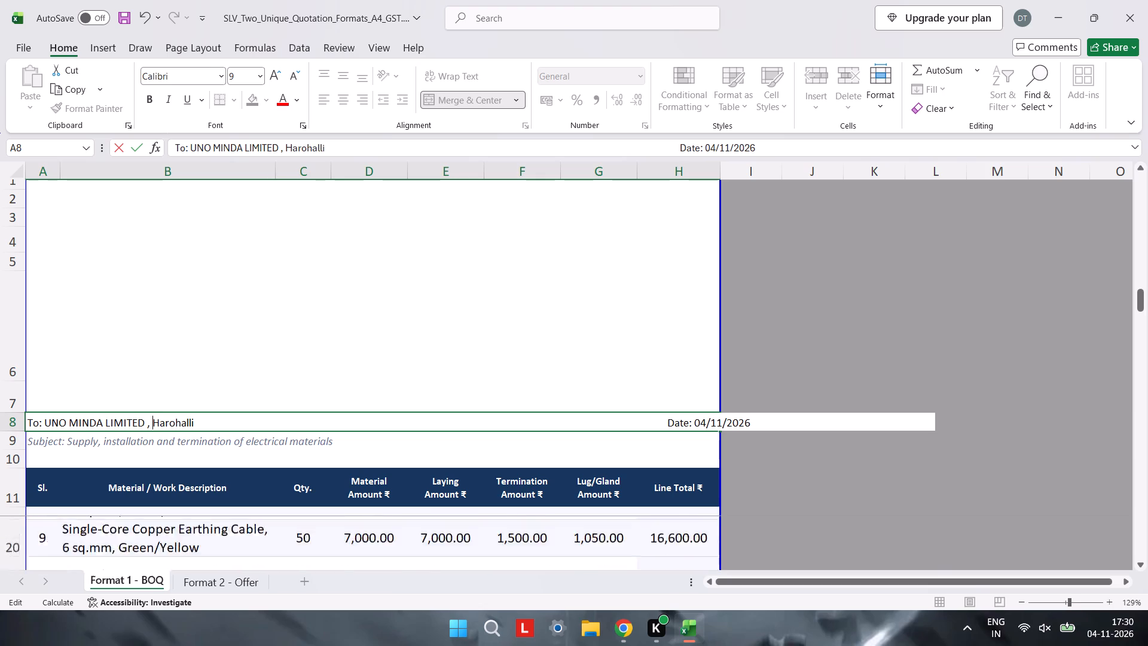
scroll(234, 528, up, 1)
scroll(466, 339, down, 4)
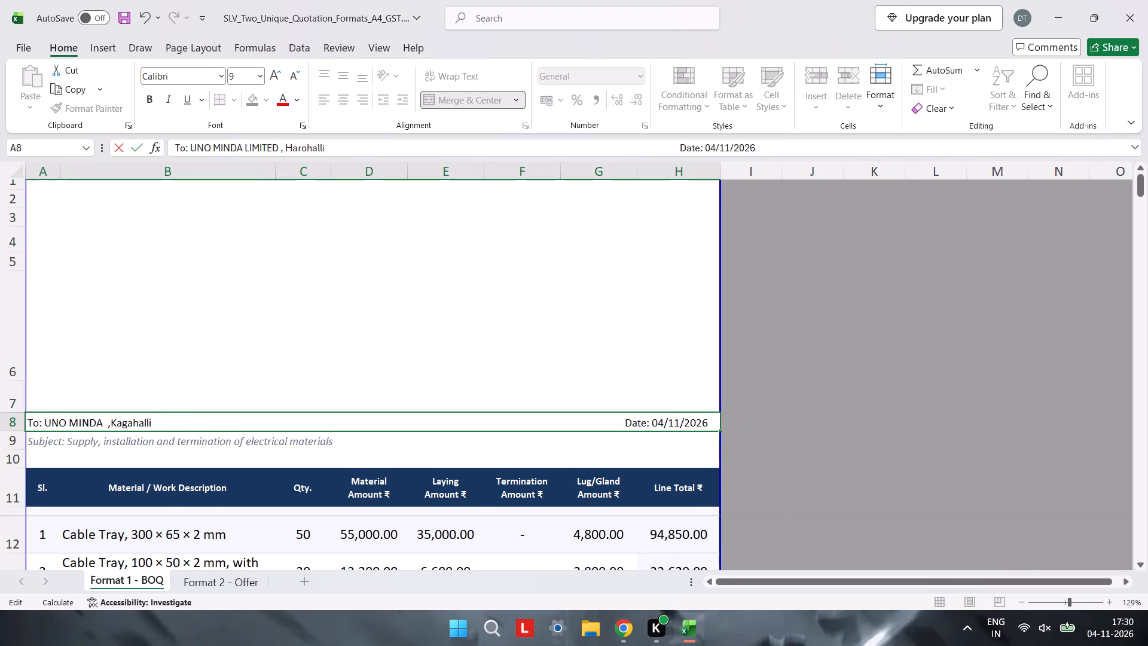
click(638, 426)
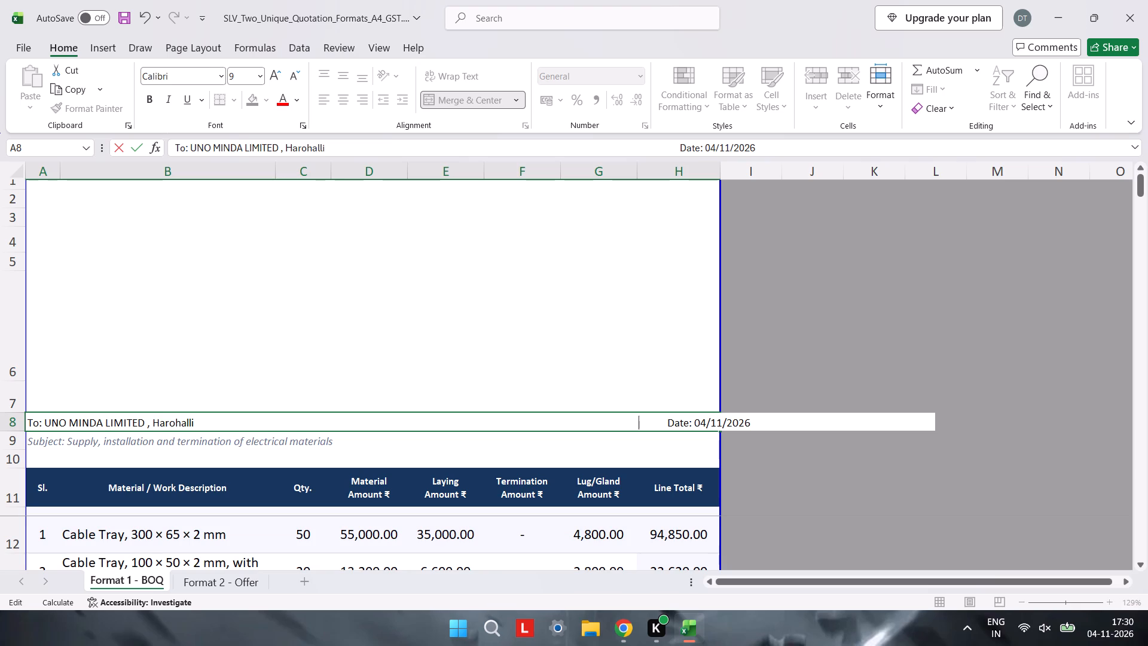
key(BackSpace)
key(BackSpace)
key(BackSpace)
key(BackSpace)
key(BackSpace)
key(BackSpace)
key(BackSpace)
key(BackSpace)
key(BackSpace)
key(BackSpace)
key(BackSpace)
key(BackSpace)
key(BackSpace)
key(BackSpace)
key(BackSpace)
key(BackSpace)
key(BackSpace)
key(BackSpace)
key(BackSpace)
key(BackSpace)
key(BackSpace)
key(BackSpace)
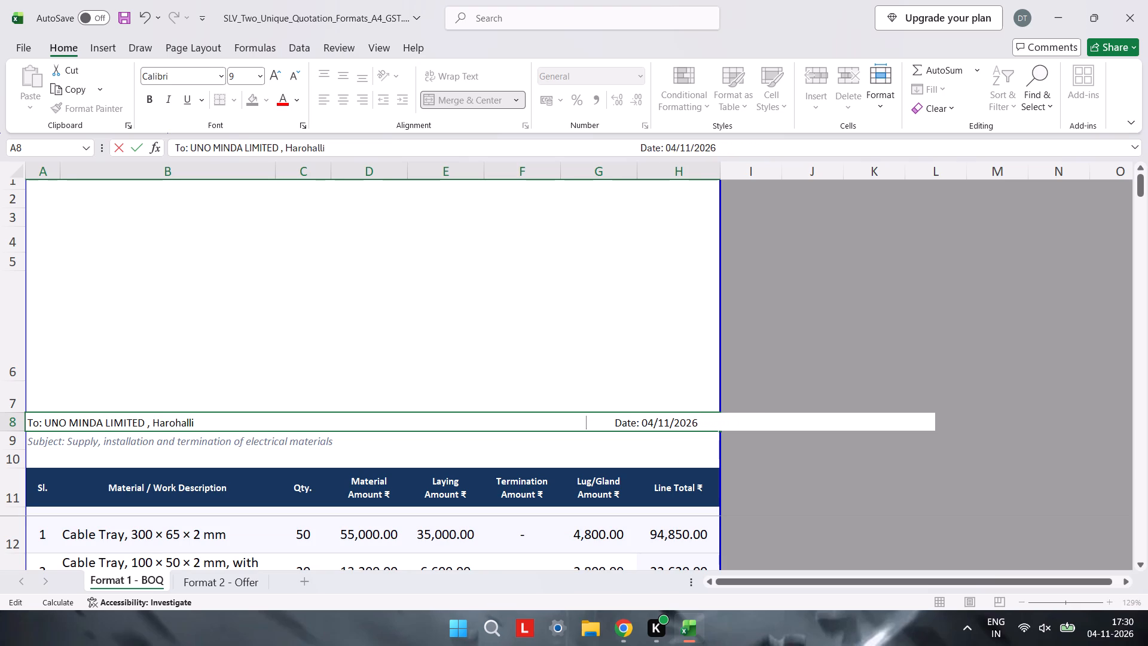
key(space)
click(631, 362)
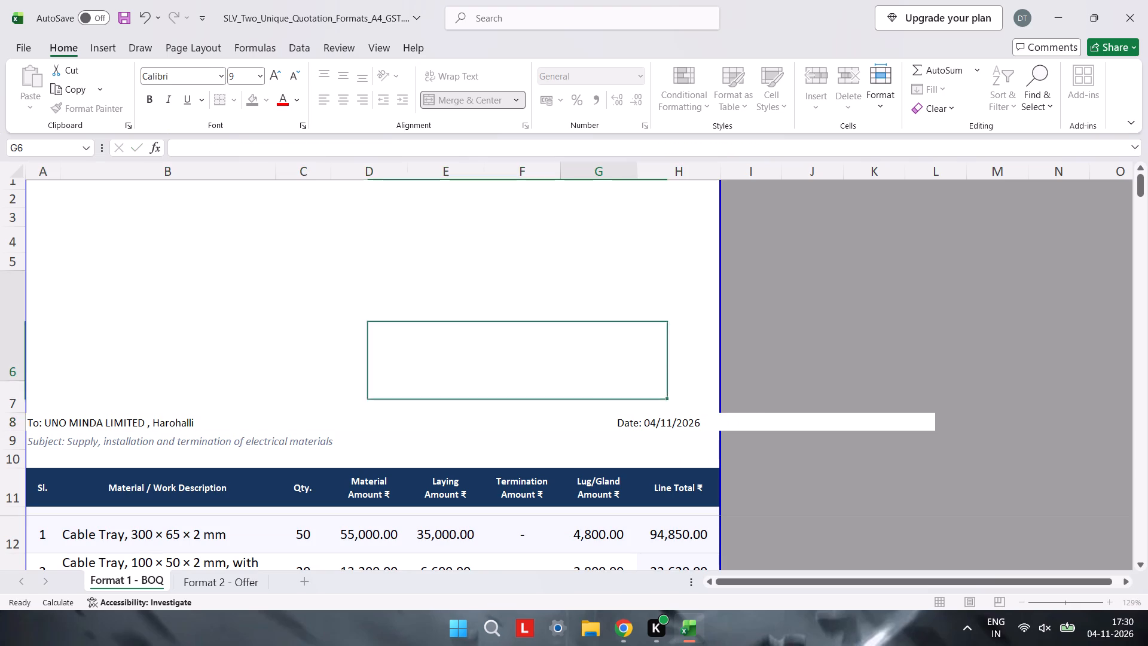
Examine the page layout and the line items below the table header on the Format 1 - BOQ sheet.
scroll(631, 362, down, 2)
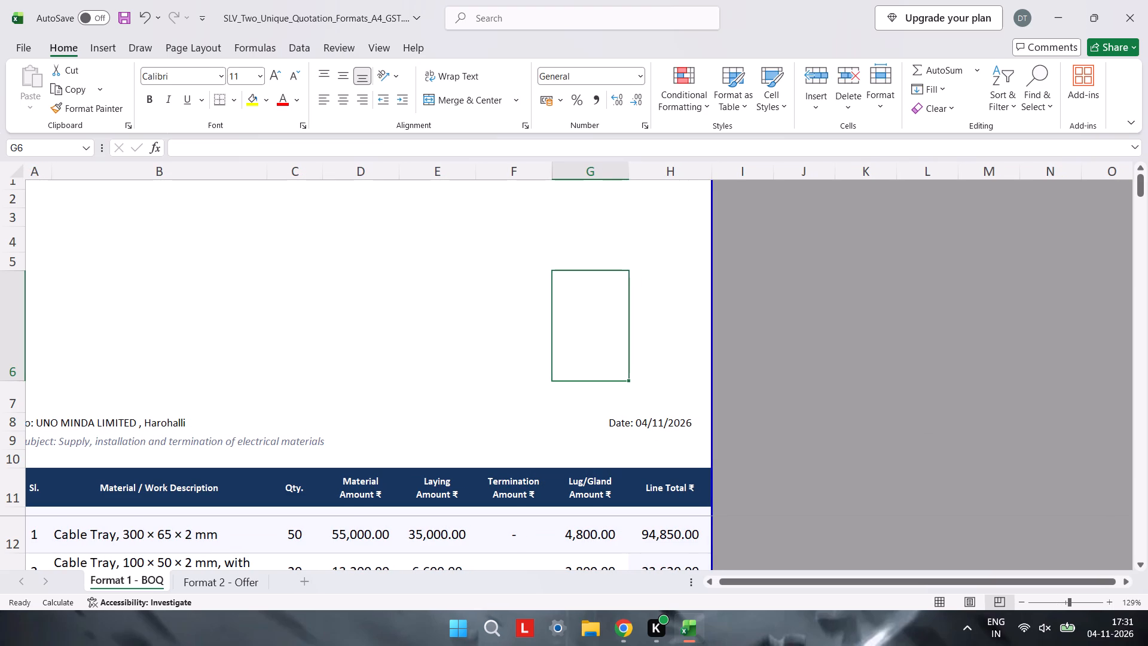
scroll(487, 506, down, 2)
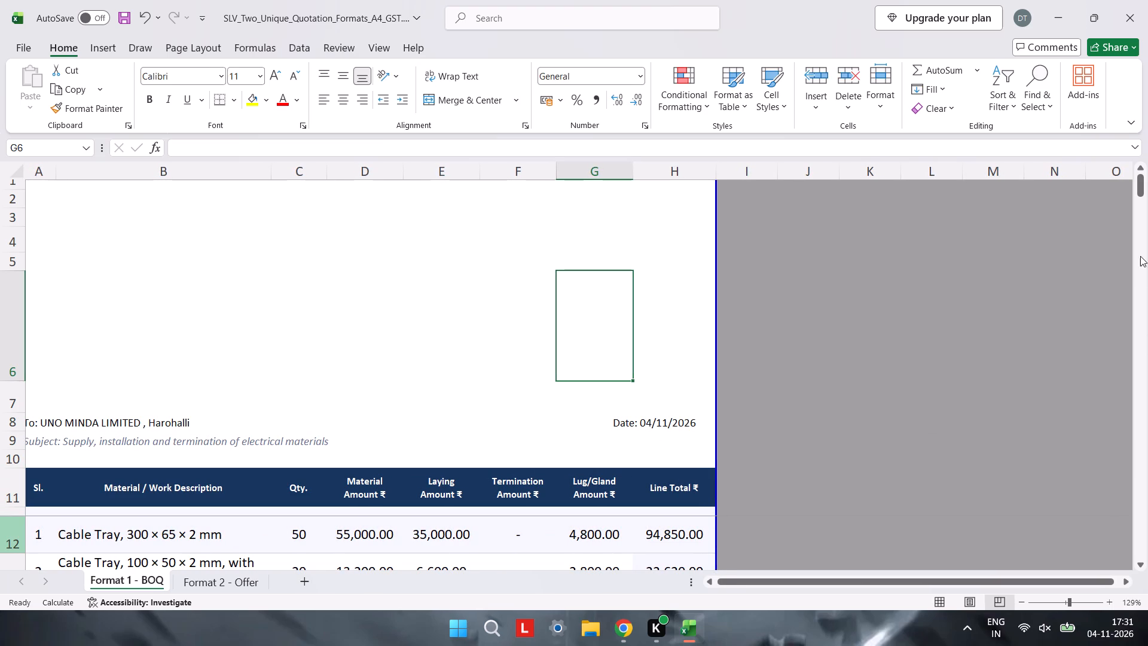
drag(1142, 190, 1142, 214)
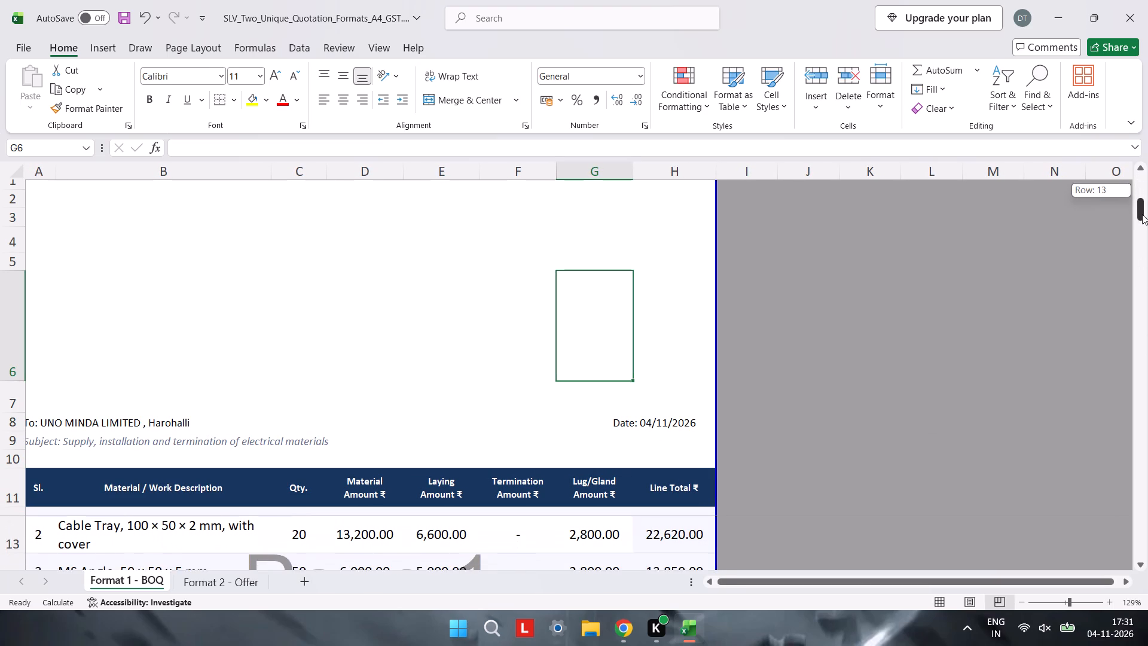
drag(1142, 214, 1143, 154)
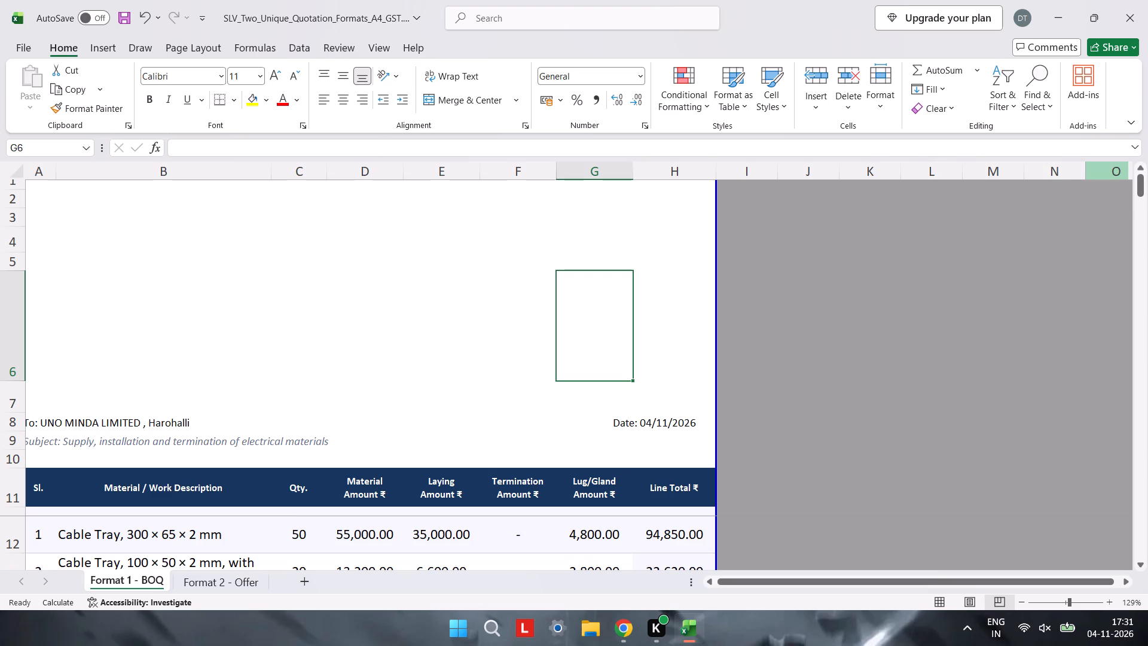
scroll(8, 502, down, 1)
scroll(8, 502, up, 1)
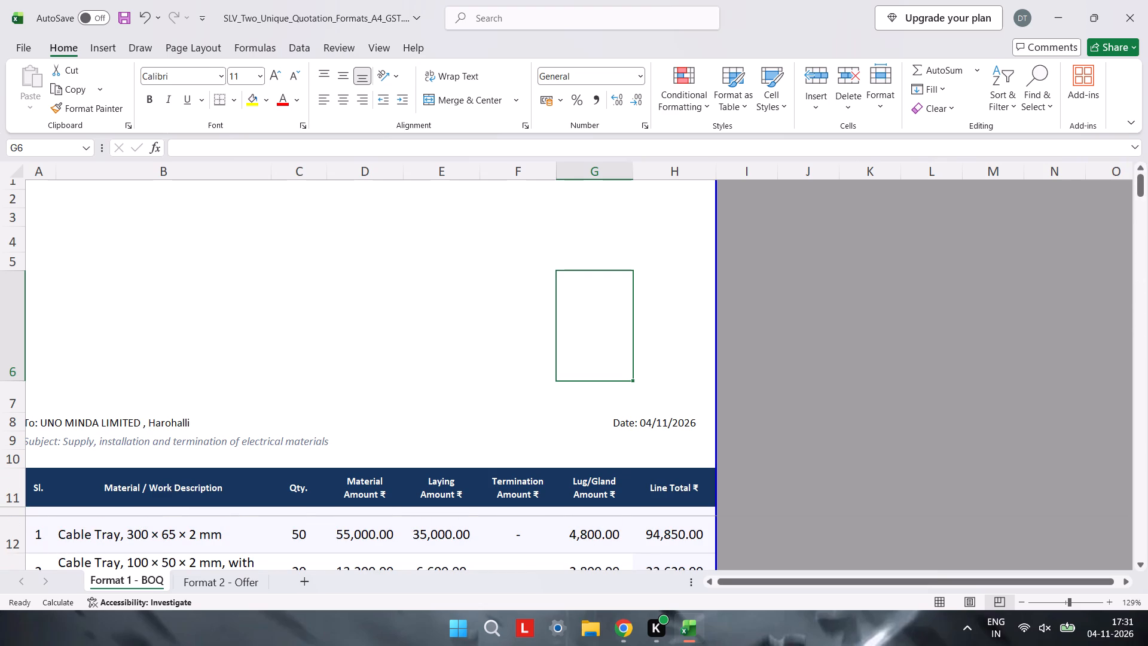
scroll(194, 553, down, 3)
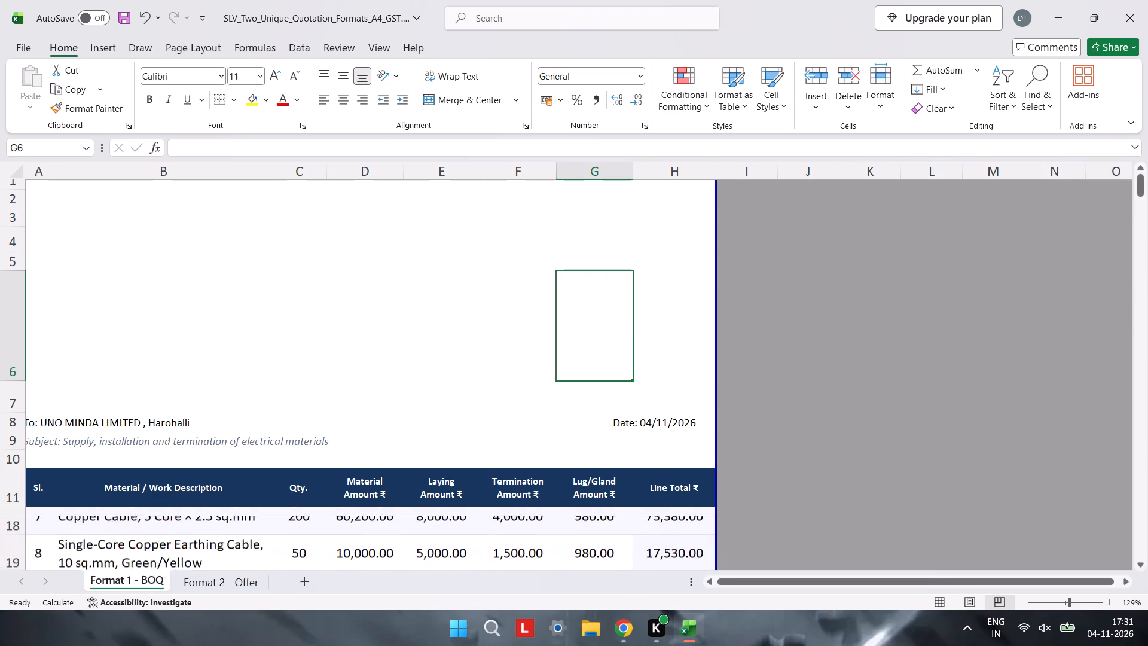
Examine the line items, totals and payment terms on the Format 1 - BOQ sheet, and compare with the Format 2 - Offer sheet.
scroll(194, 553, down, 2)
scroll(194, 553, up, 1)
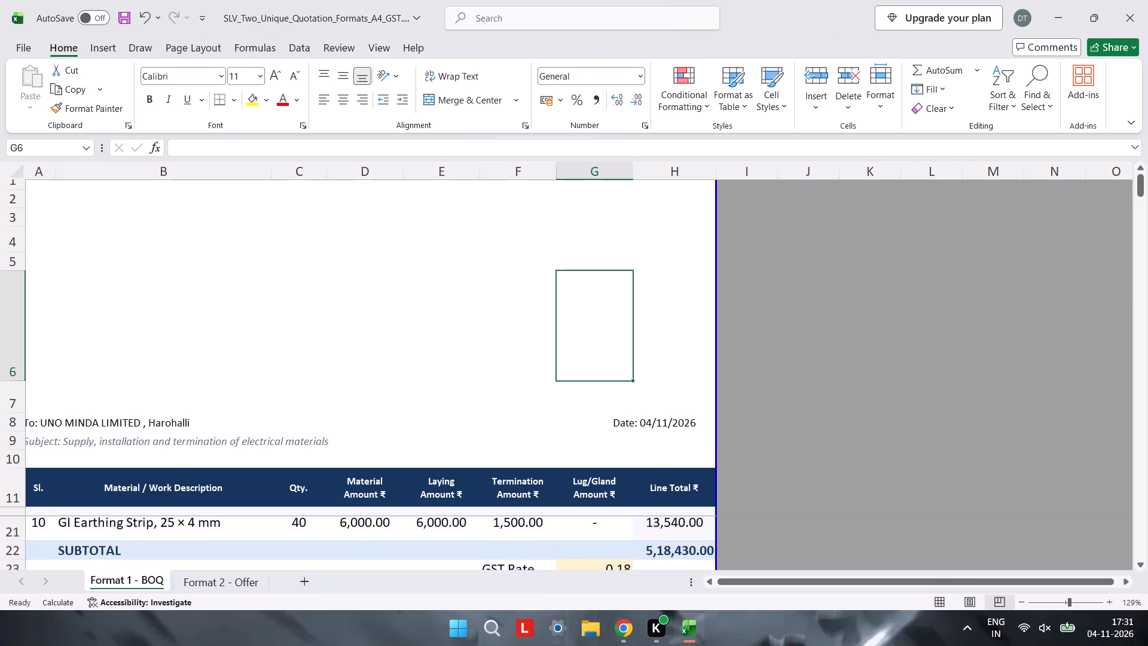
scroll(194, 553, up, 1)
scroll(194, 553, down, 2)
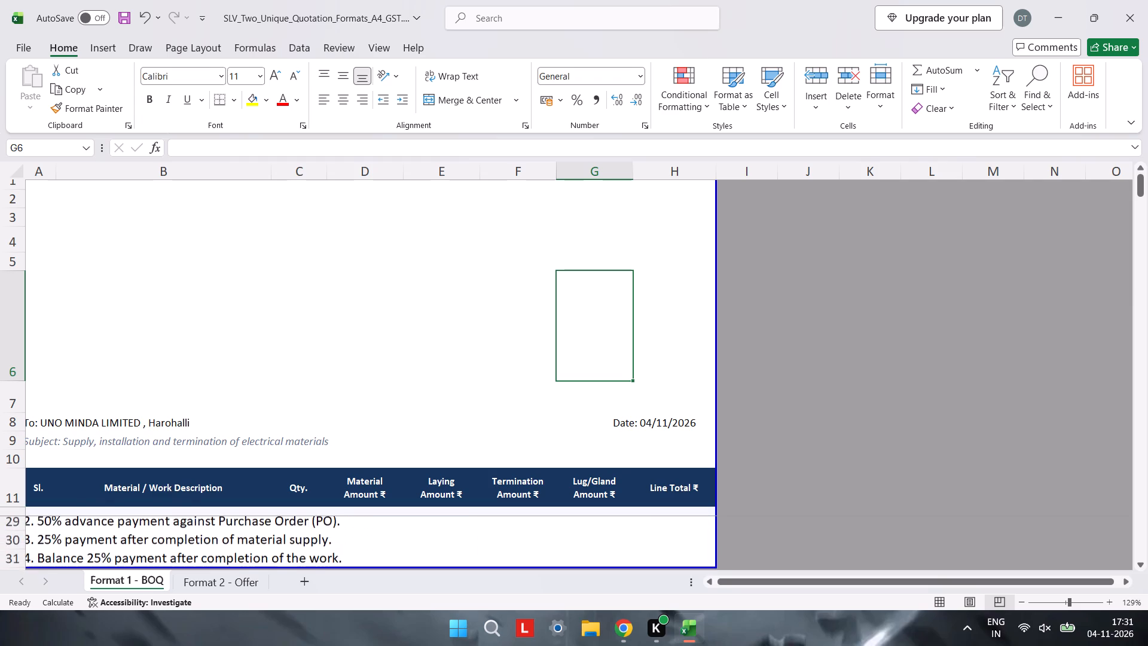
scroll(194, 553, up, 2)
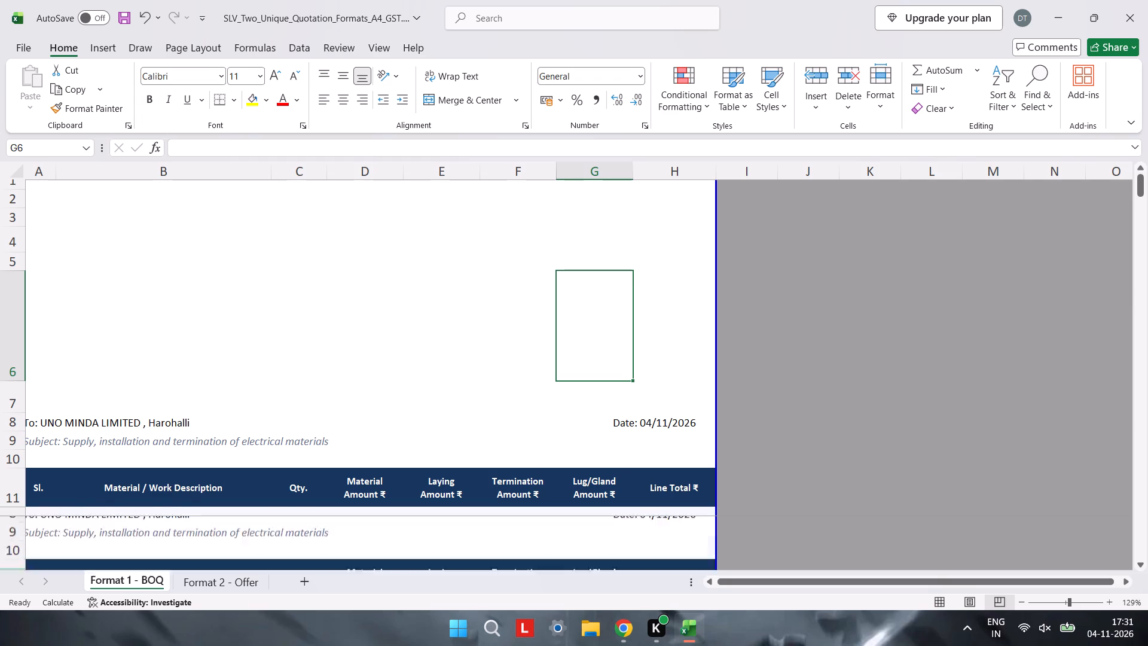
scroll(194, 553, up, 2)
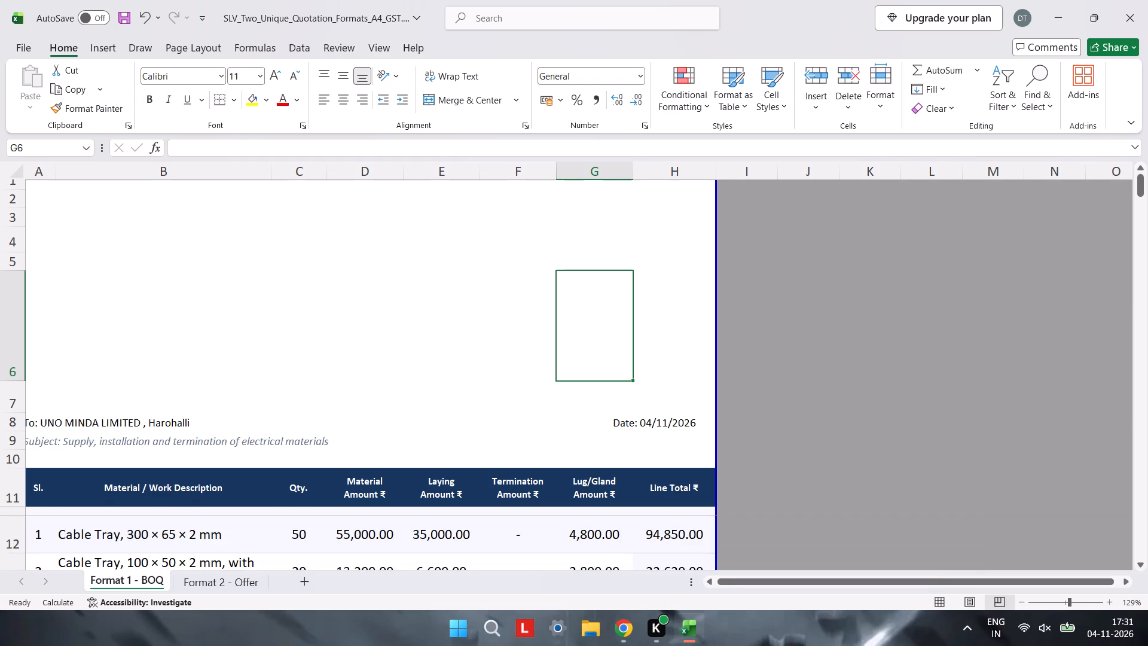
scroll(184, 537, up, 1)
scroll(184, 537, down, 2)
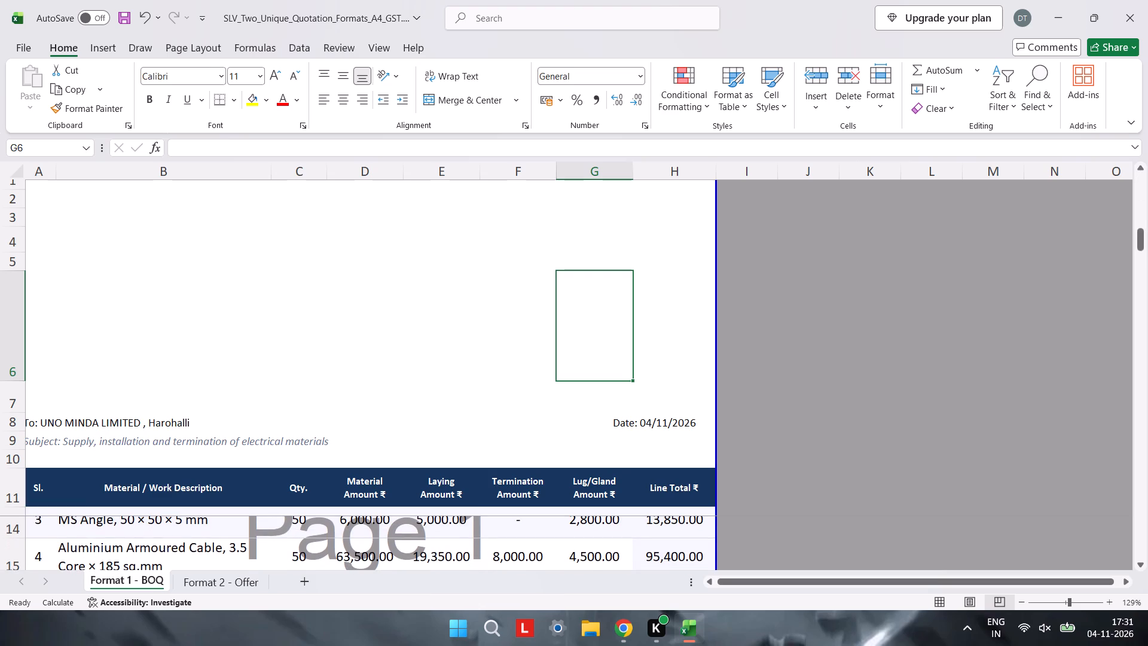
scroll(184, 537, up, 4)
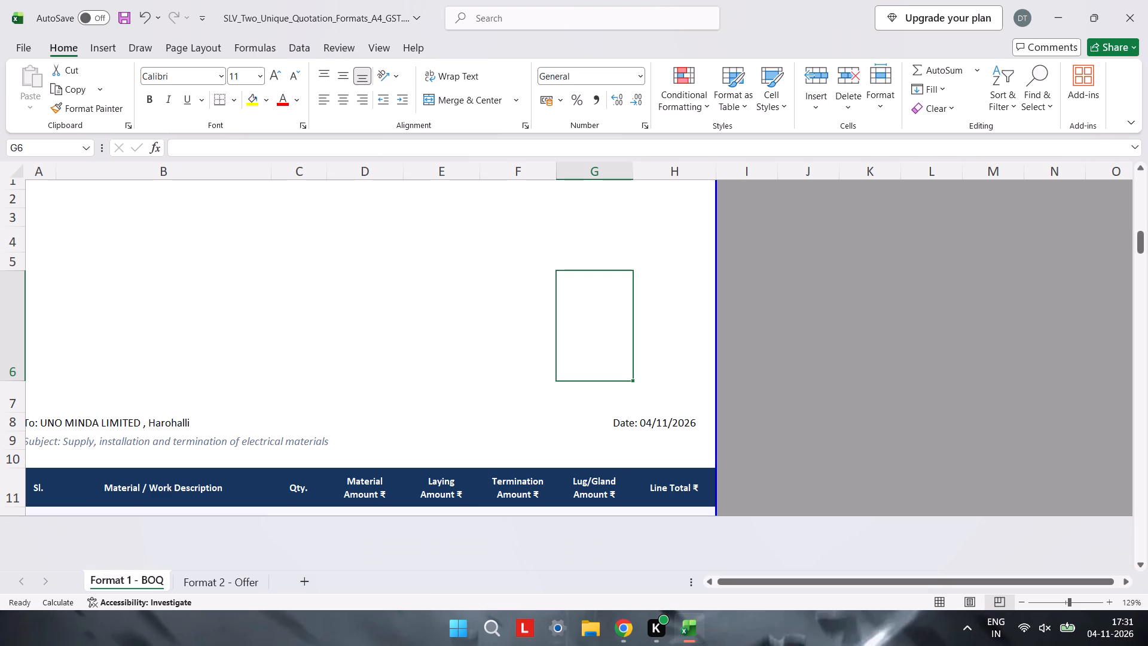
scroll(303, 548, up, 1)
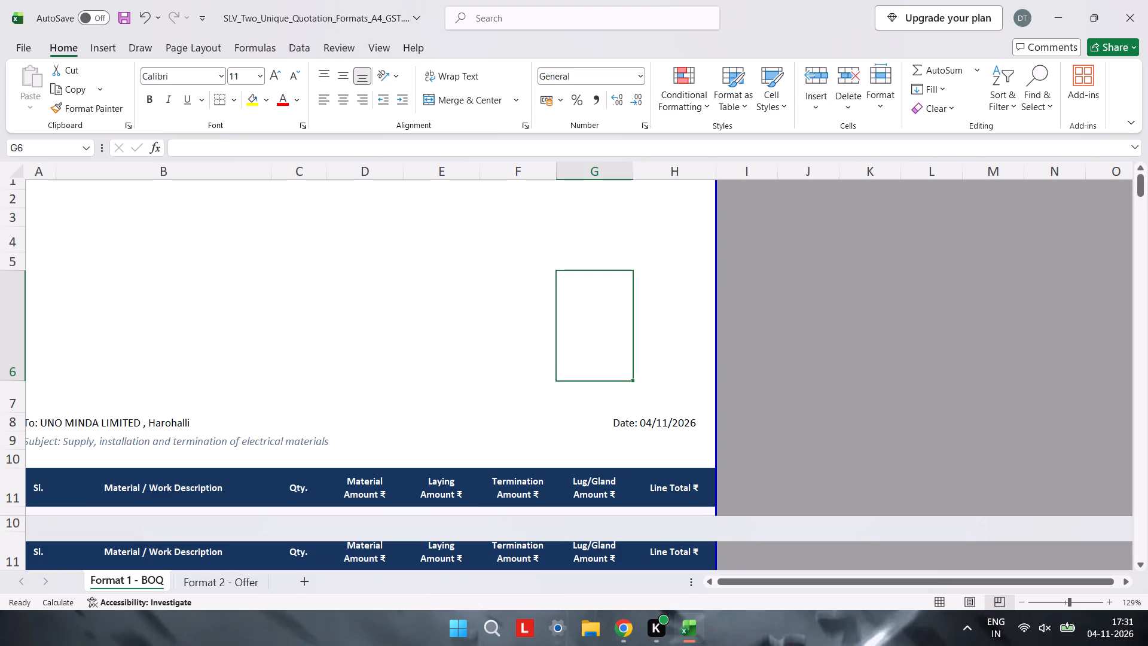
scroll(303, 548, up, 1)
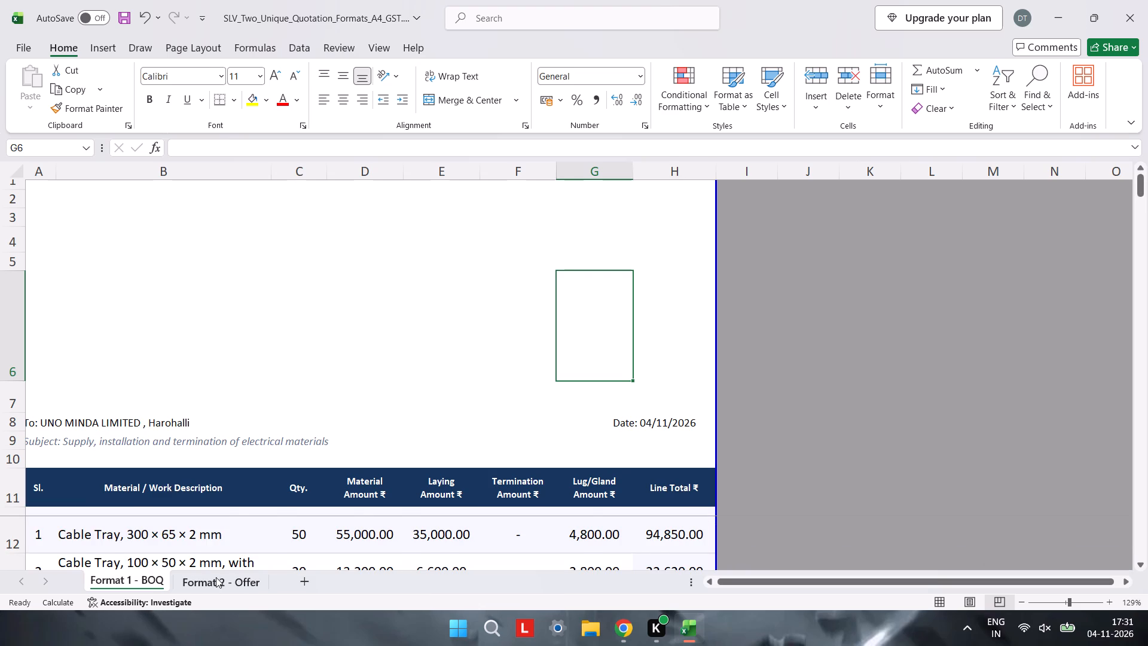
click(216, 577)
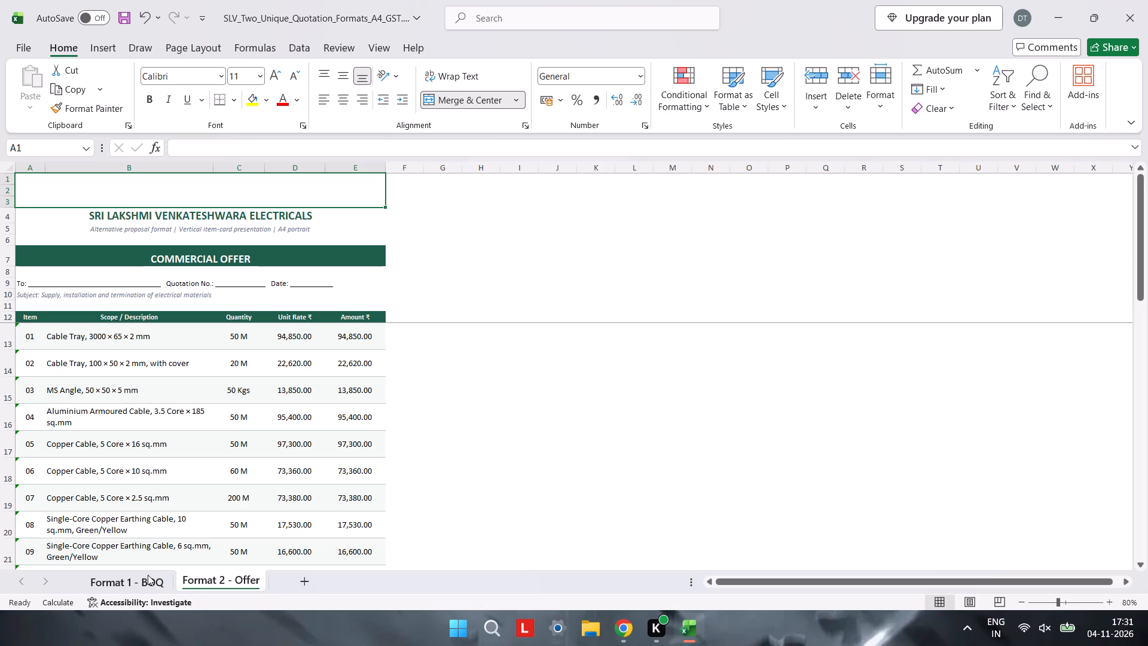
click(148, 574)
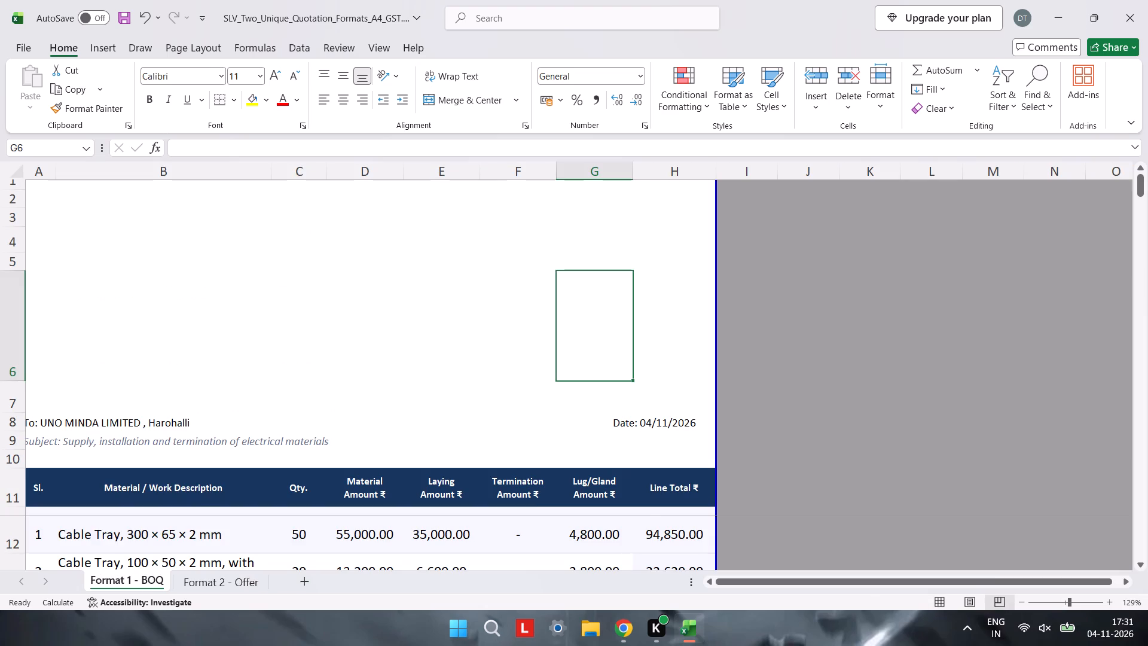
scroll(246, 538, up, 1)
scroll(45, 214, down, 3)
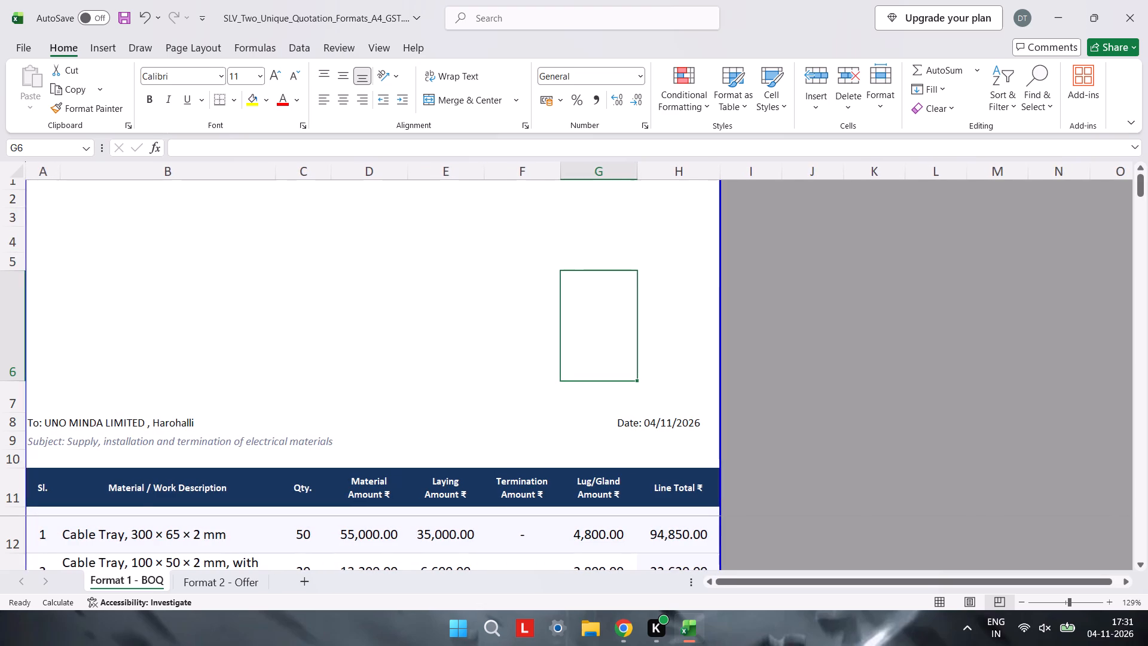
scroll(45, 214, down, 2)
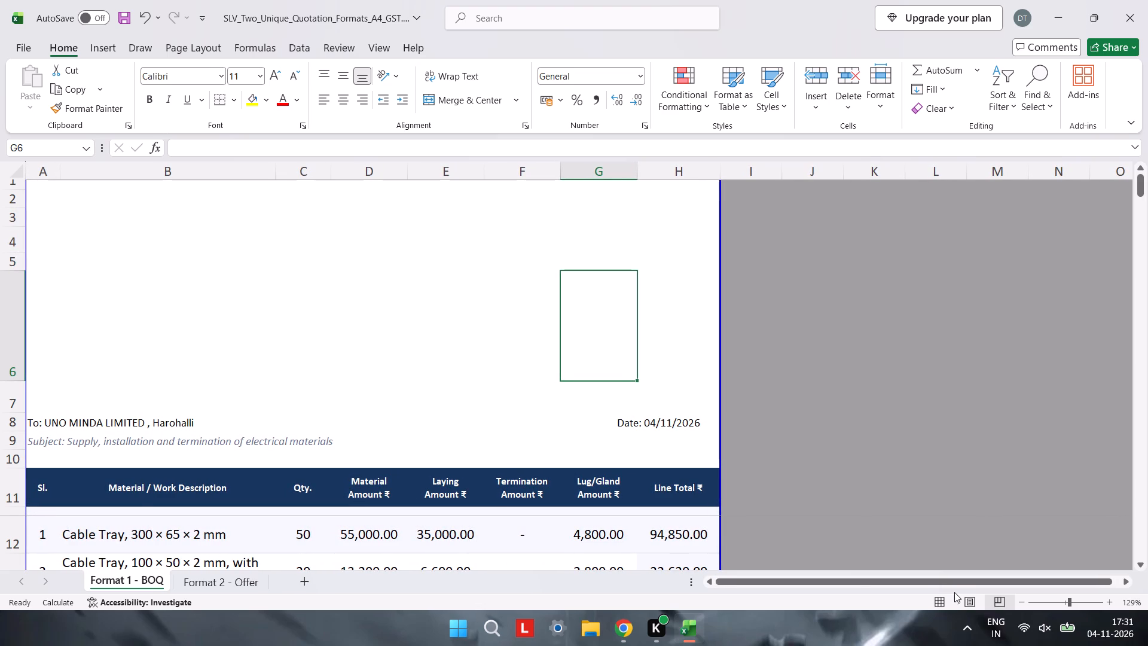
Switch the Format 1 - BOQ sheet to Page Layout view, accepting unfrozen panes, and return it to Normal view.
click(999, 605)
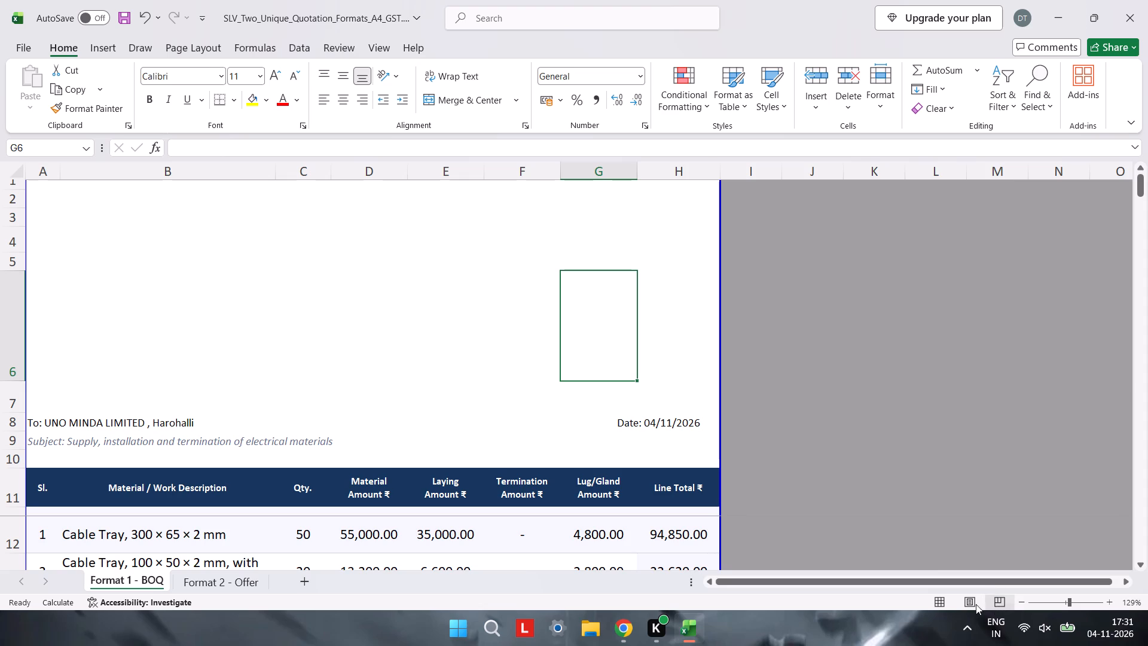
click(959, 601)
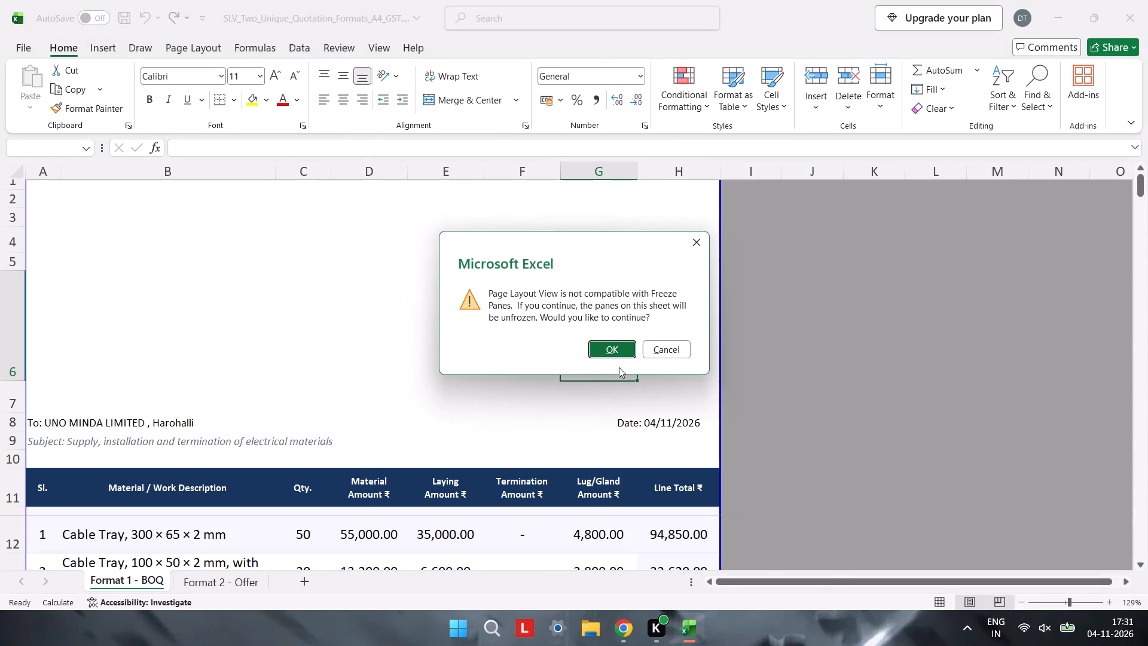
click(608, 346)
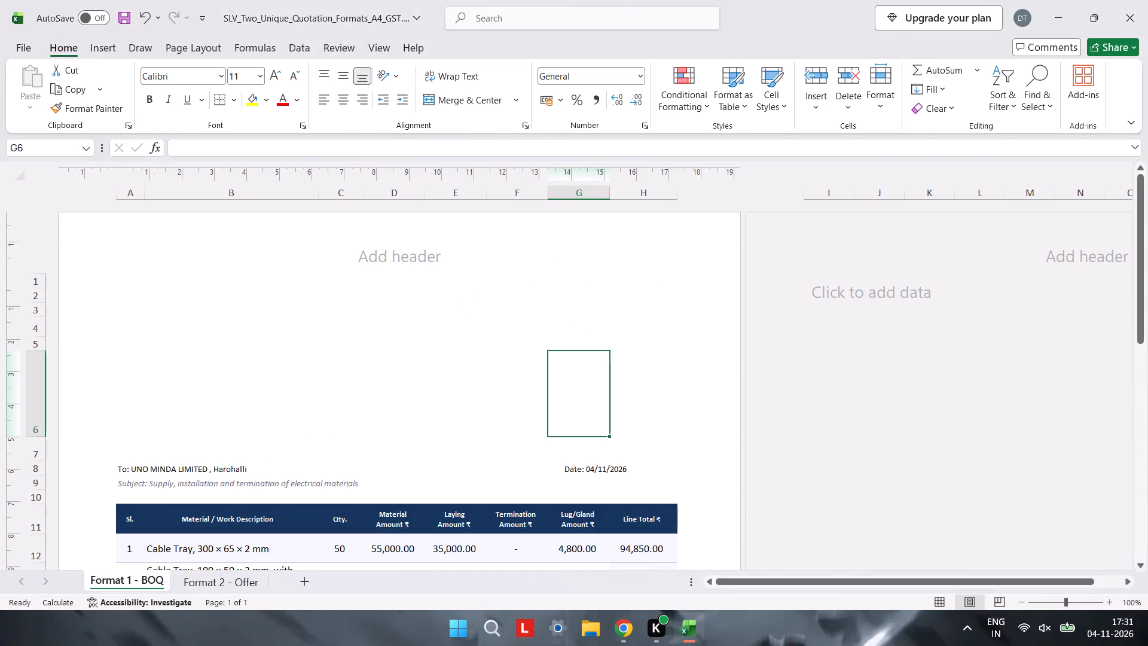
click(950, 599)
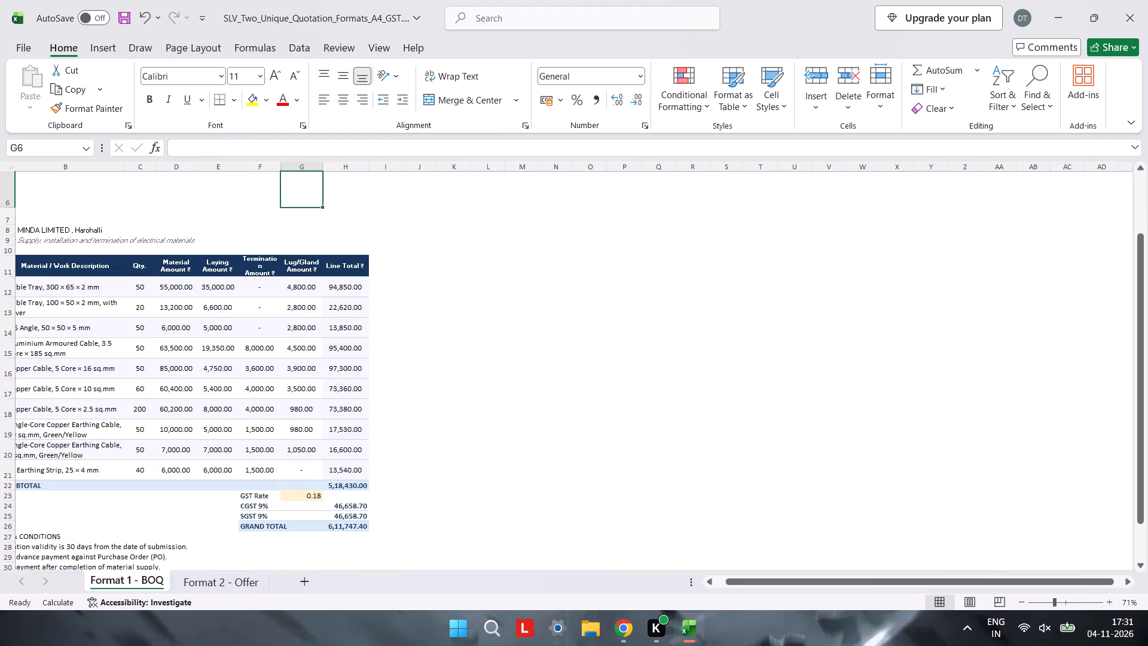
Examine the BOQ line items from the first cable tray down through the subtotal, GST and grand total rows.
scroll(230, 251, right, 2)
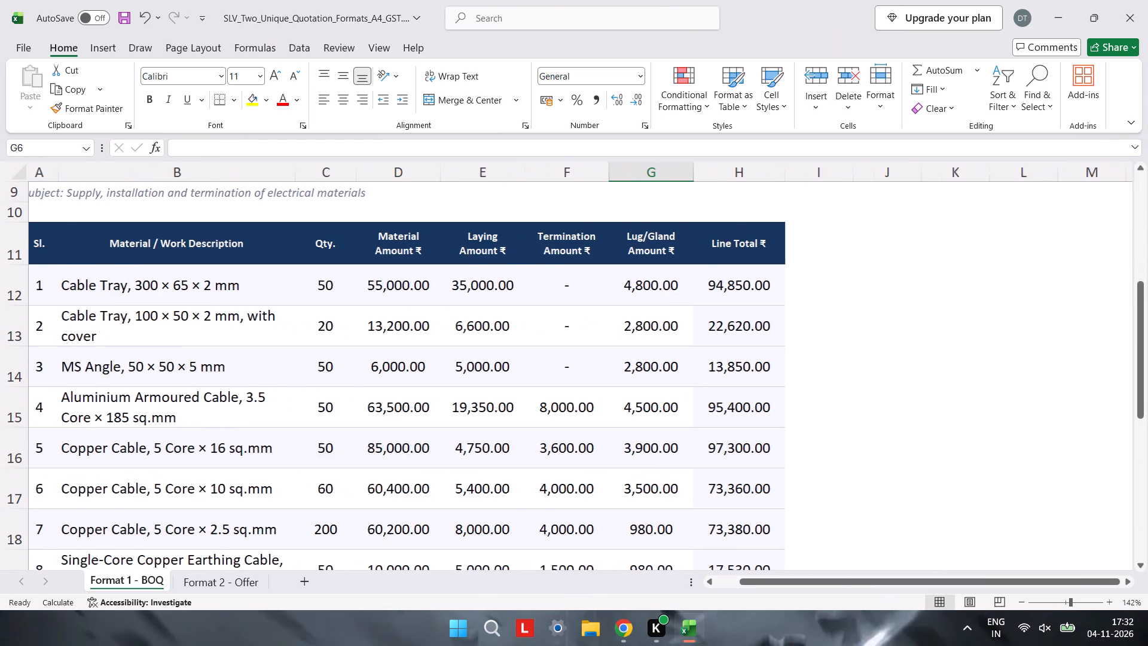
scroll(230, 251, right, 3)
click(237, 285)
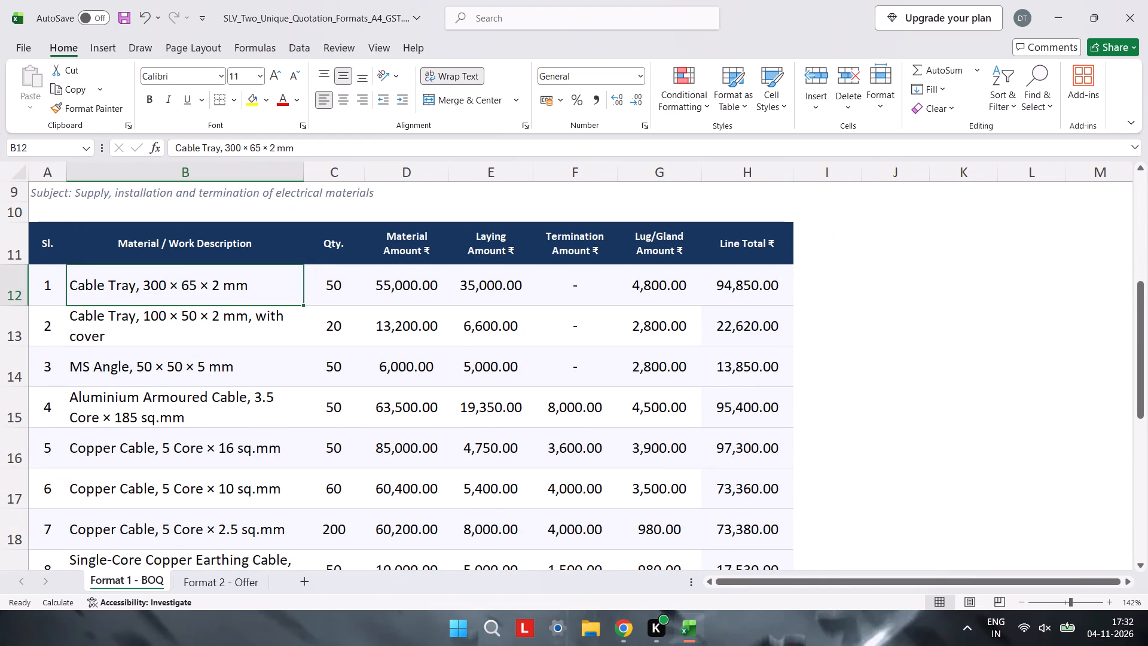
scroll(258, 293, down, 1)
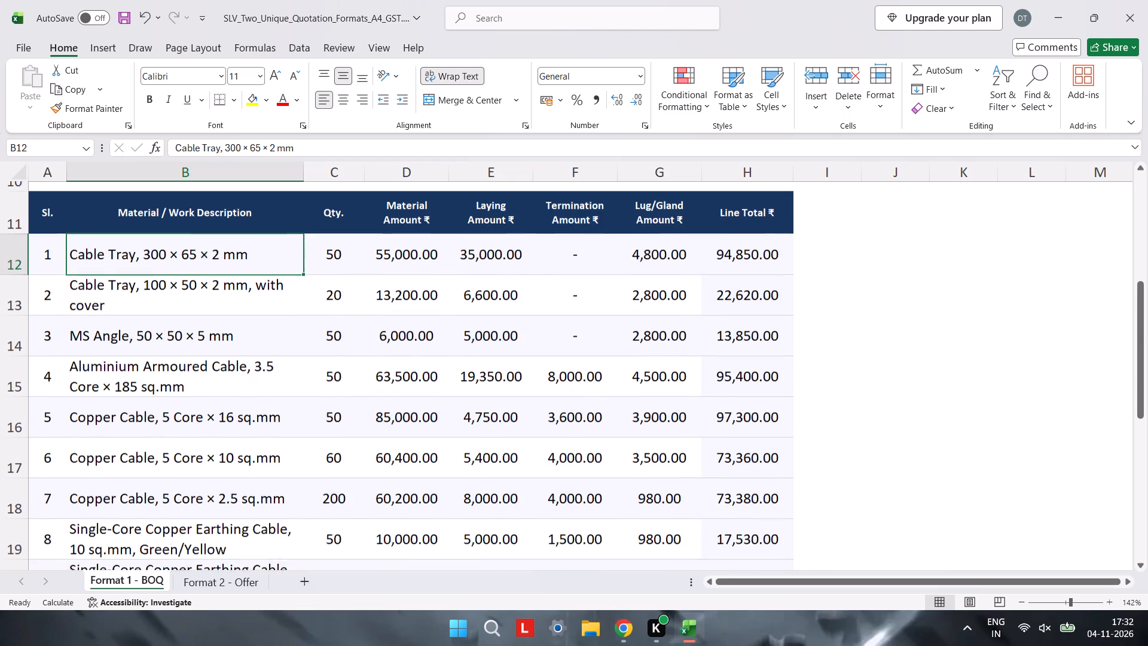
scroll(258, 293, down, 3)
scroll(258, 293, up, 1)
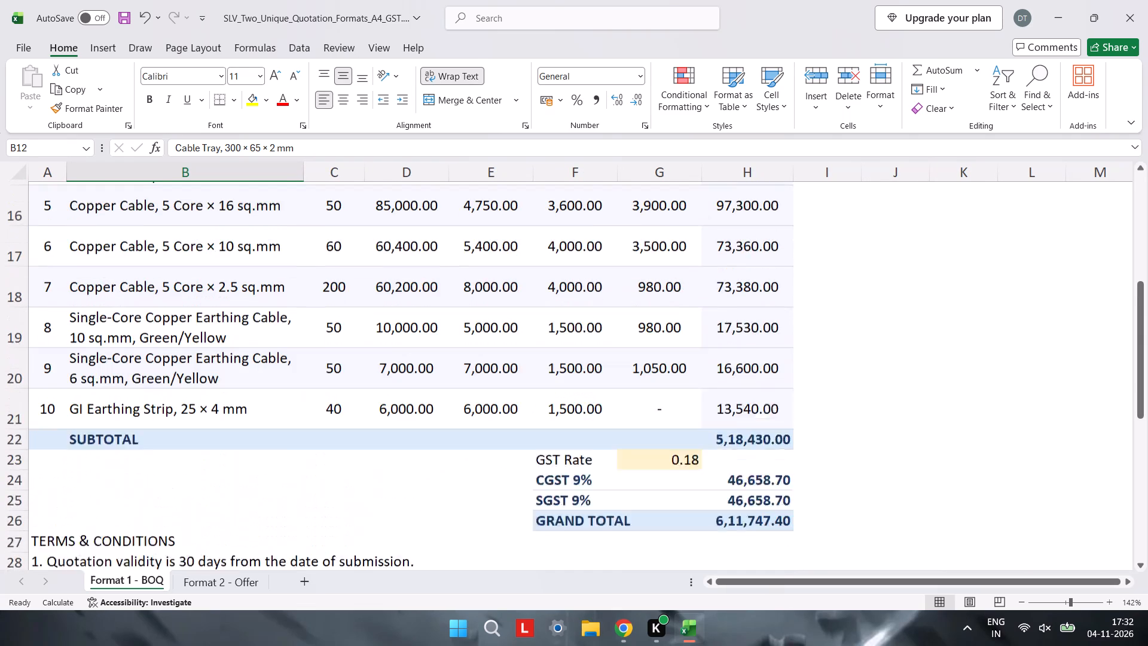
scroll(258, 293, up, 1)
Copy the GI Earthing Strip line item in B21:H21 to the blank area beside the table, starting at cell K21.
click(190, 435)
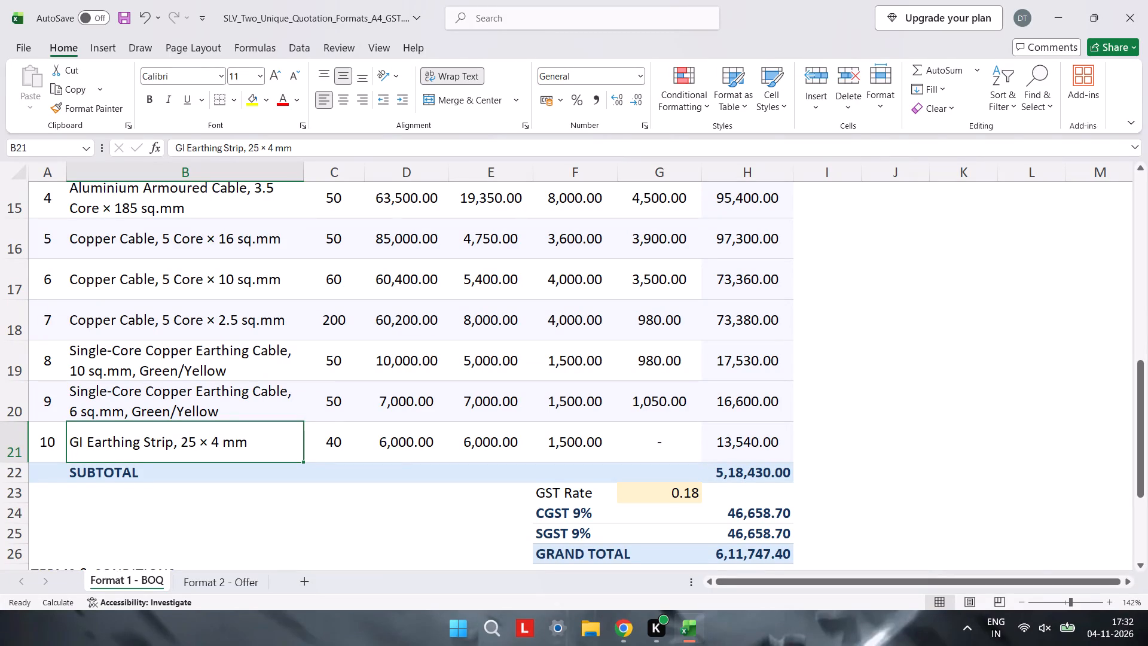
drag(106, 433, 573, 441)
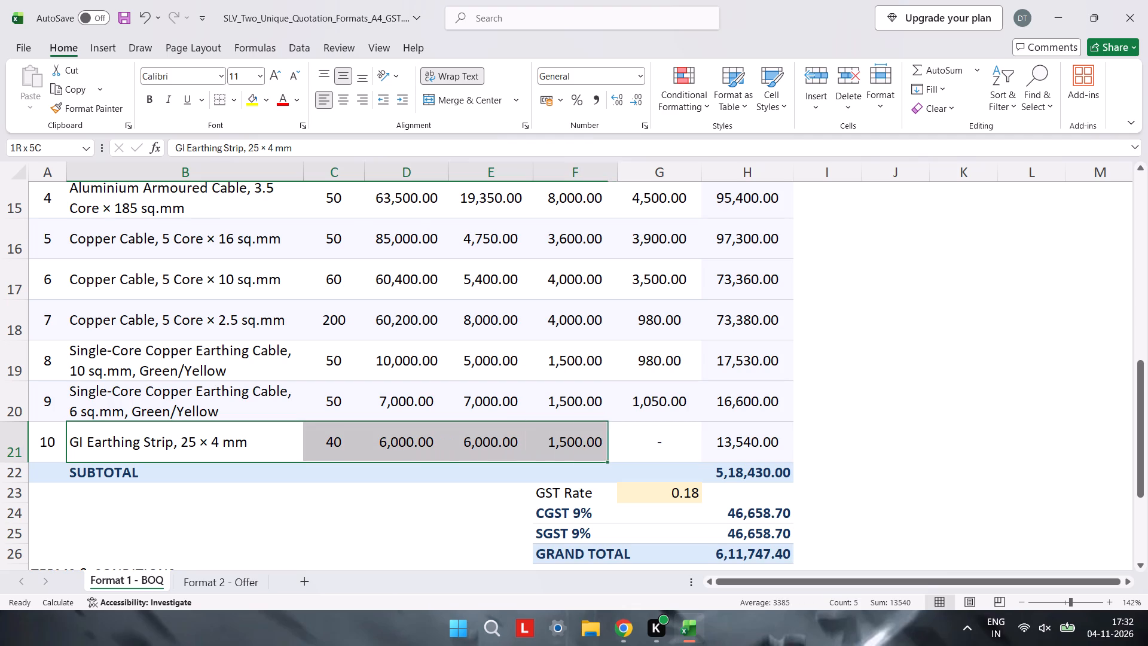
drag(573, 441, 777, 441)
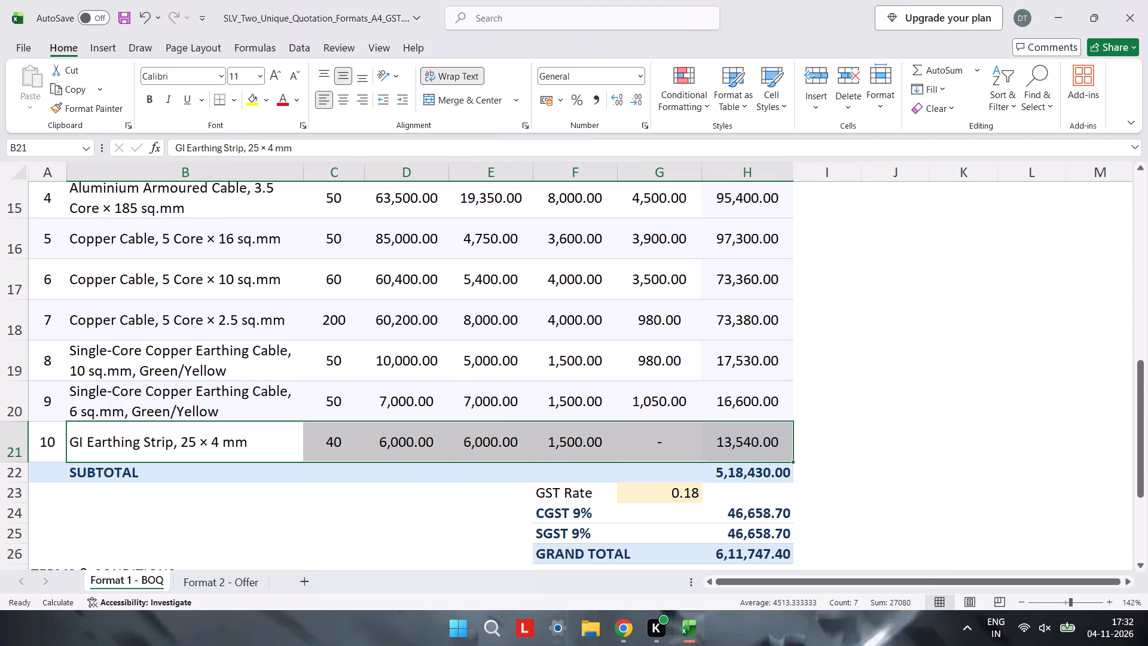
key(ctrl+c)
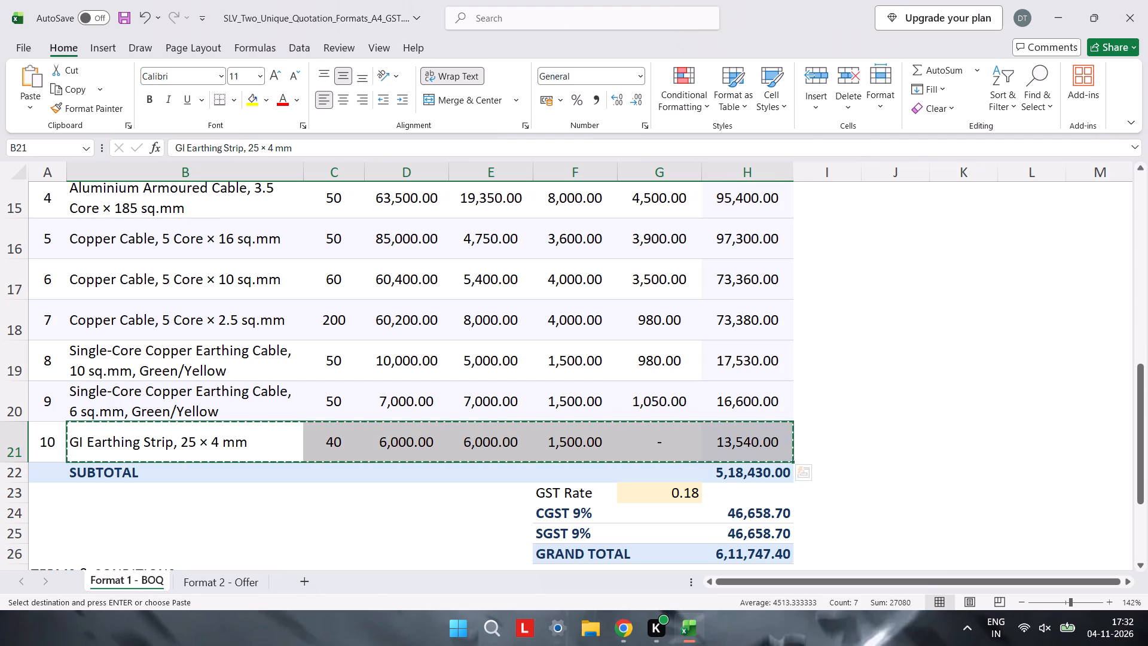
click(938, 437)
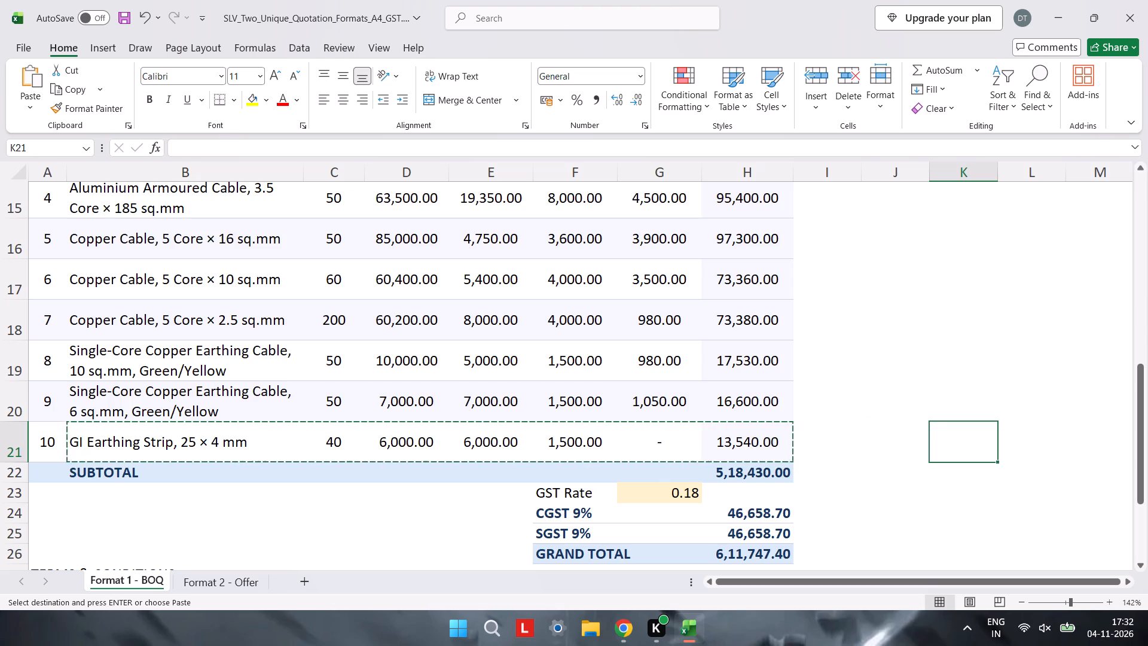
key(ctrl+v)
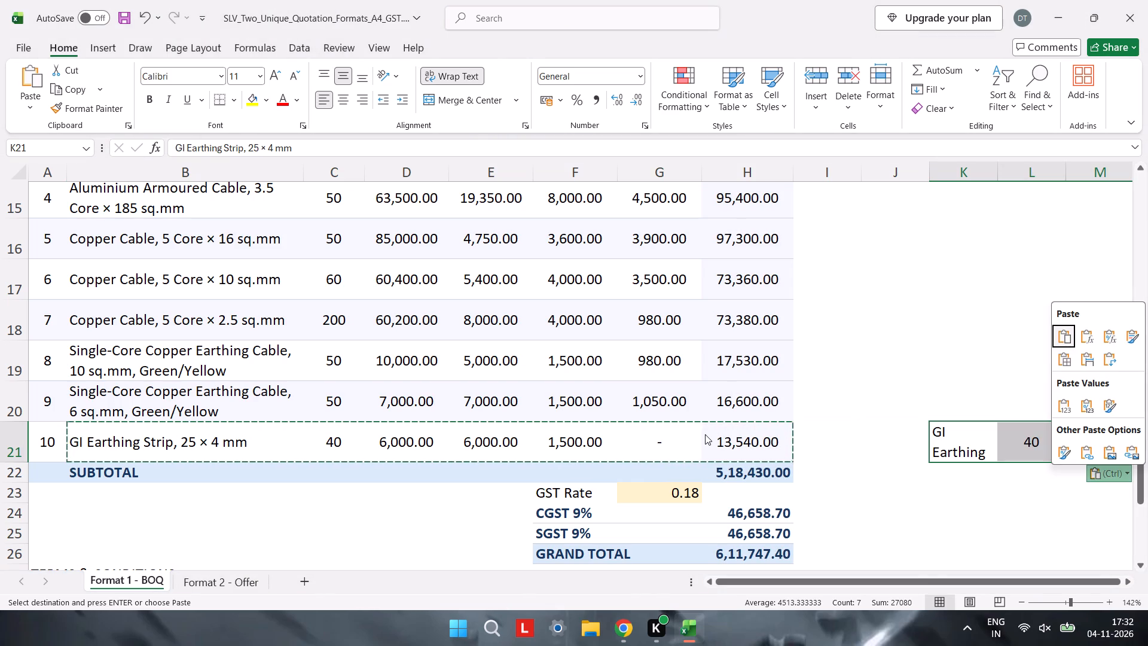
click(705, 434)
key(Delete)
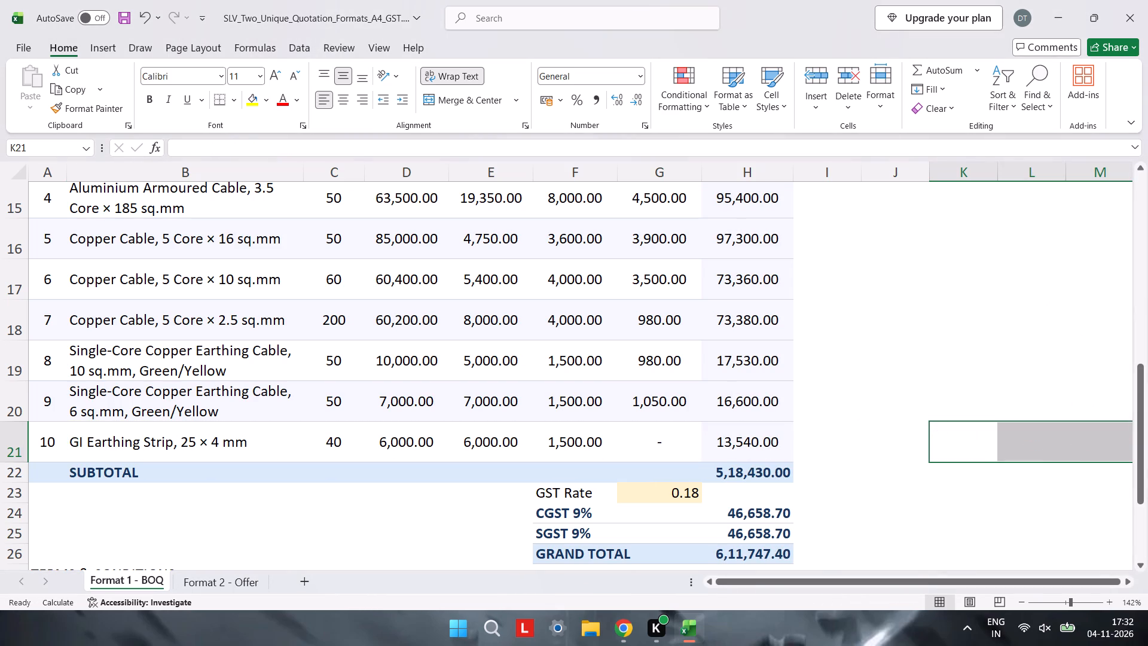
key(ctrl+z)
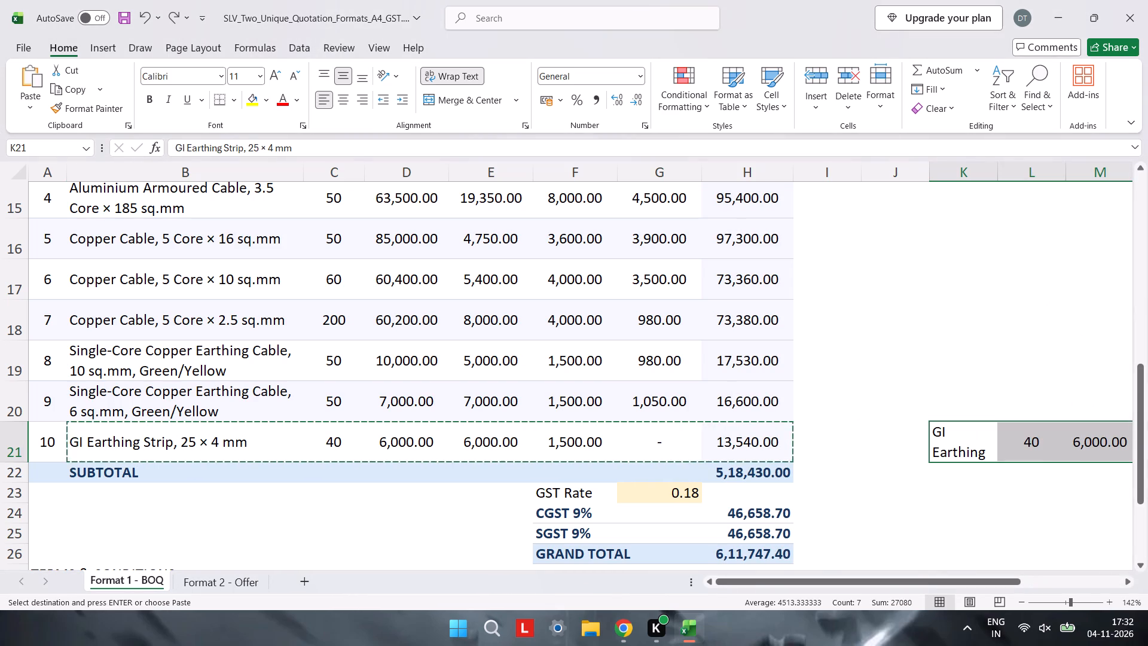
Clear the original GI Earthing Strip entry from B21:H21, keeping serial number 10 and the copy beside the table.
click(665, 452)
click(727, 459)
key(Escape)
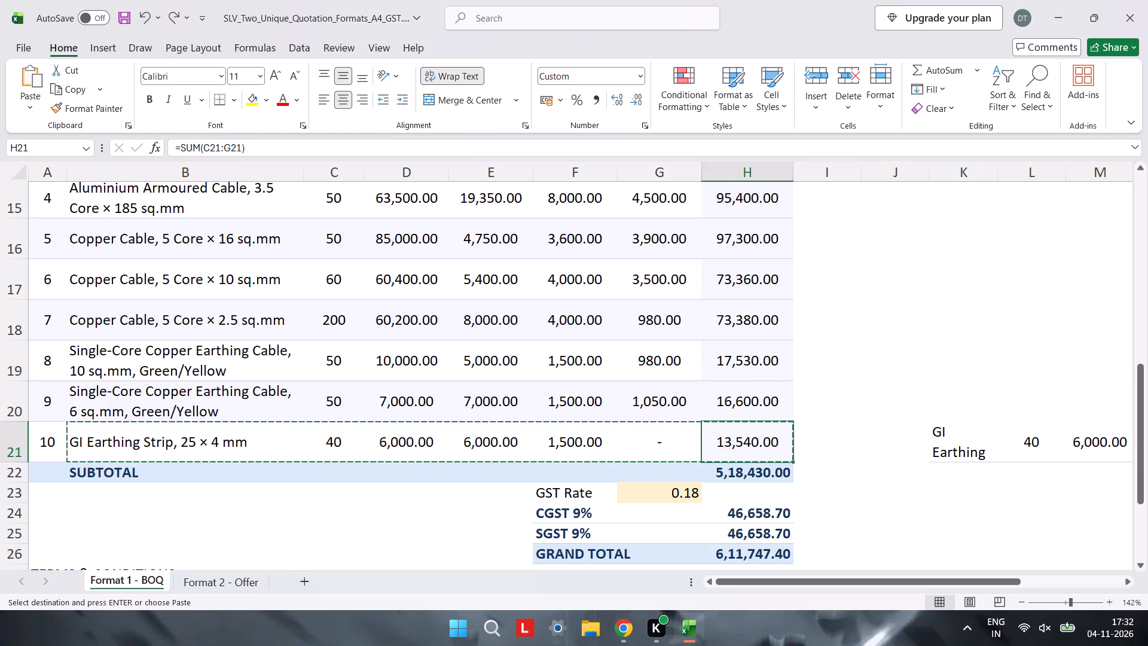
drag(737, 440, 270, 467)
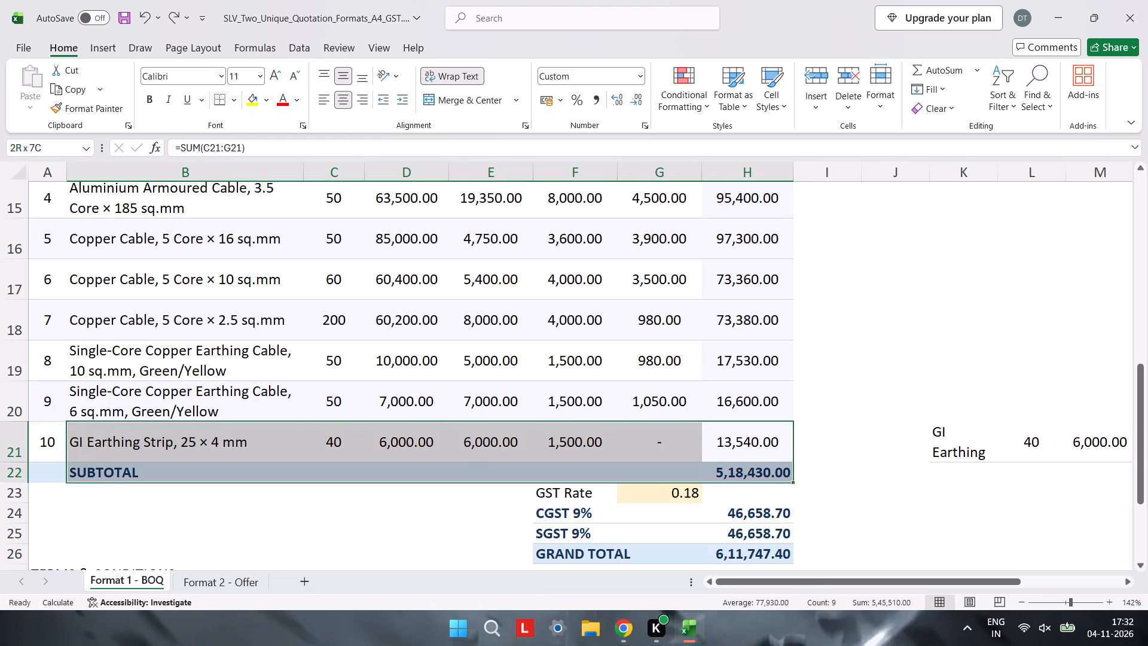
drag(270, 467, 229, 433)
key(Delete)
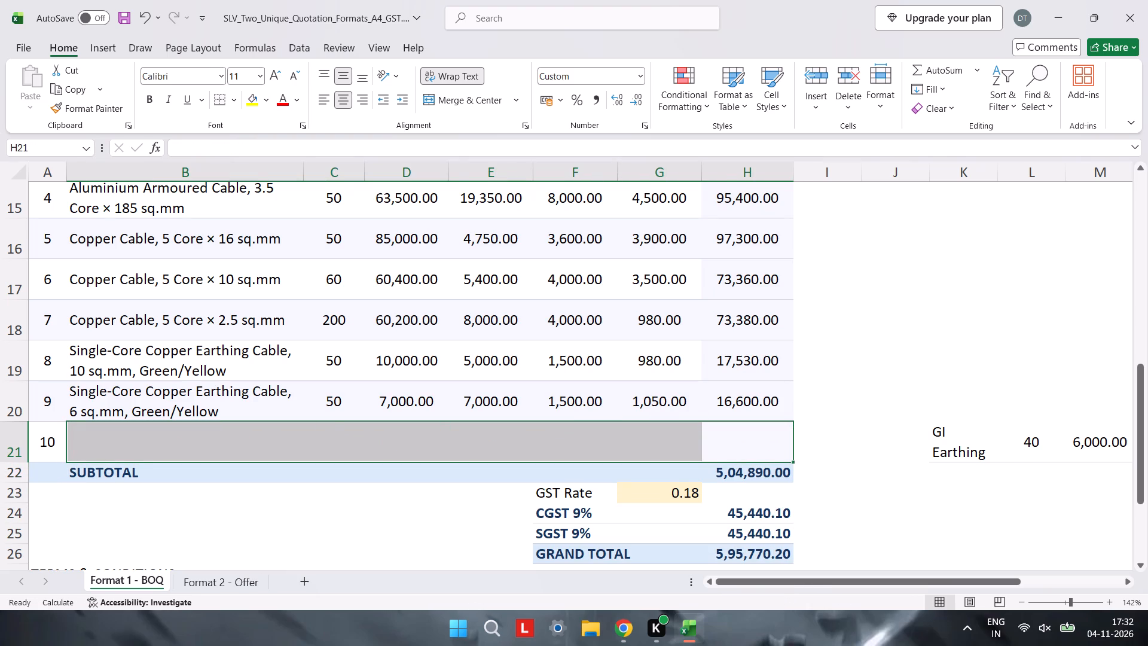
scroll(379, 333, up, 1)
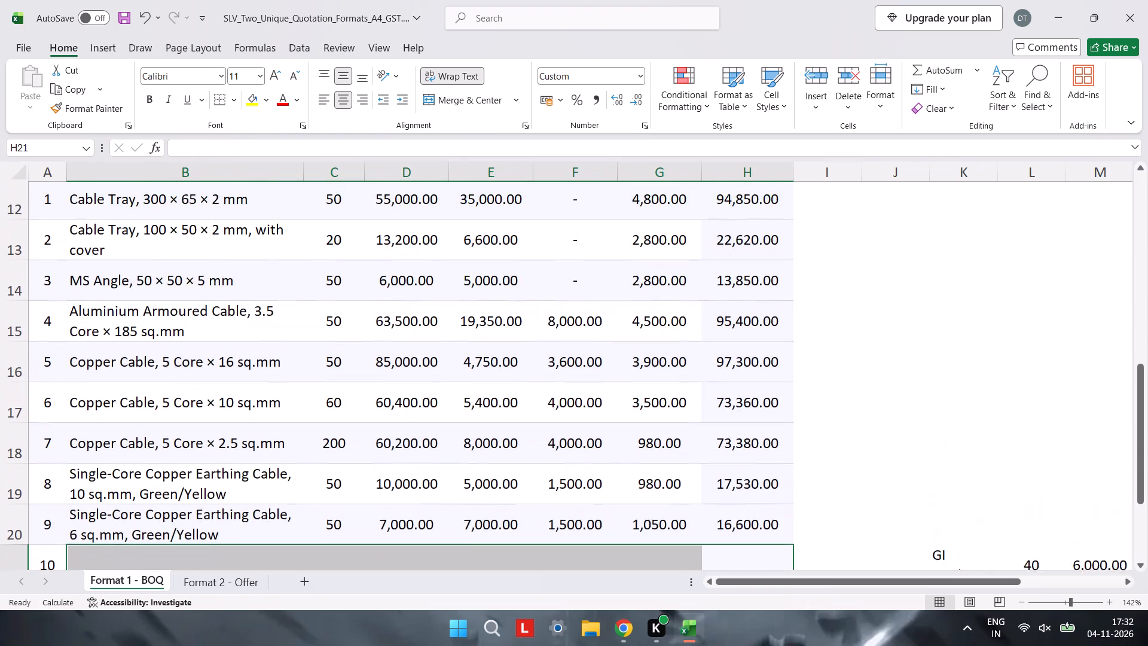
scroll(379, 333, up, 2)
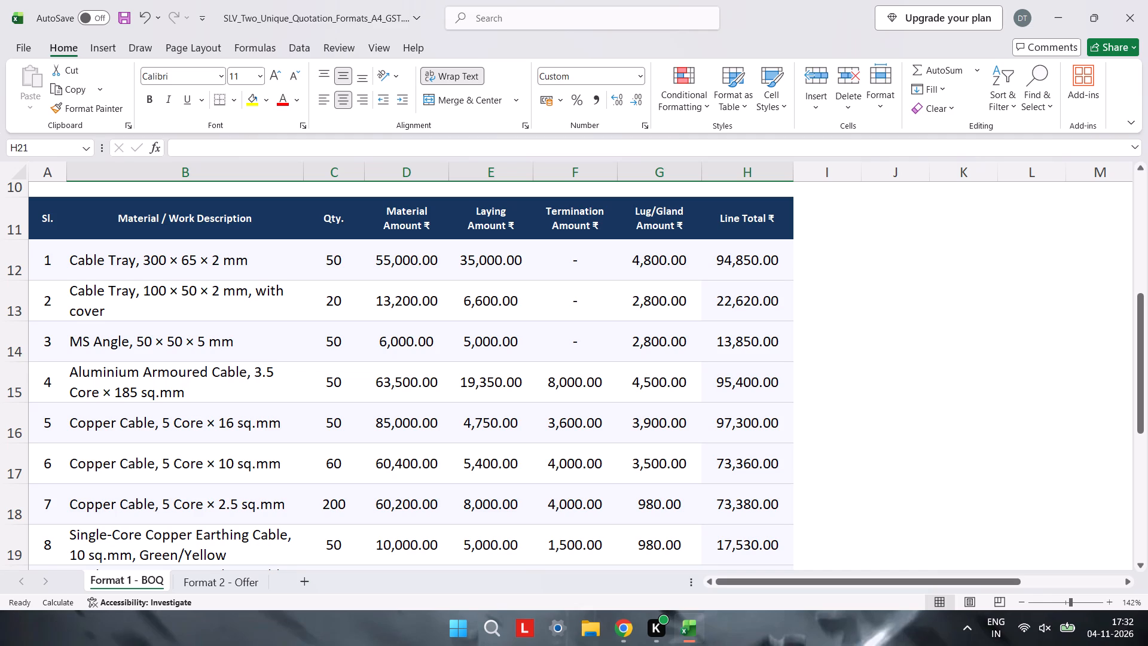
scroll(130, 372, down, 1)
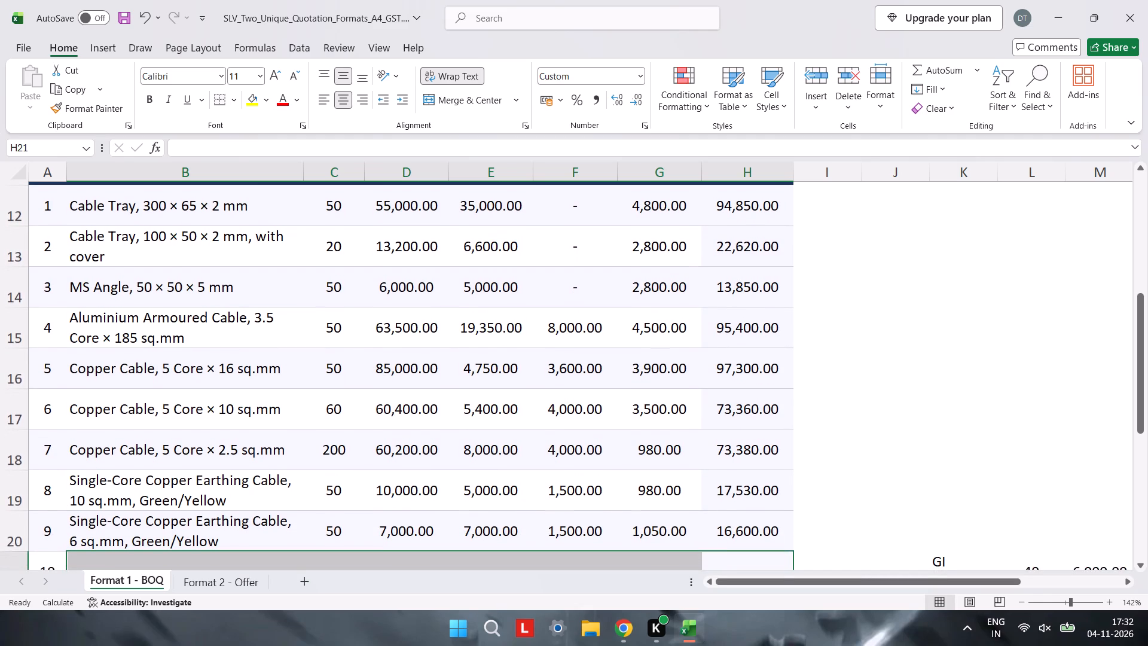
Move the aluminium armoured cable and three 5-core copper cable items from B15:H18 to the blank area beside the table, starting at J16.
scroll(130, 372, down, 1)
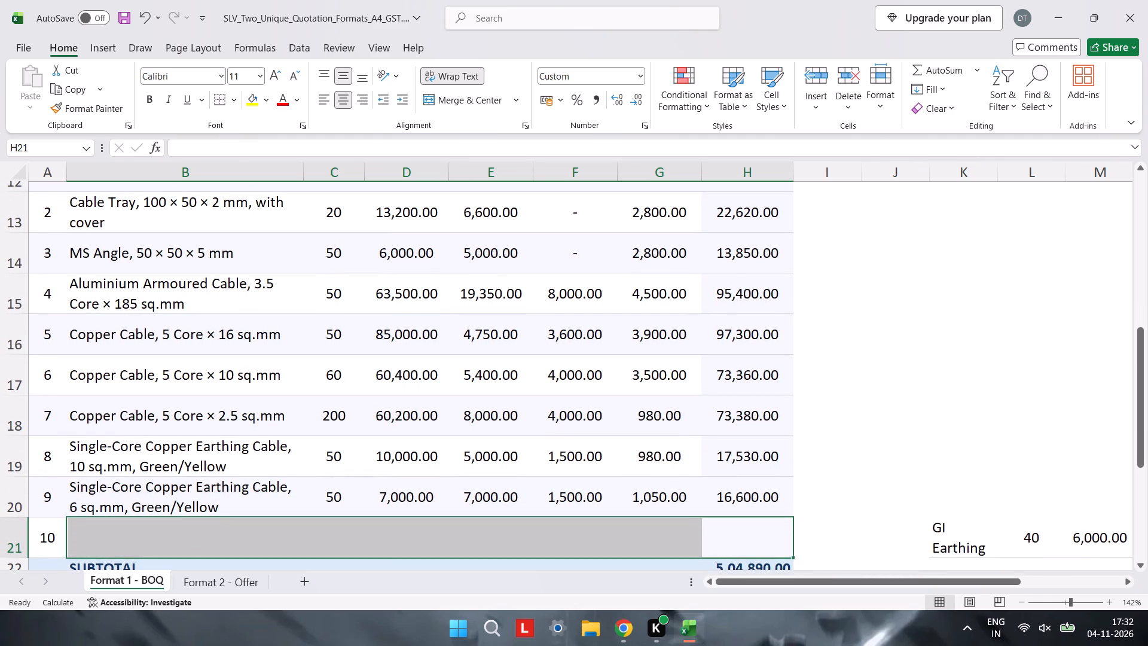
click(86, 295)
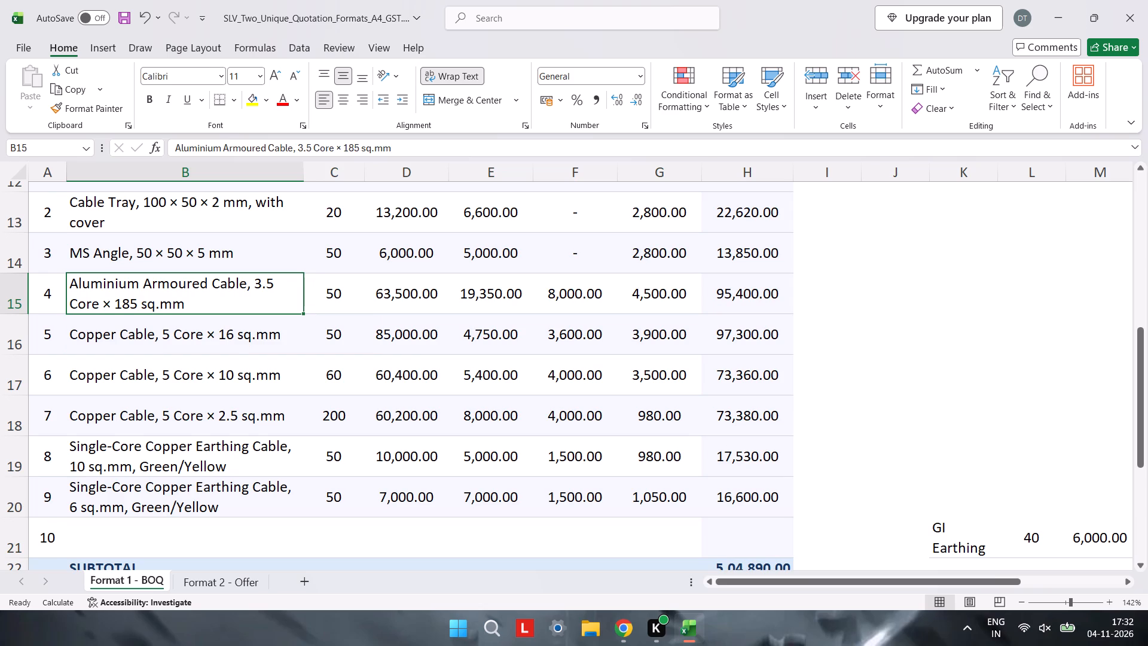
drag(86, 295, 371, 468)
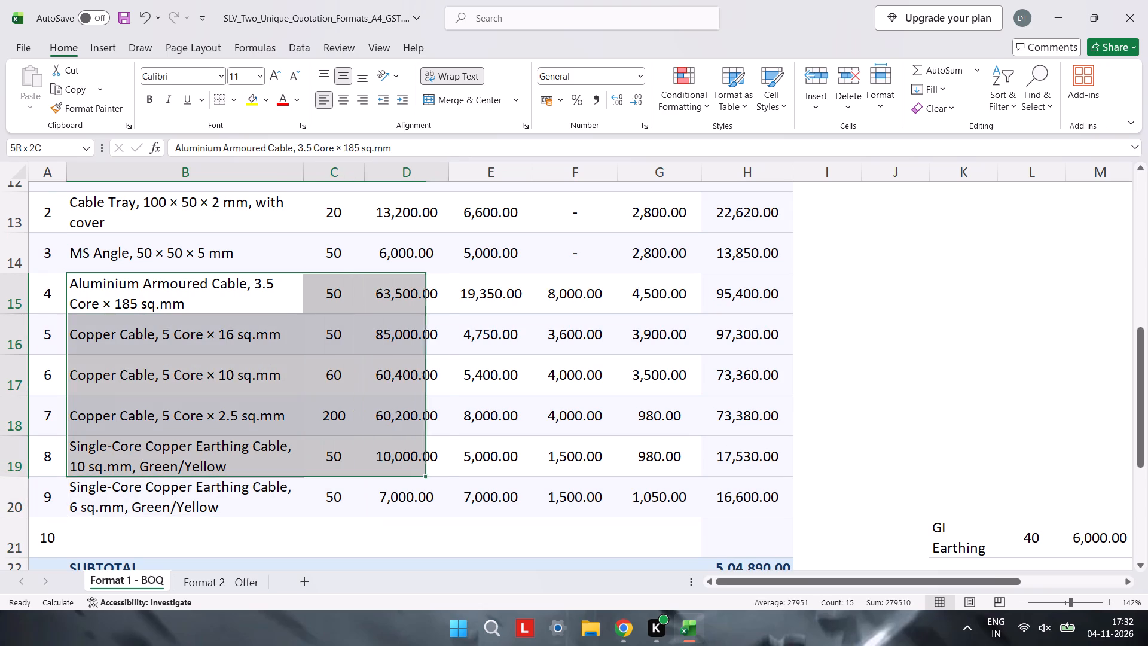
drag(371, 468, 705, 445)
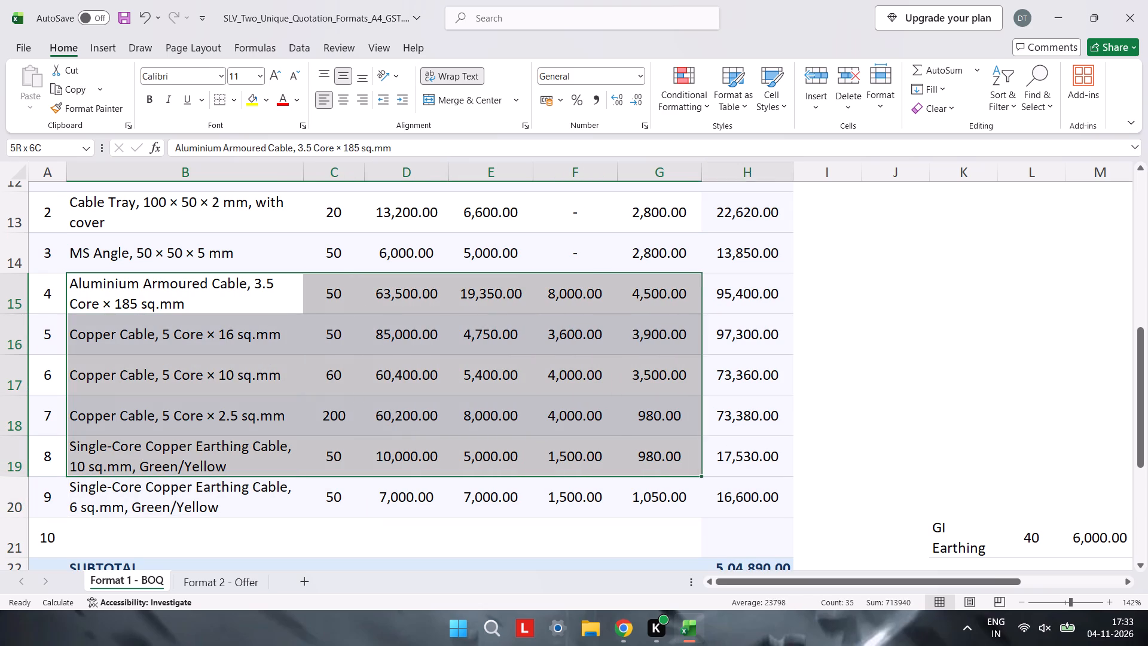
drag(705, 445, 812, 406)
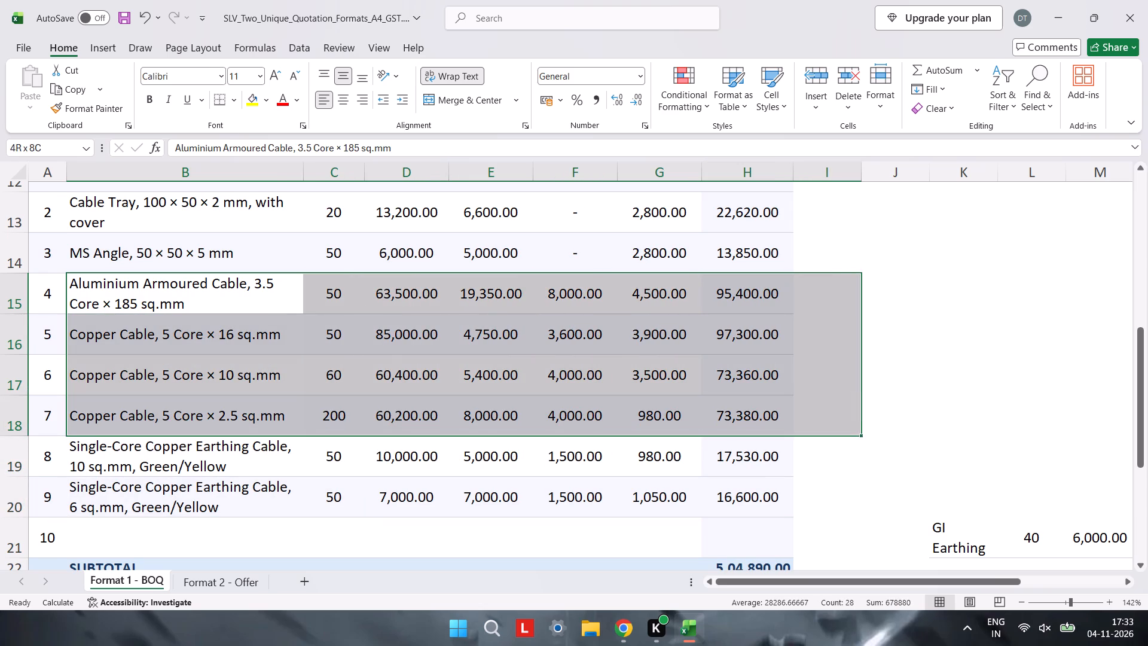
drag(812, 406, 805, 425)
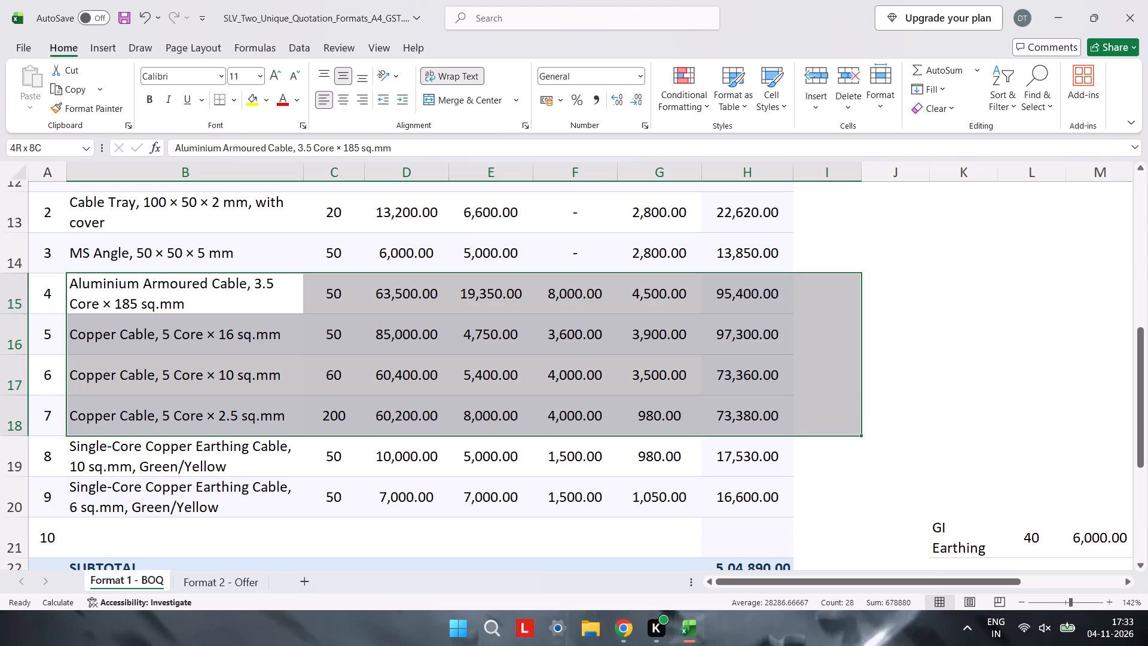
drag(805, 425, 775, 408)
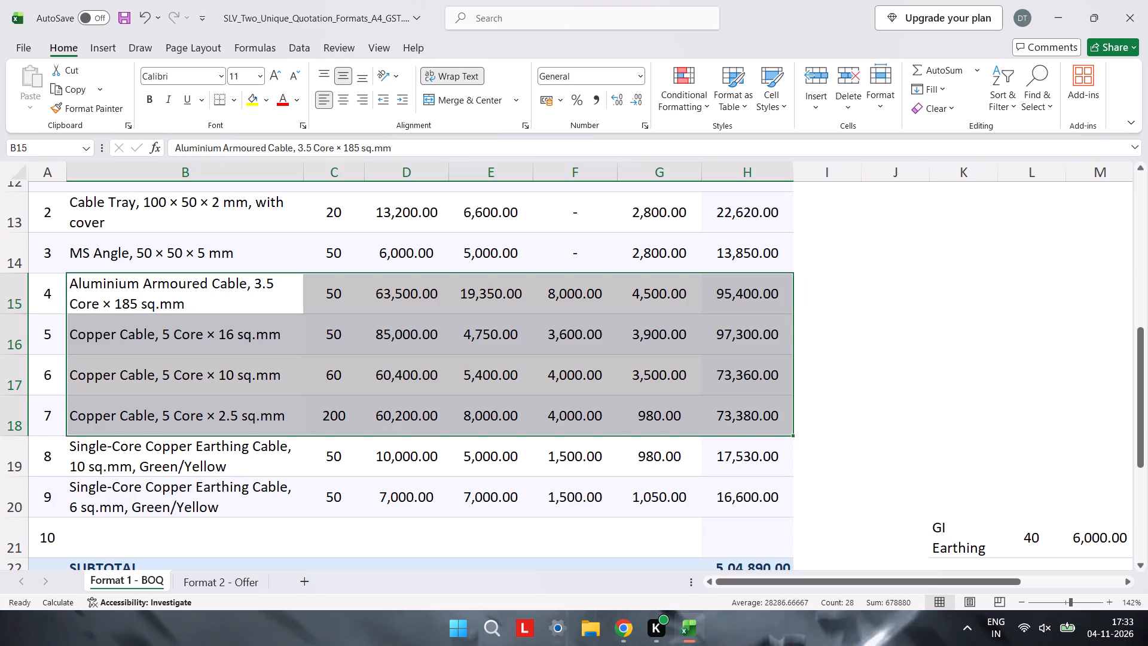
key(ctrl+x)
click(910, 317)
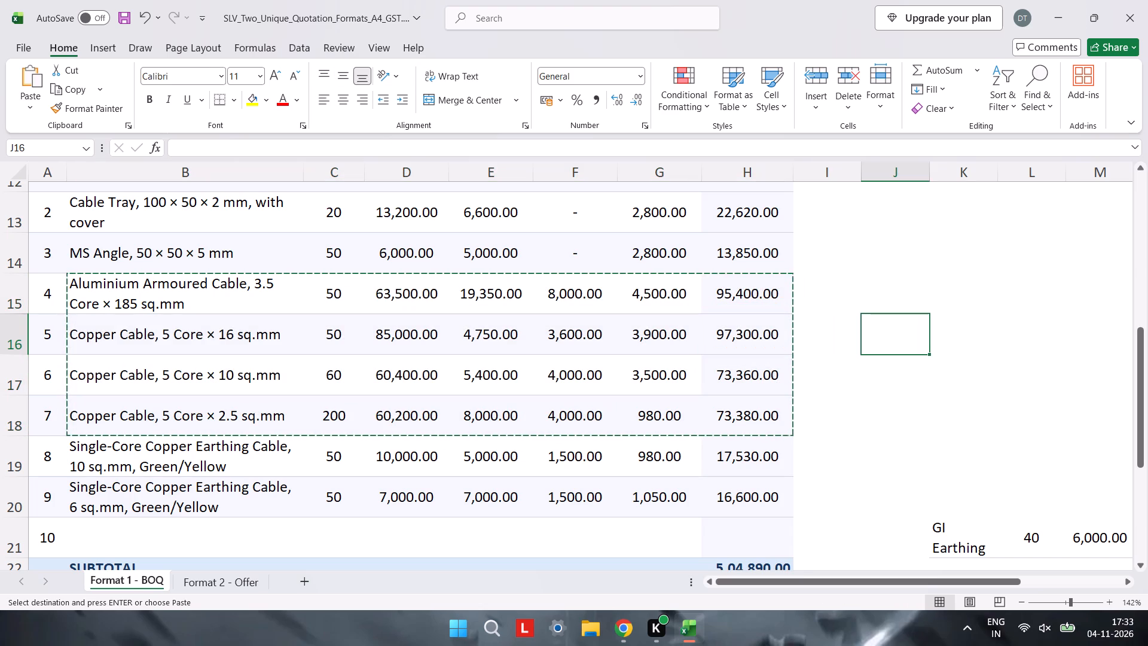
key(ctrl+v)
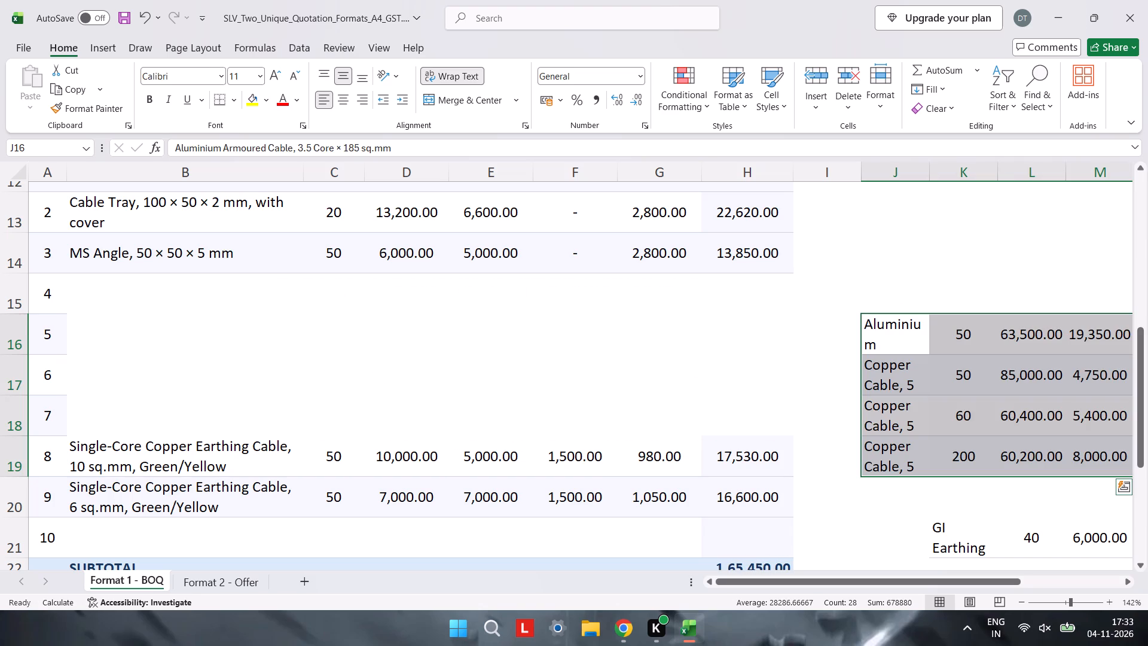
Move the two Cable Tray items and the MS Angle item from B12:H14 to the blank area beside the table, starting at J12.
scroll(521, 326, down, 1)
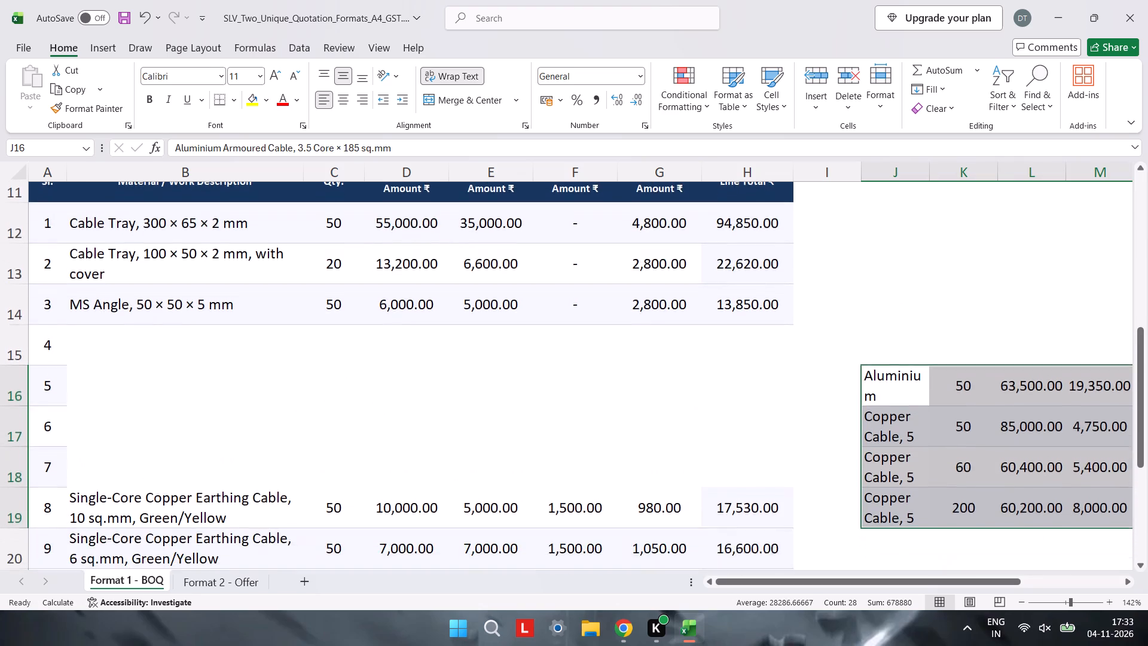
scroll(521, 326, down, 1)
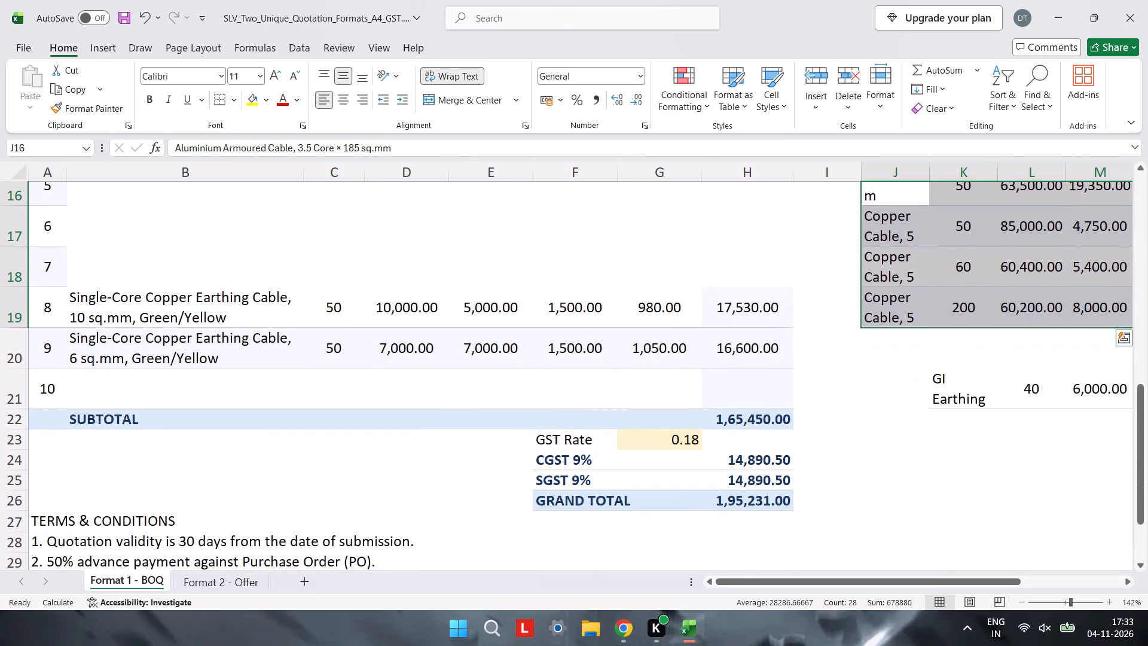
click(948, 386)
scroll(672, 247, up, 2)
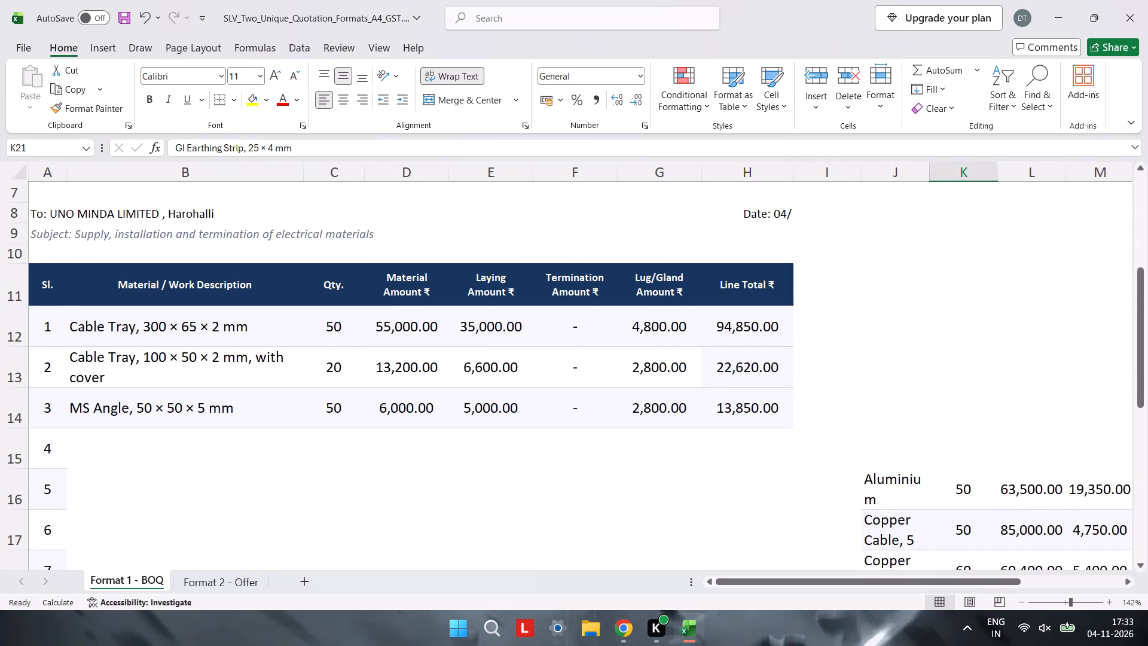
click(94, 318)
drag(94, 318, 598, 409)
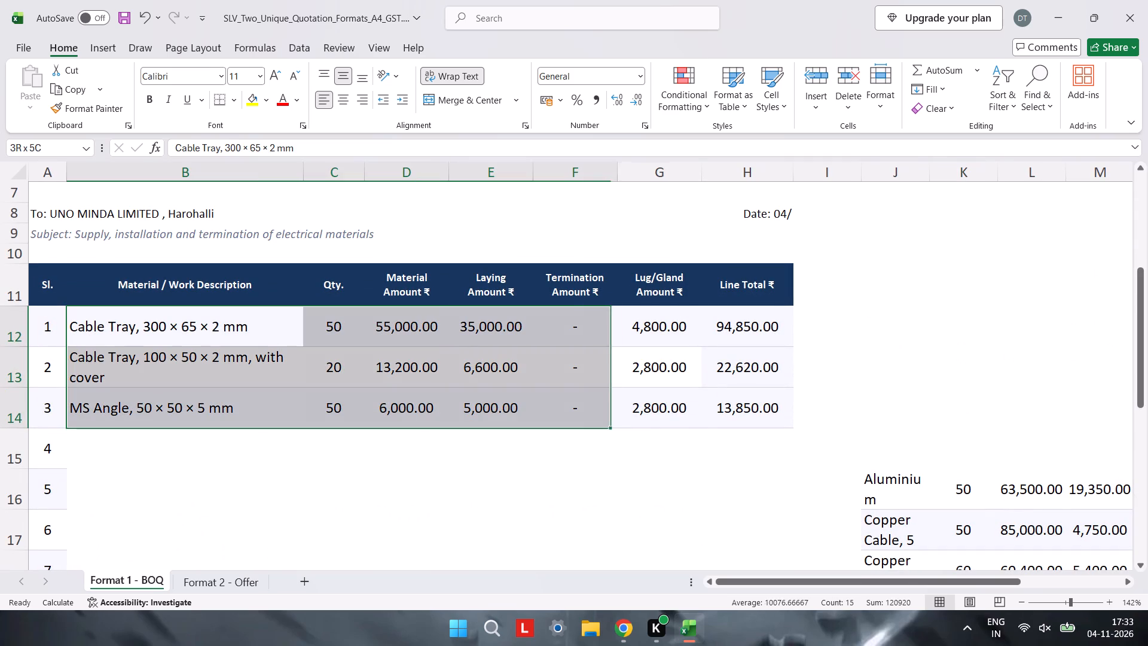
drag(598, 409, 712, 403)
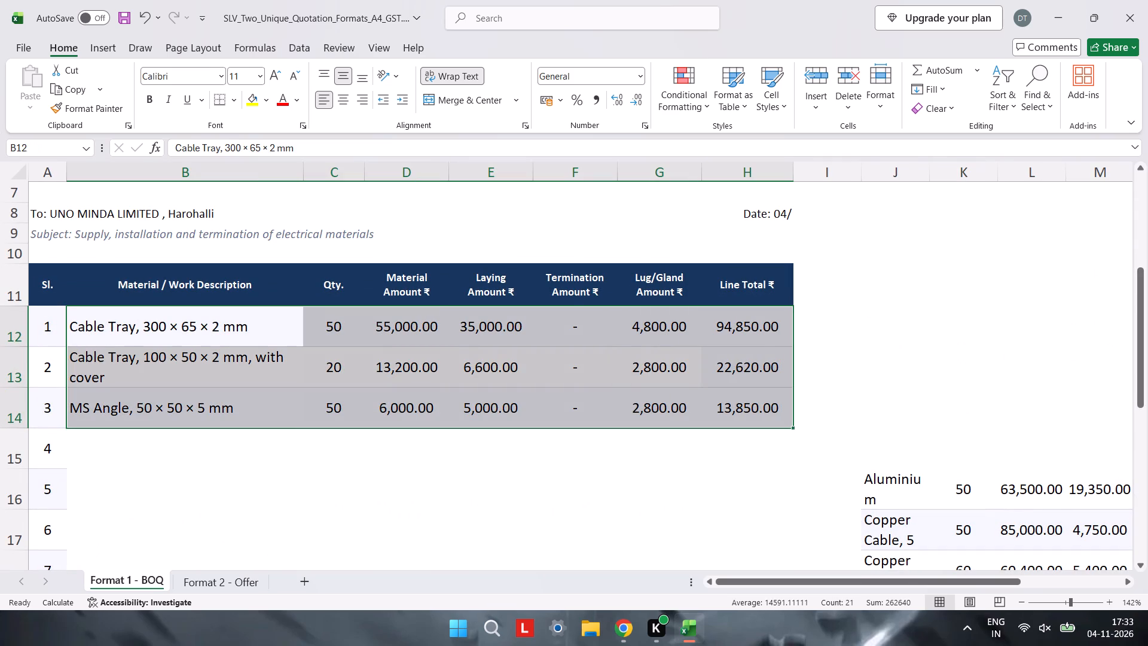
key(ctrl+x)
click(924, 328)
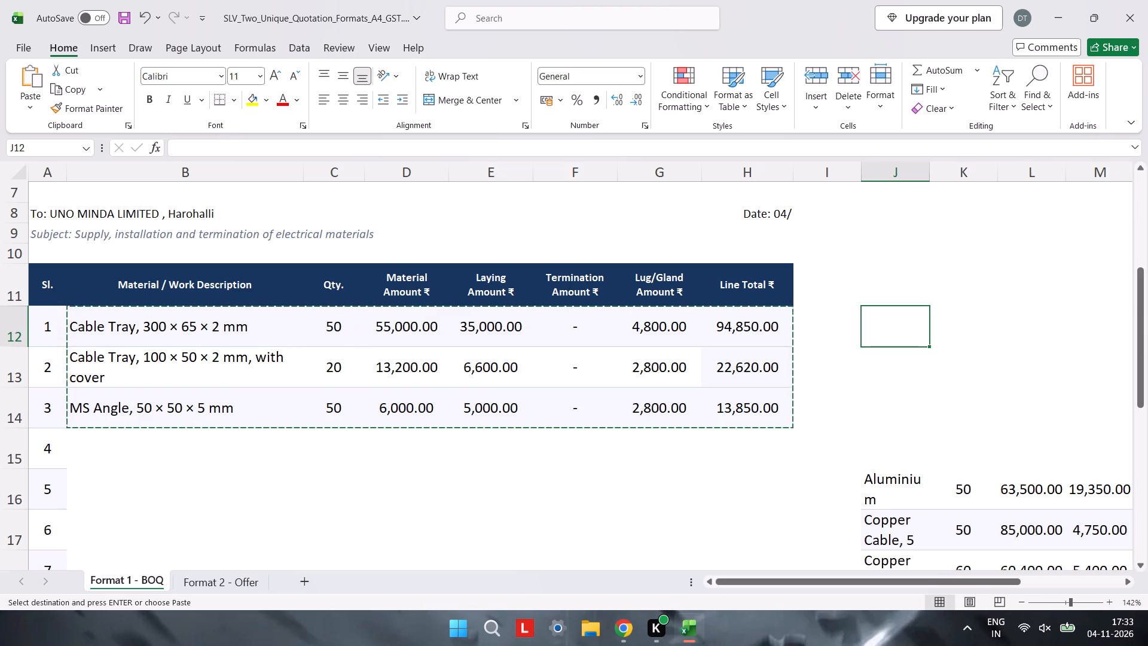
key(ctrl+v)
Move the GI Earthing Strip entry from K21:Q21 into the first line of the BOQ table, starting at B12.
scroll(526, 422, down, 2)
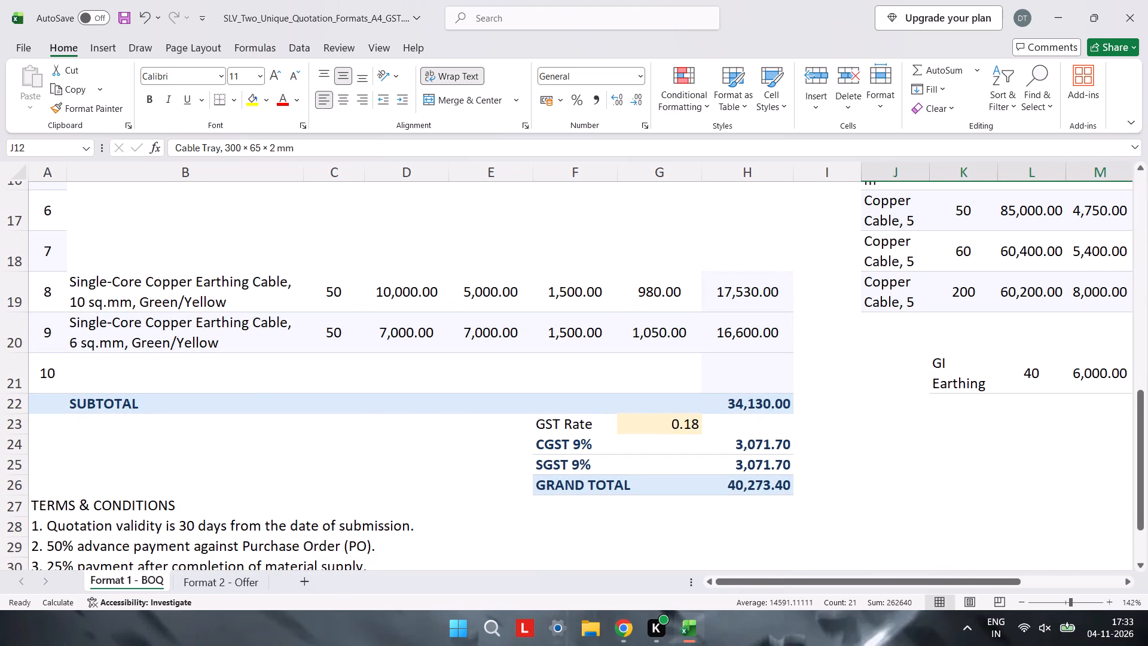
click(976, 379)
scroll(976, 379, left, 7)
scroll(976, 379, right, 5)
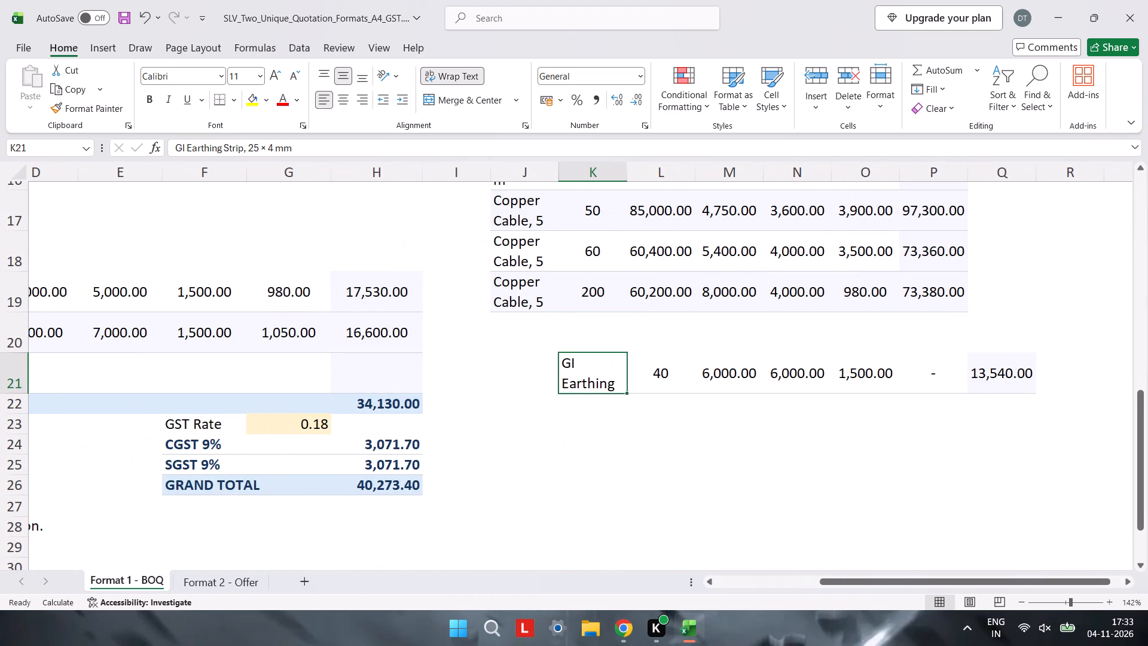
drag(604, 375, 978, 371)
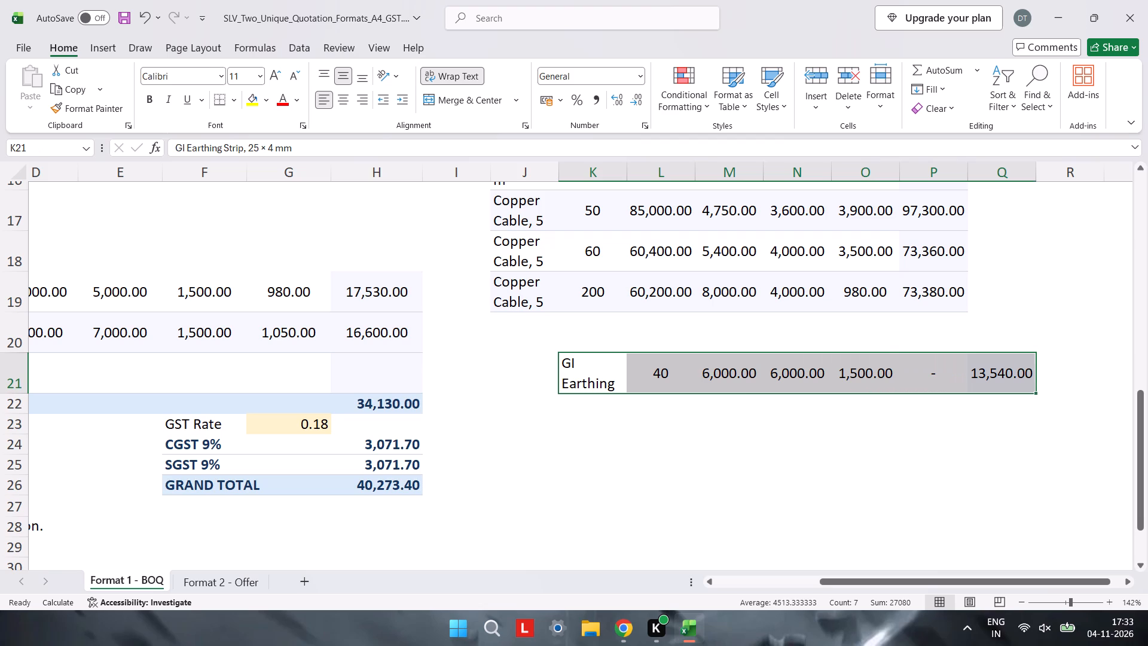
key(ctrl+x)
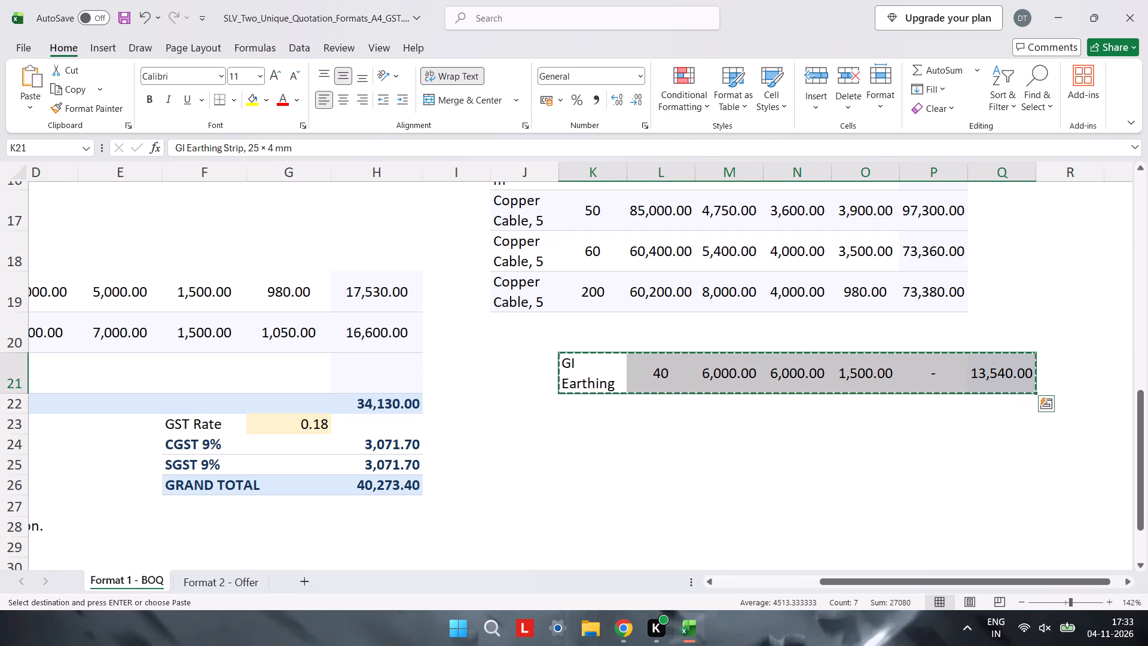
scroll(404, 272, right, 5)
scroll(404, 272, up, 3)
scroll(404, 272, down, 2)
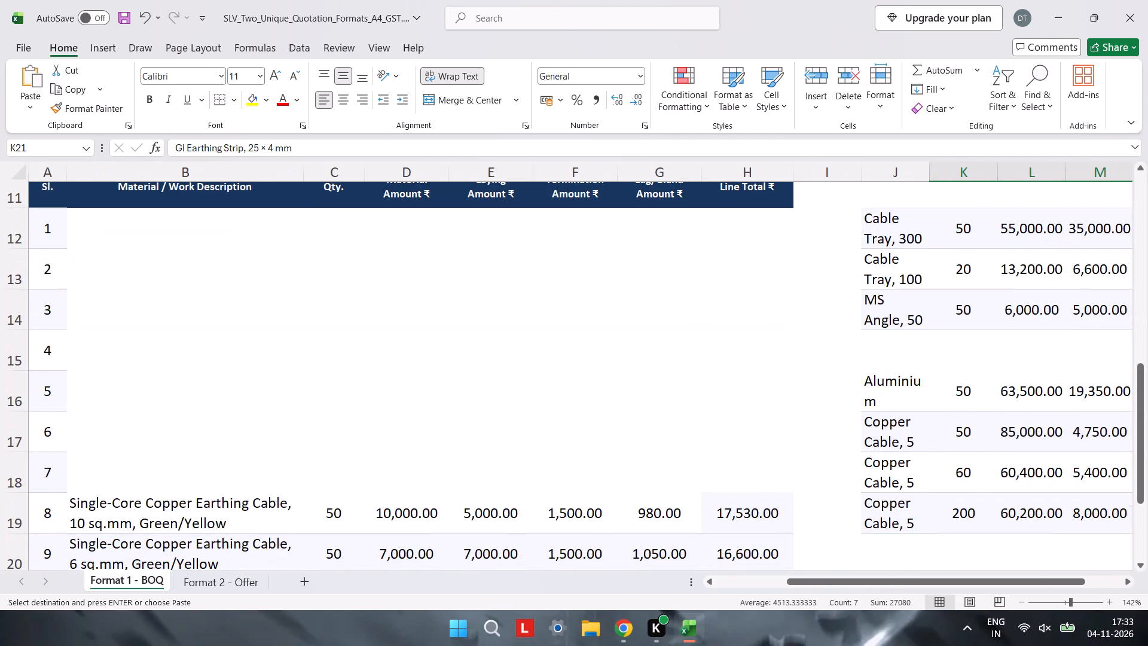
click(118, 231)
key(ctrl+v)
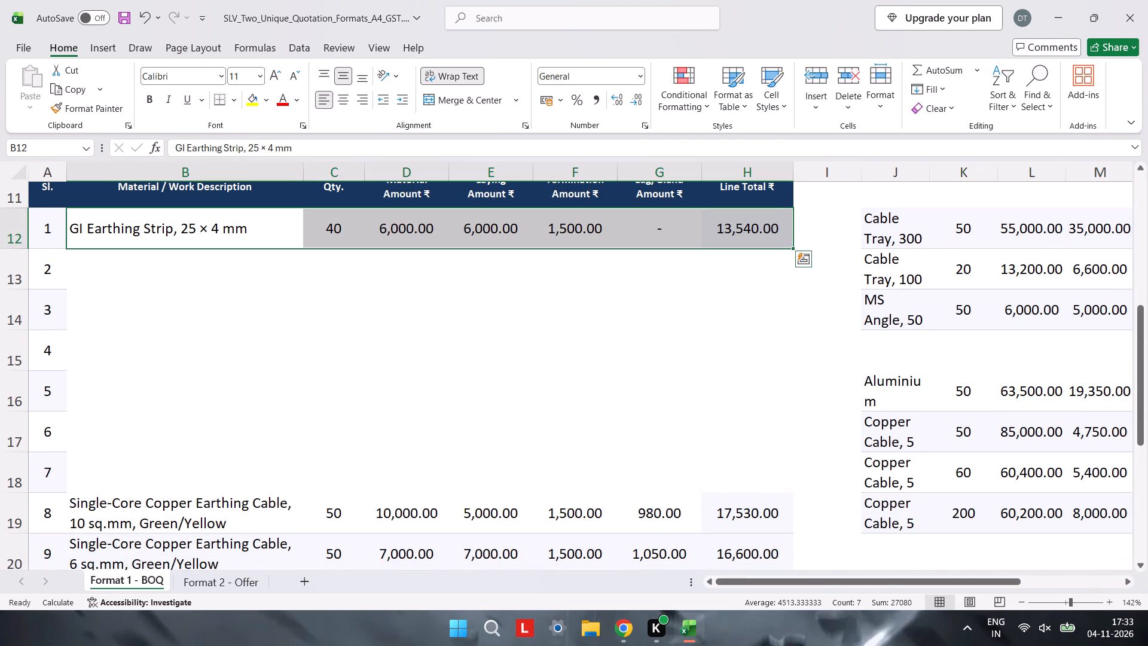
Move the aluminium armoured cable and three copper cable items from J16:P19 into serial numbers 2 to 5, starting at B13.
click(133, 269)
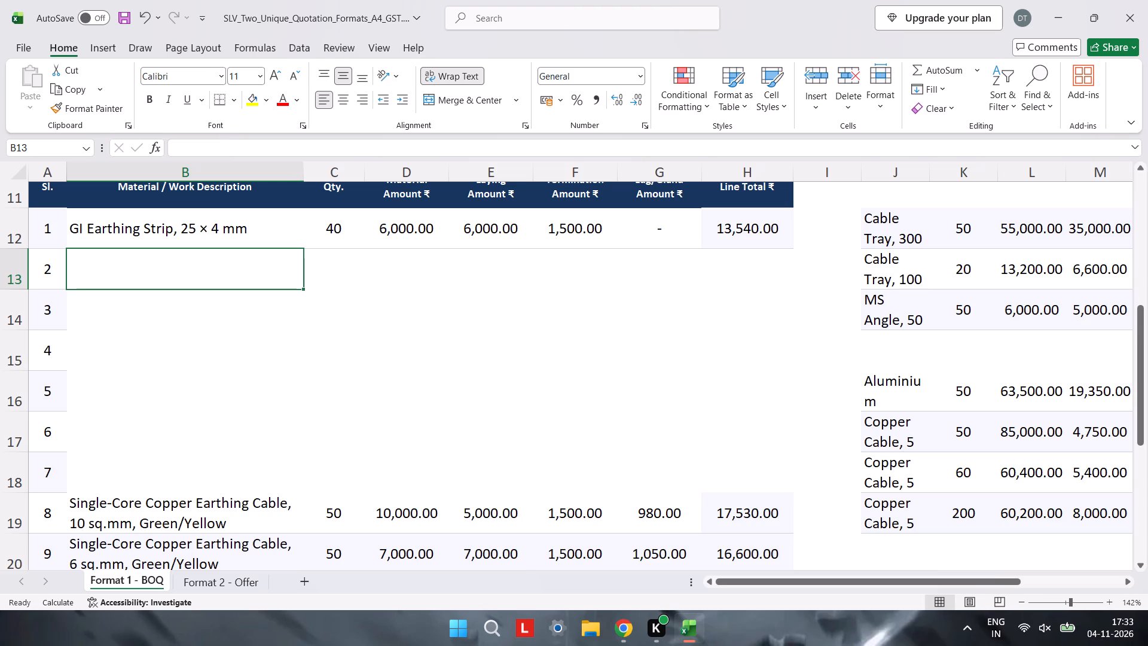
click(902, 389)
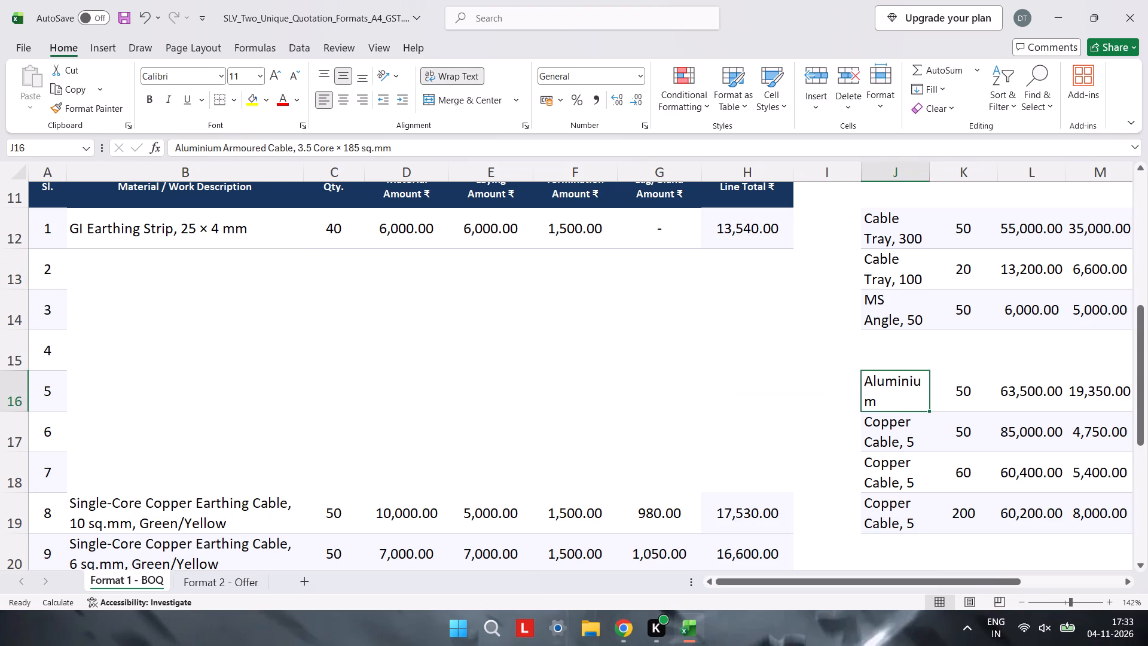
scroll(618, 407, left, 3)
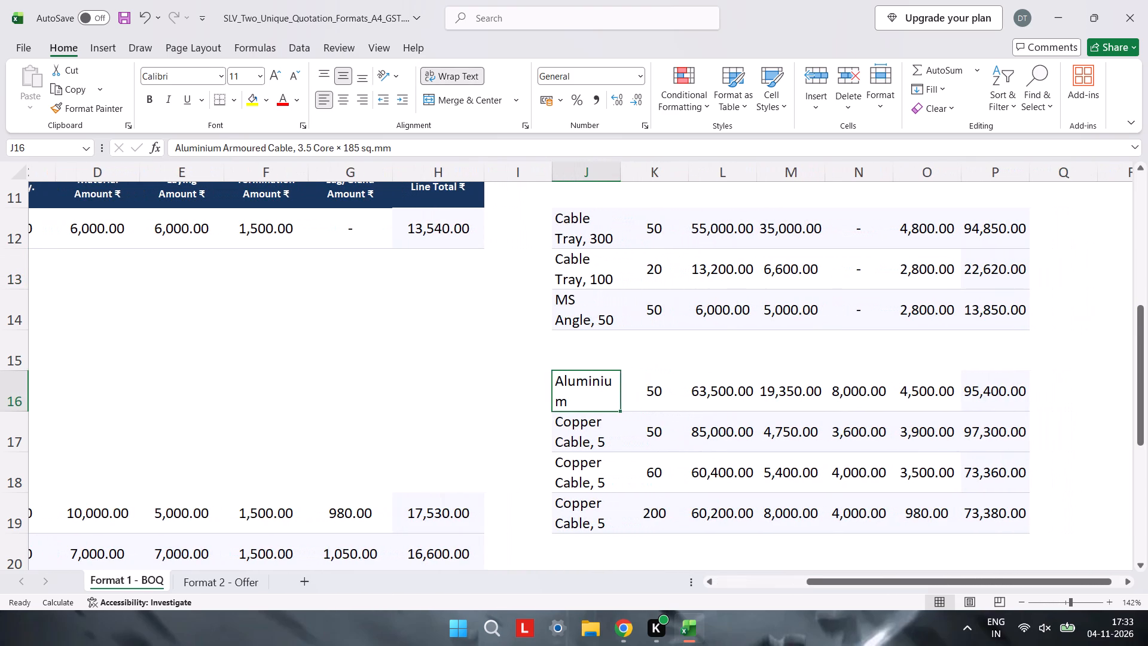
drag(618, 407, 585, 397)
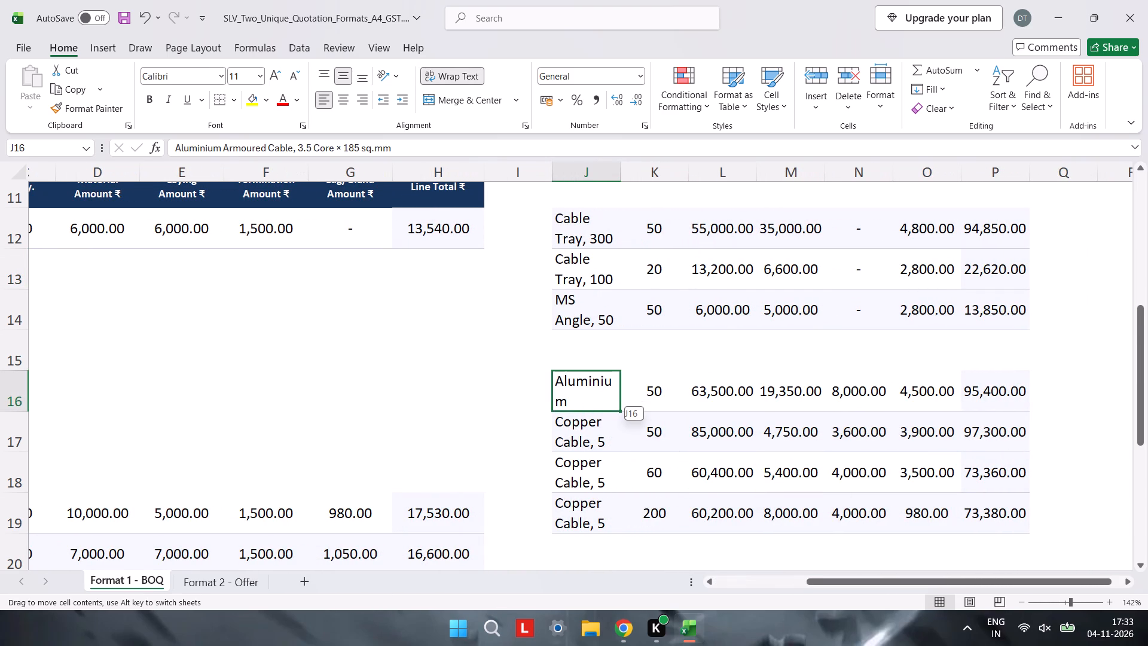
drag(581, 395, 996, 524)
key(ctrl+x)
scroll(474, 397, right, 6)
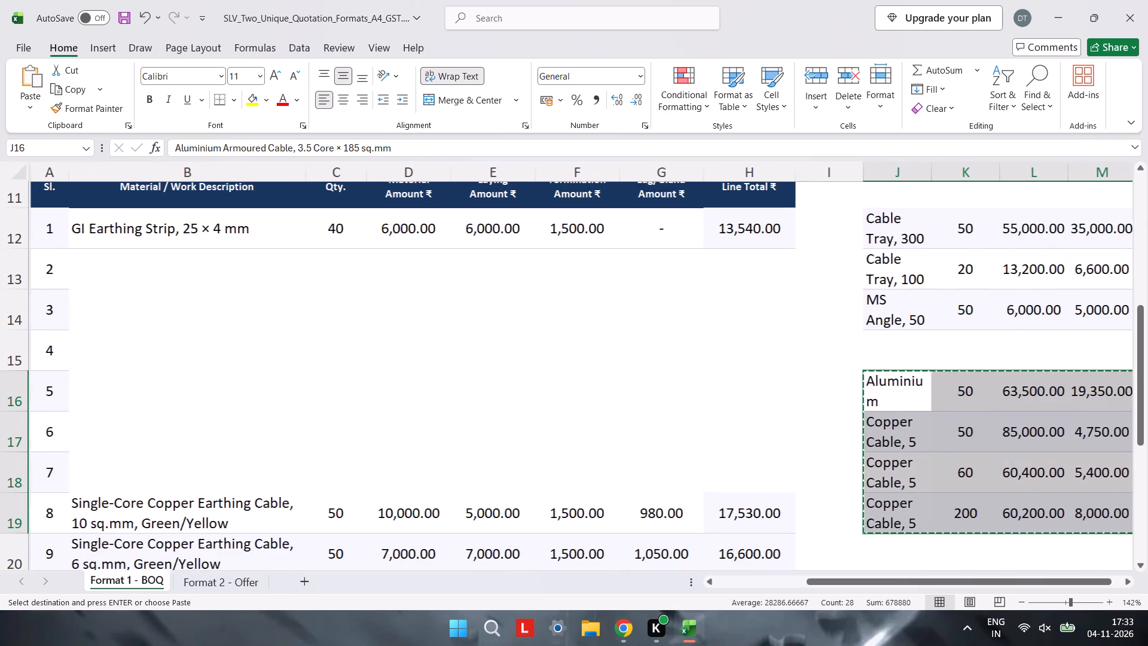
click(93, 273)
key(ctrl+v)
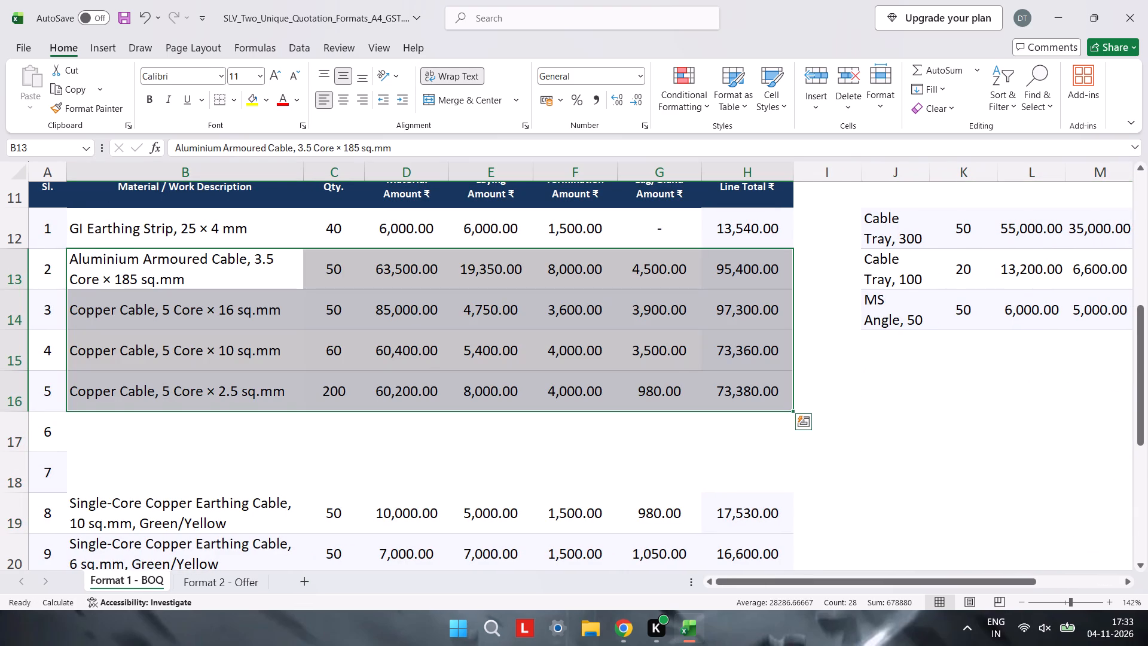
Move the two Single-Core Copper Earthing Cable items from B19:H20 up to serial numbers 6 and 7, starting at B17.
click(489, 433)
scroll(489, 433, down, 2)
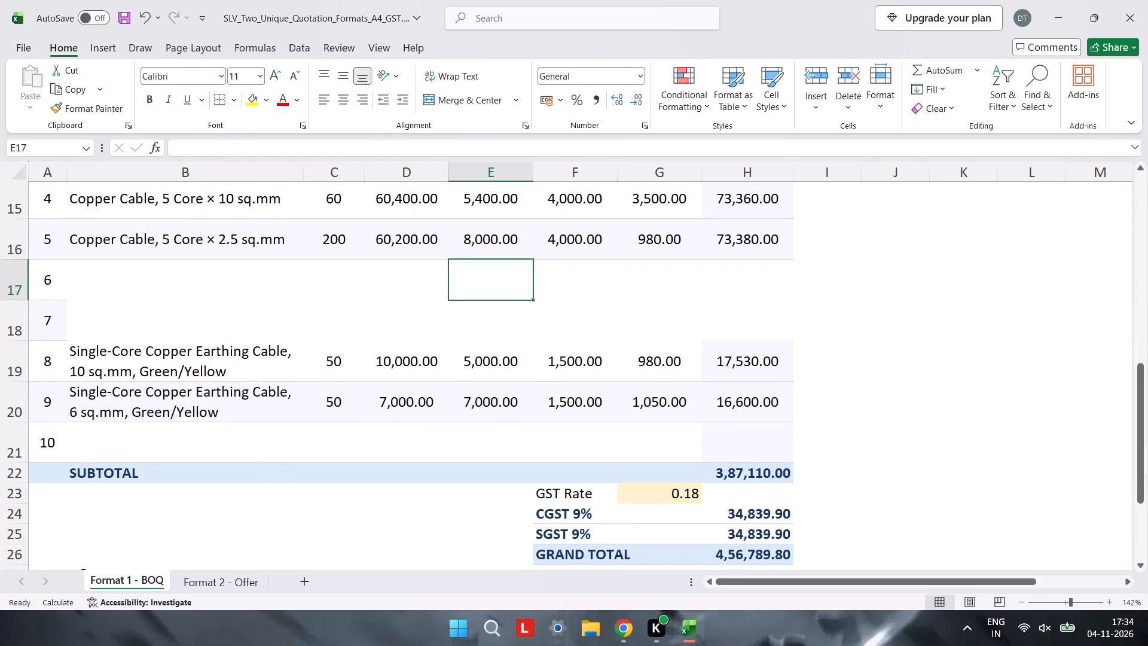
click(108, 364)
drag(108, 364, 755, 388)
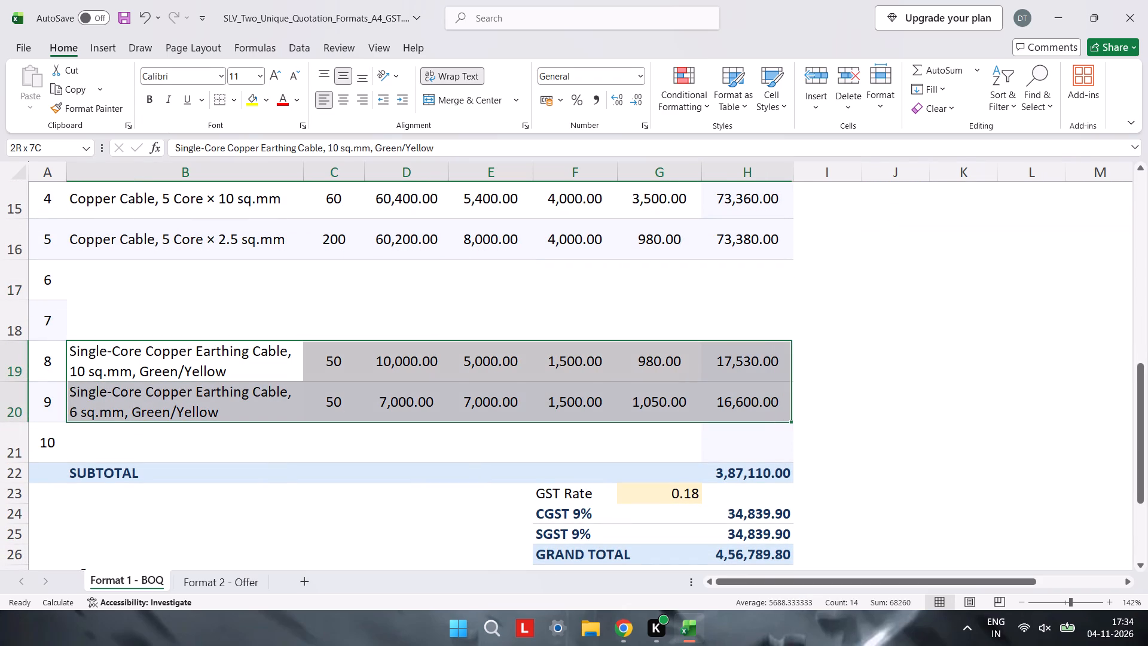
drag(755, 388, 760, 386)
key(ctrl+x)
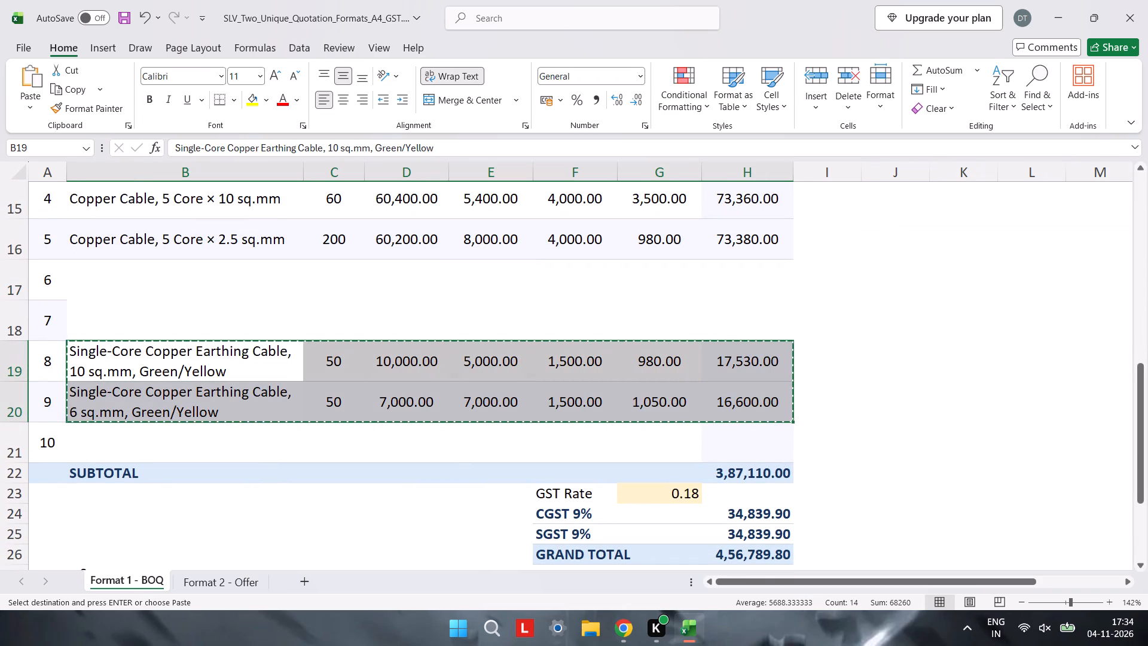
click(119, 272)
key(ctrl+v)
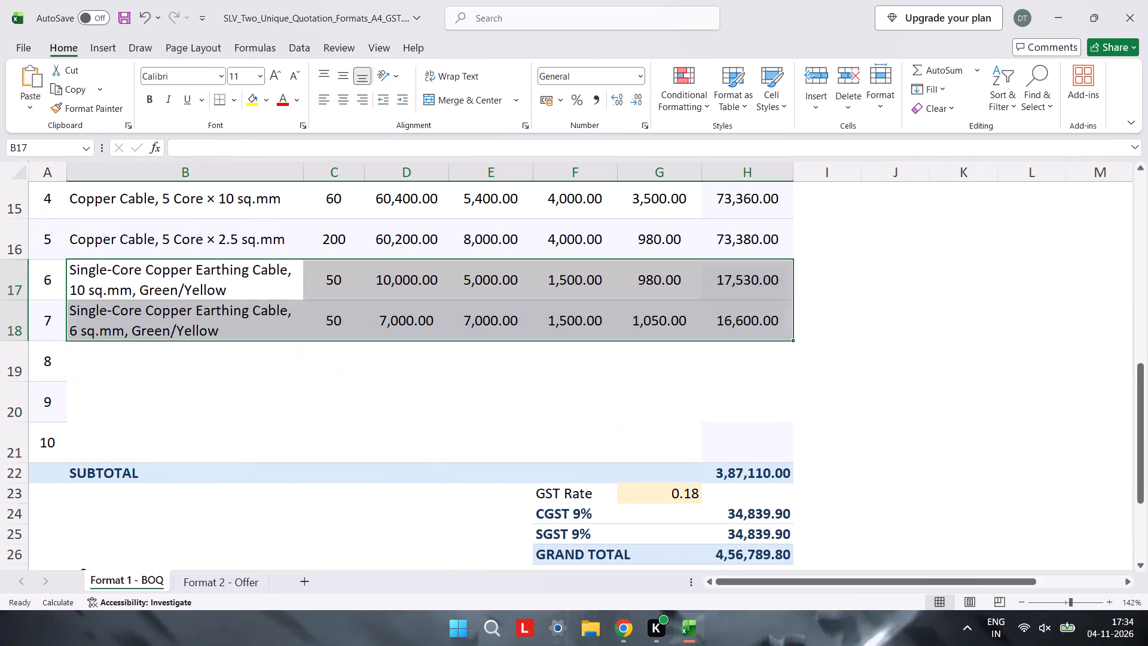
Move the two Cable Tray items and the MS Angle item from J12:P14 into serial numbers 8 to 10, starting at B19.
scroll(929, 291, up, 2)
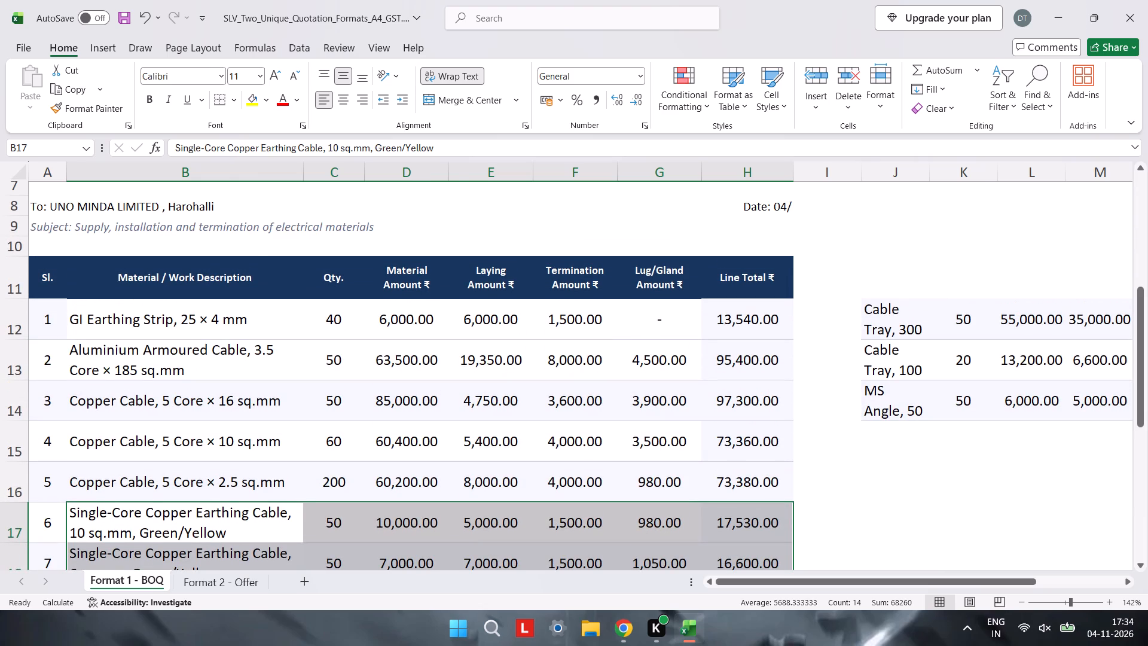
drag(897, 323, 1114, 406)
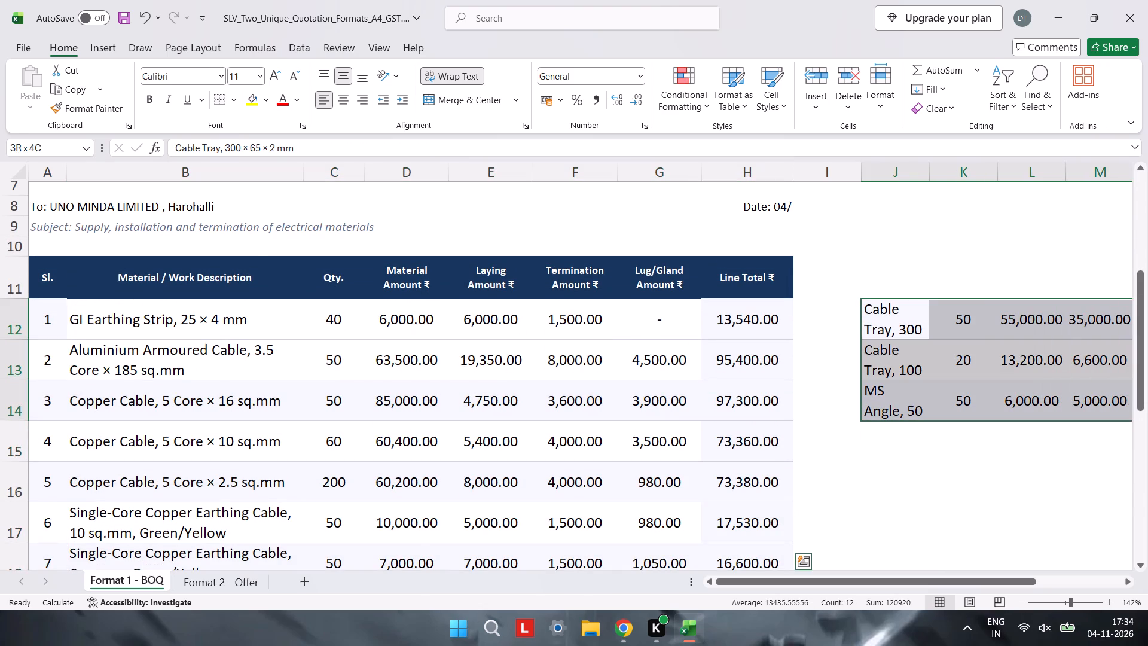
drag(1114, 406, 1047, 392)
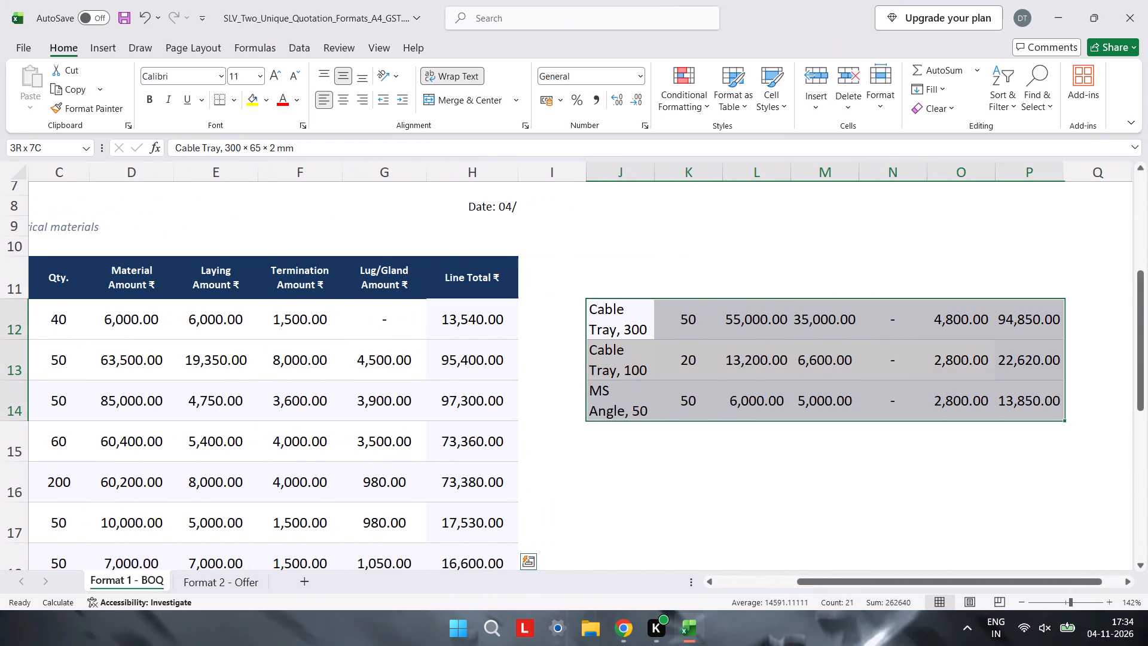
drag(1047, 392, 1042, 394)
key(ctrl+x)
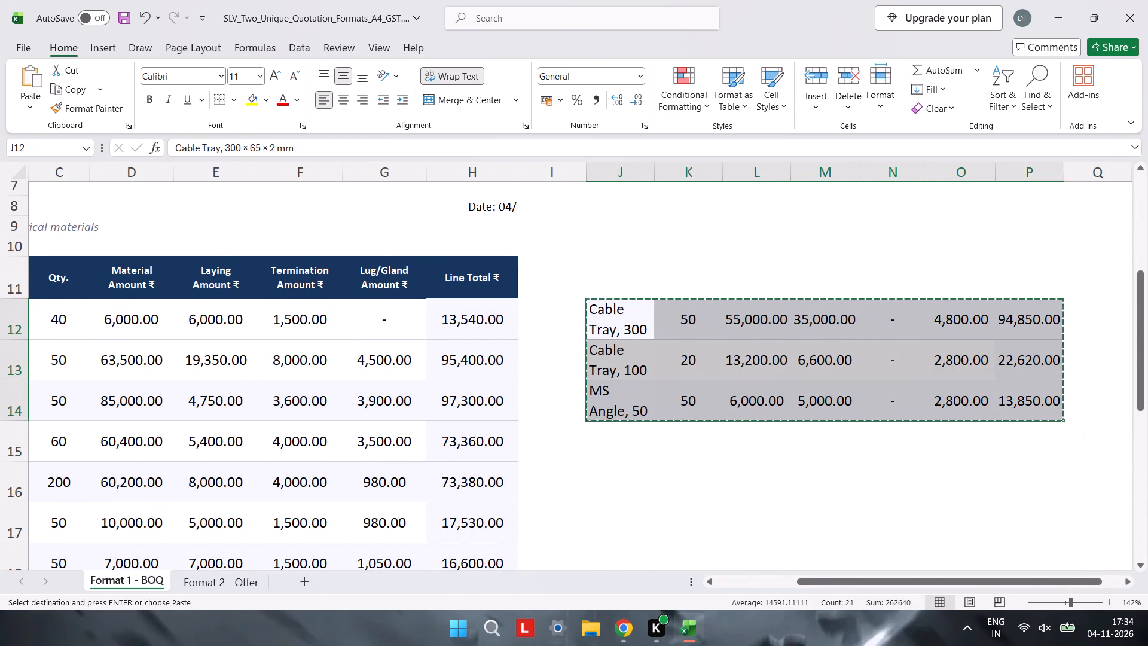
scroll(709, 412, down, 3)
scroll(709, 412, up, 3)
scroll(709, 412, right, 1)
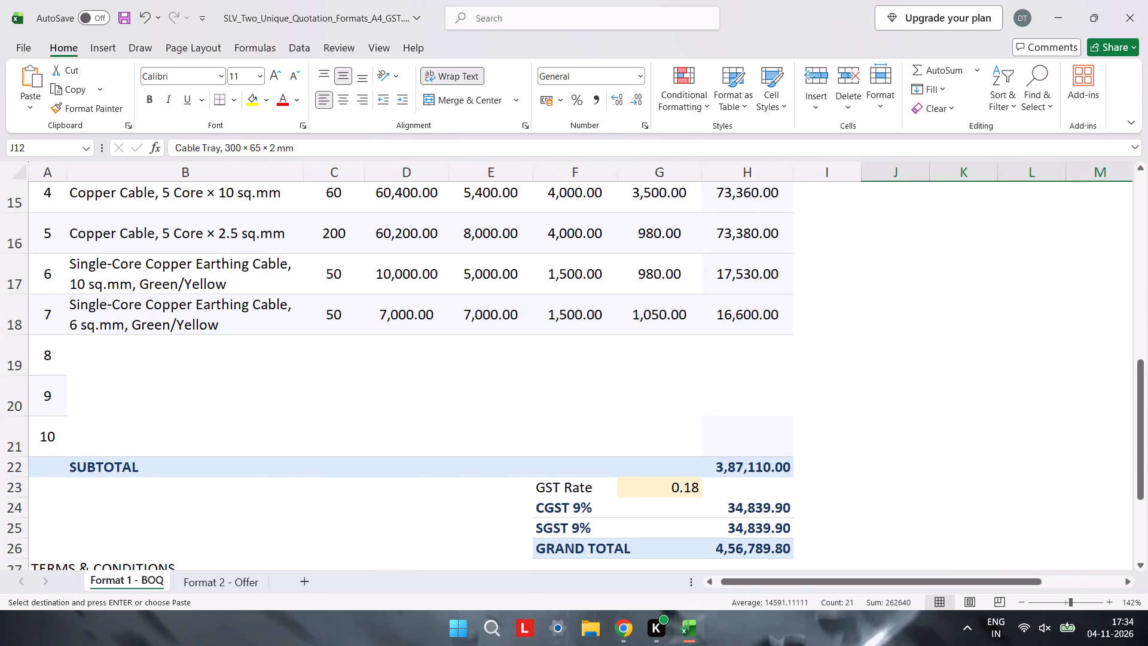
click(105, 354)
key(ctrl+v)
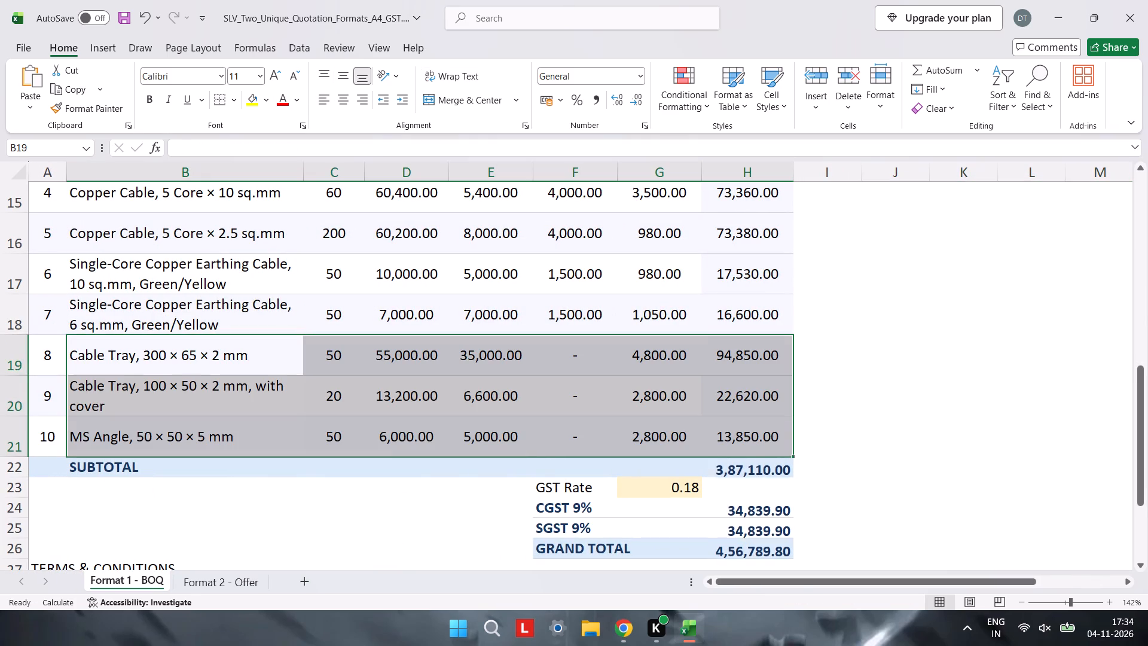
click(936, 352)
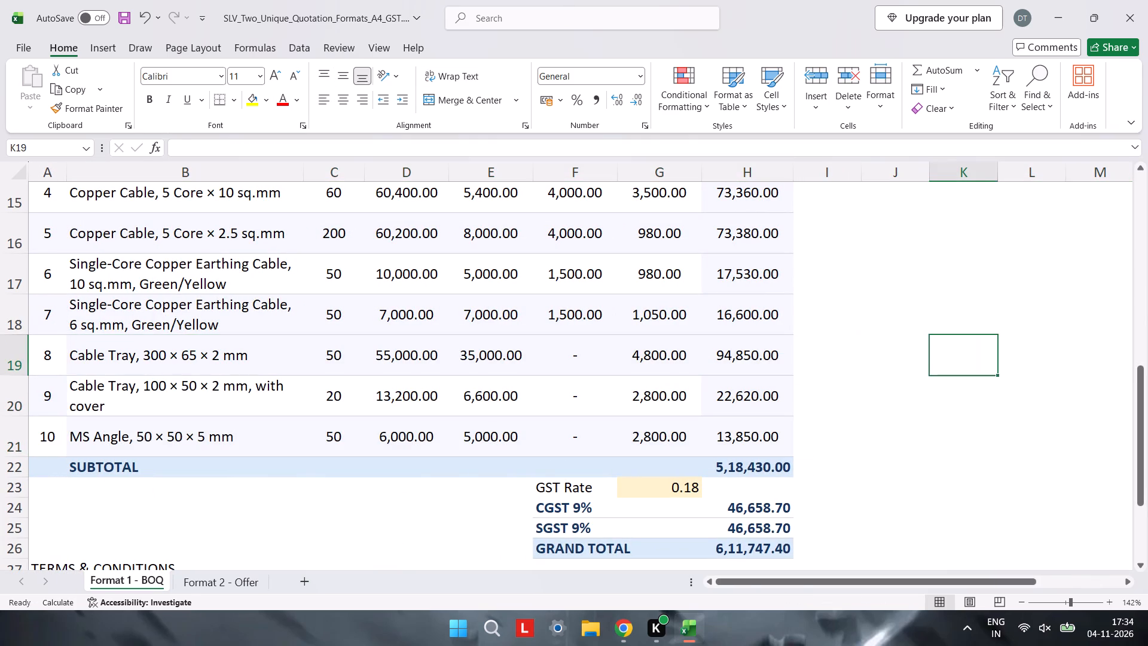
Clear the GST rate value in G23 and delete the whole GST Rate row below the subtotal.
scroll(878, 439, down, 1)
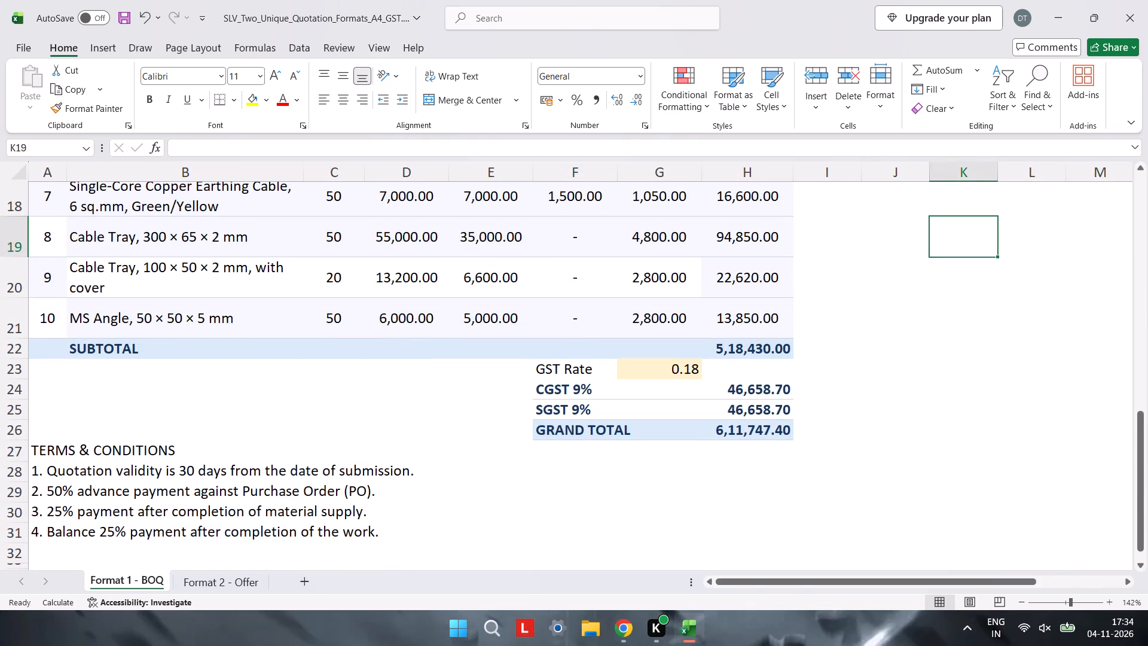
click(695, 371)
key(BackSpace)
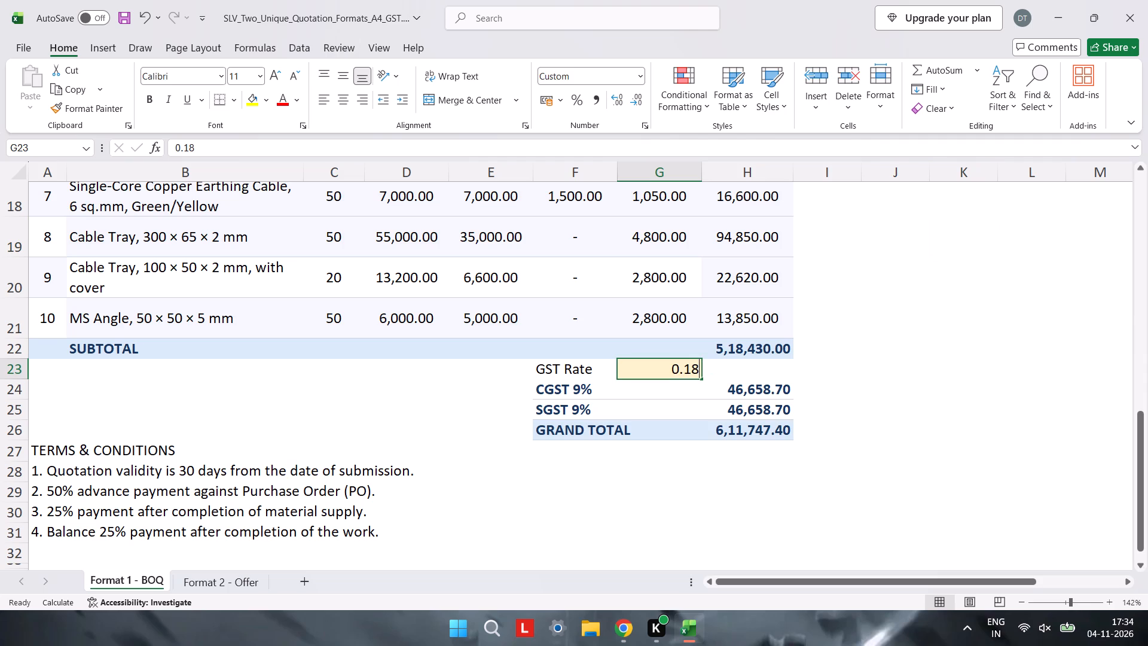
key(BackSpace)
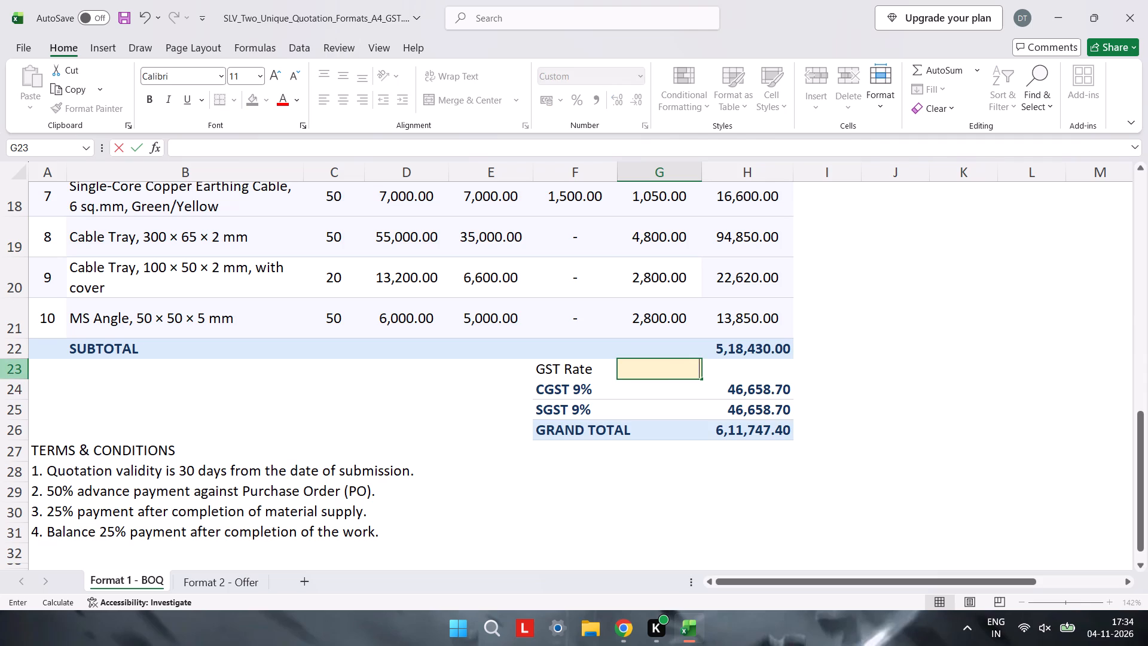
right_click(21, 371)
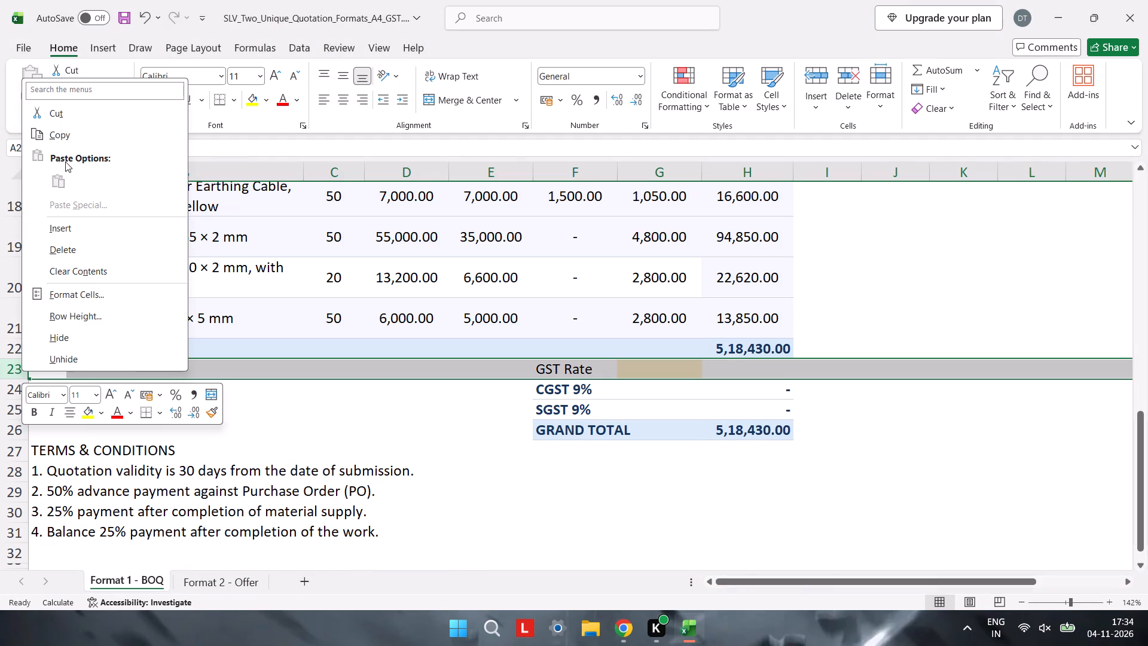
click(842, 88)
click(970, 339)
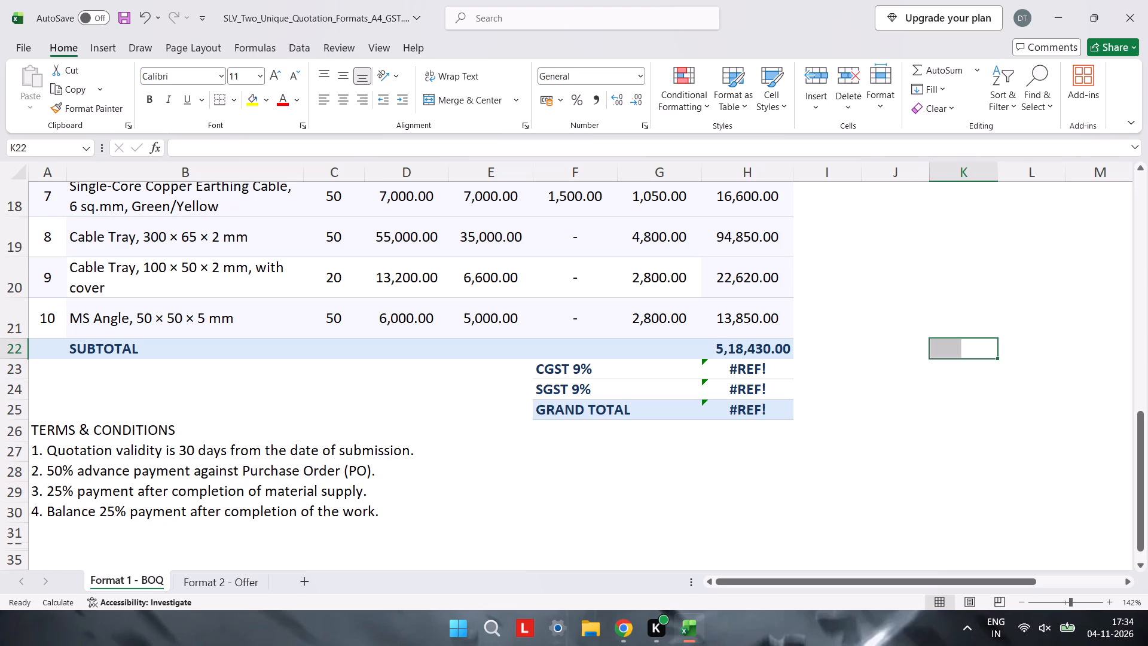
Clear the amount formulas for CGST 9%, SGST 9% and GRAND TOTAL in H23:H25.
click(755, 370)
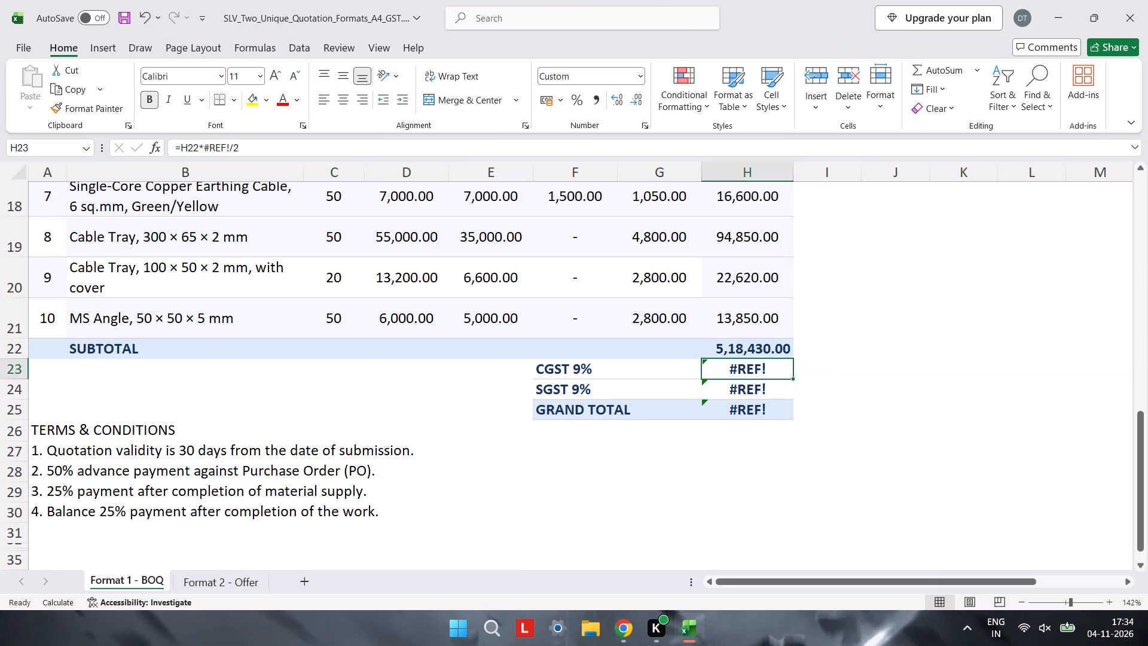
key(BackSpace)
click(753, 389)
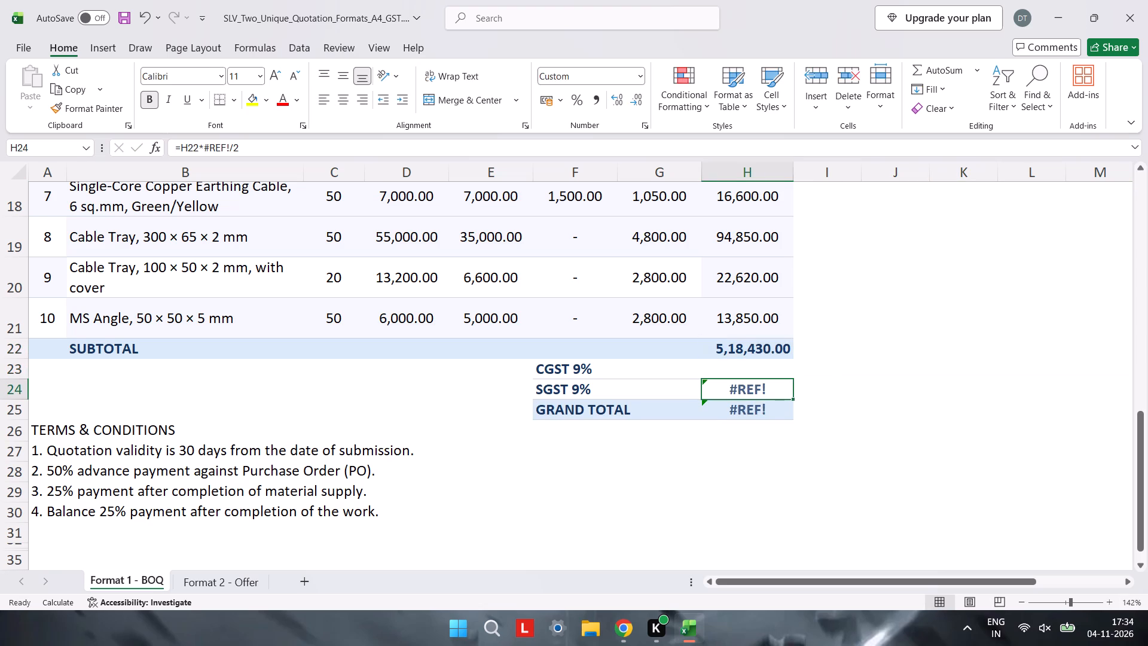
key(BackSpace)
click(757, 415)
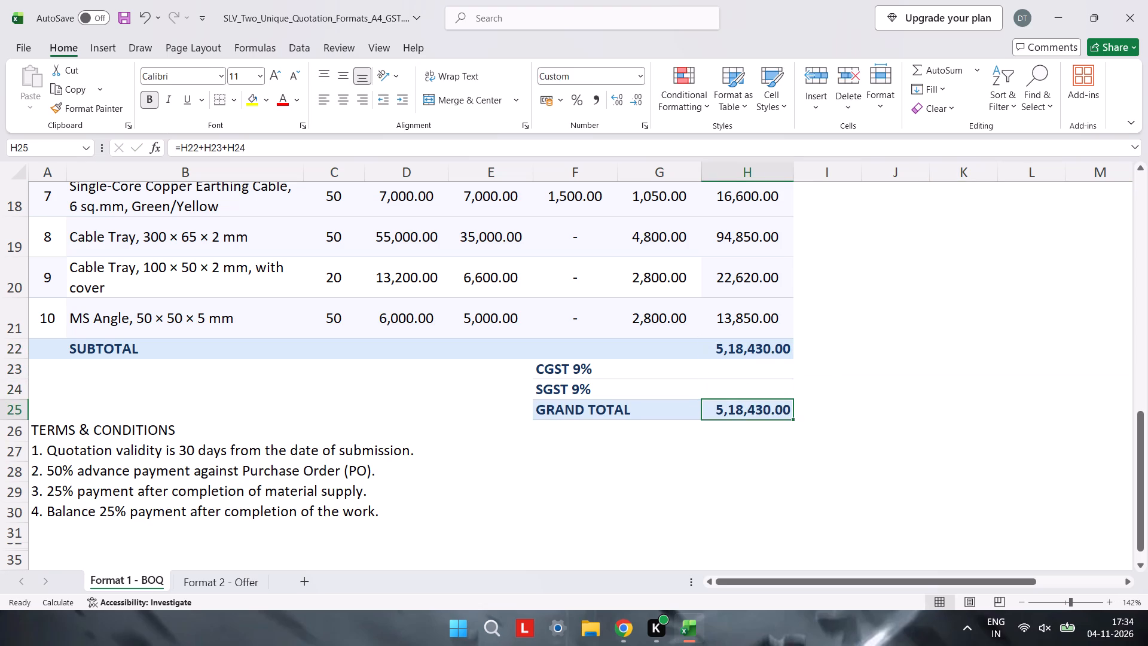
key(BackSpace)
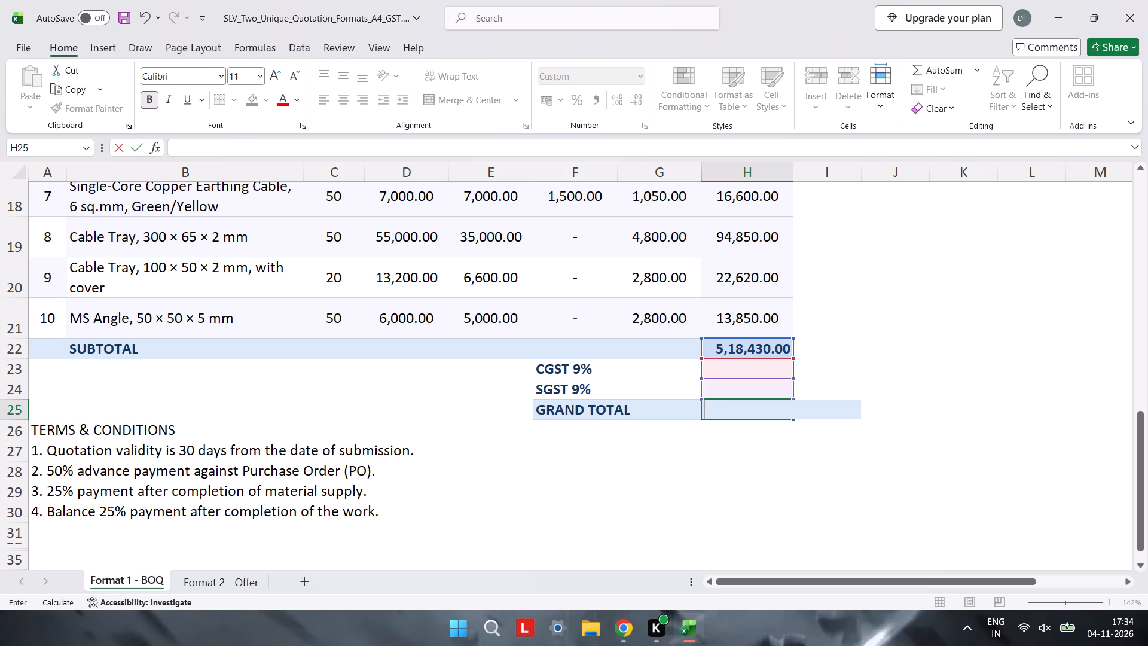
Delete the entire SGST 9% row, row 24, from the totals block.
right_click(596, 388)
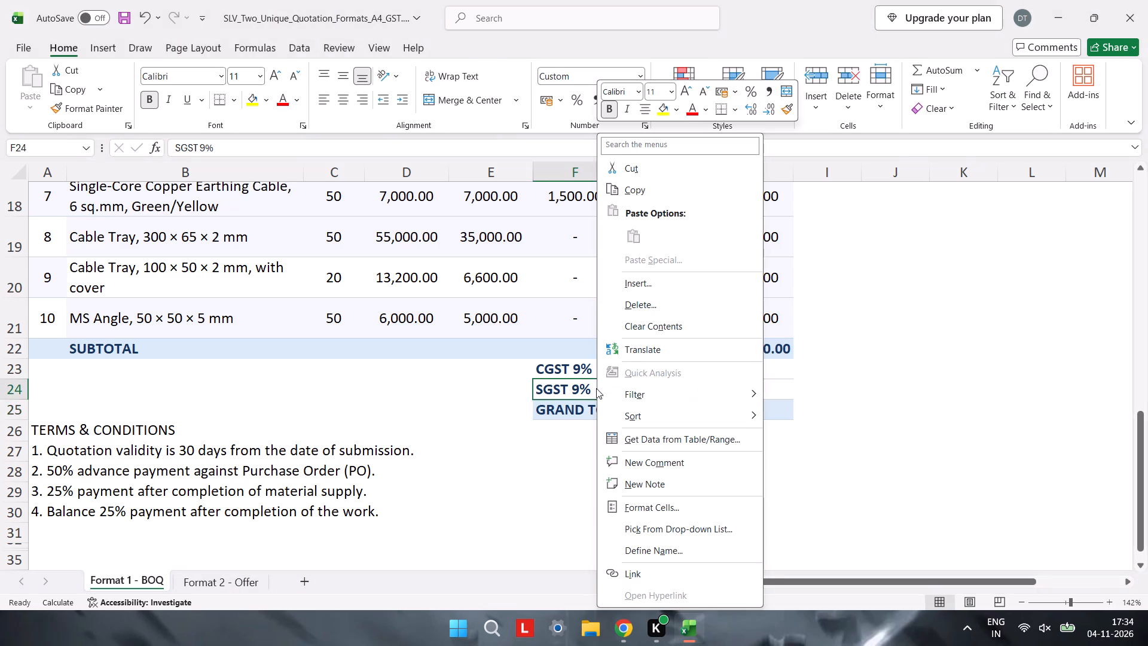
click(498, 389)
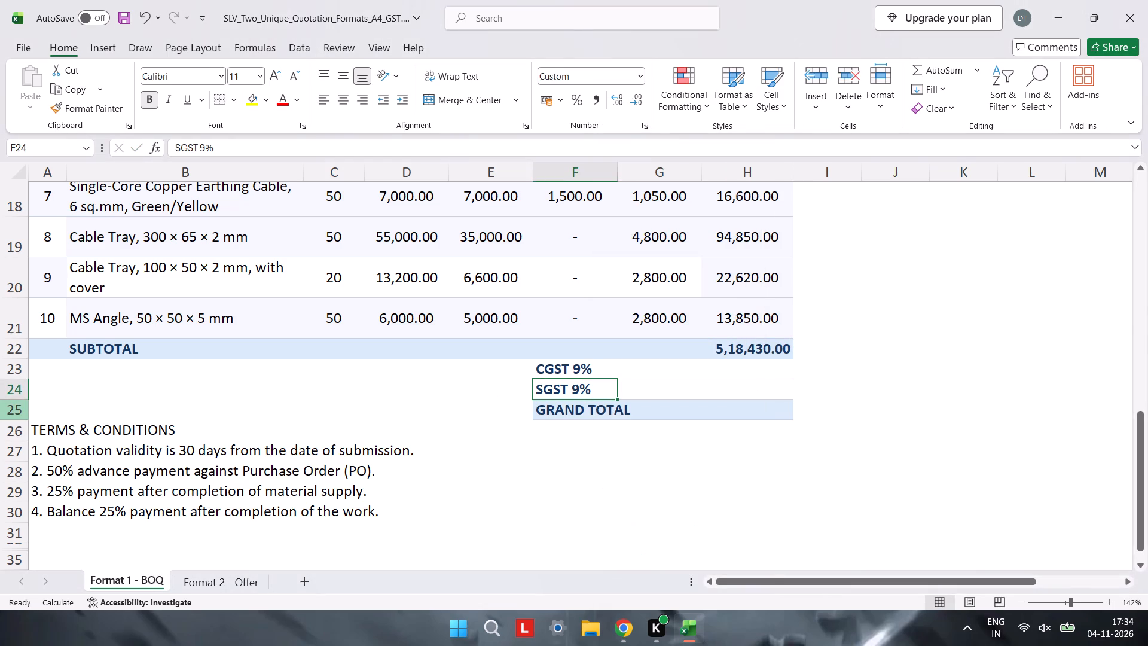
click(18, 392)
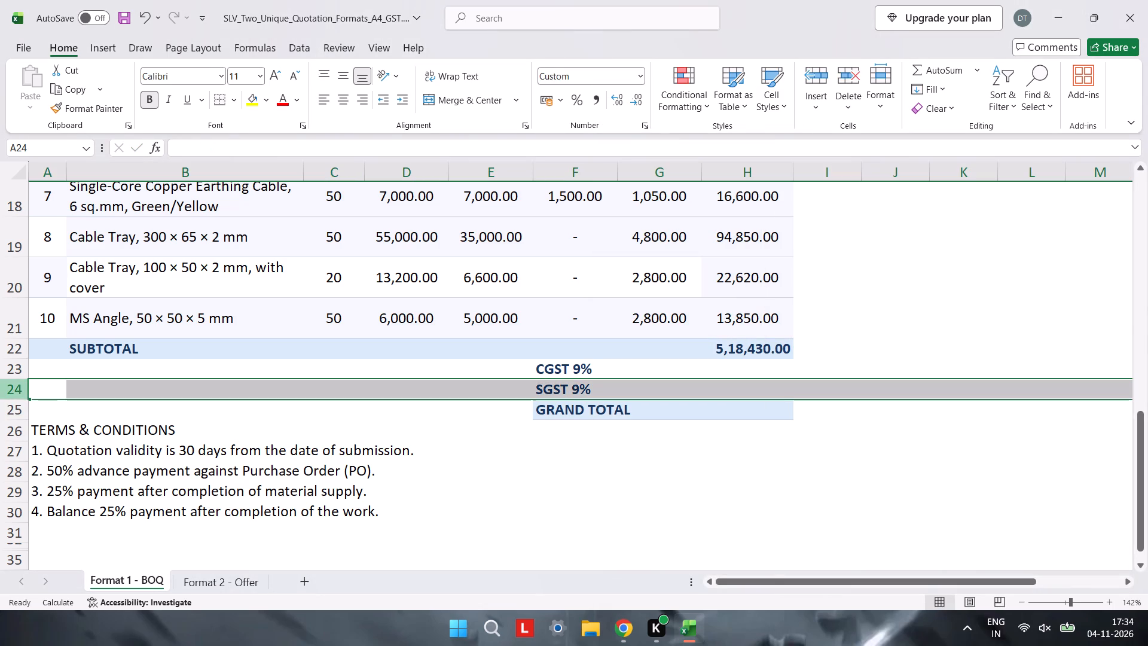
right_click(11, 391)
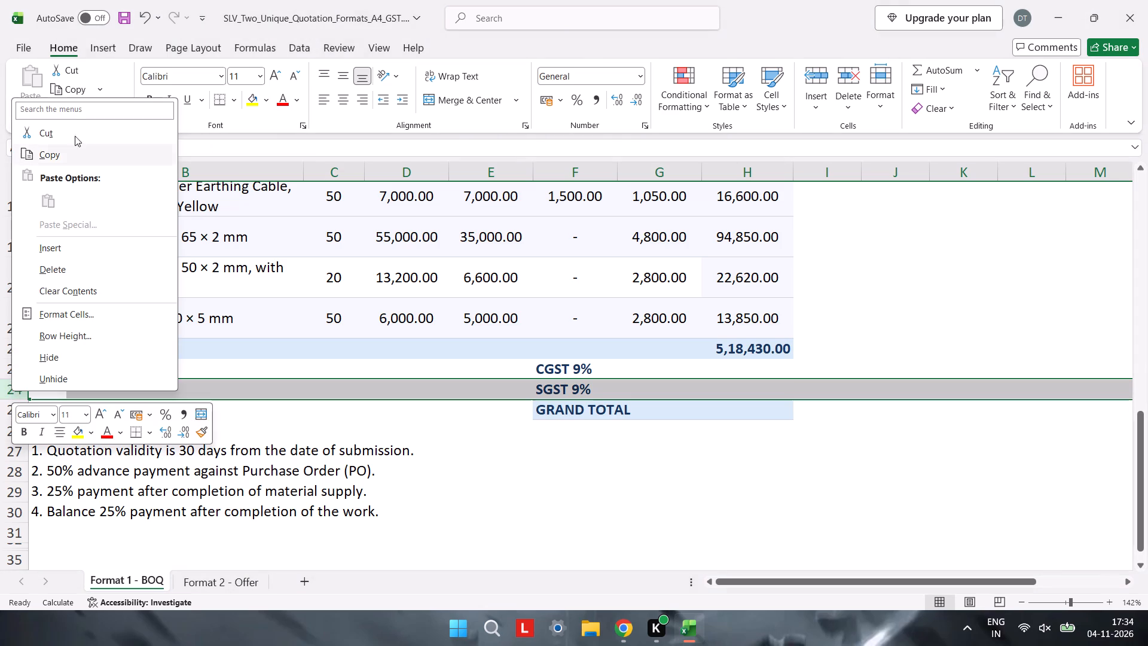
click(846, 75)
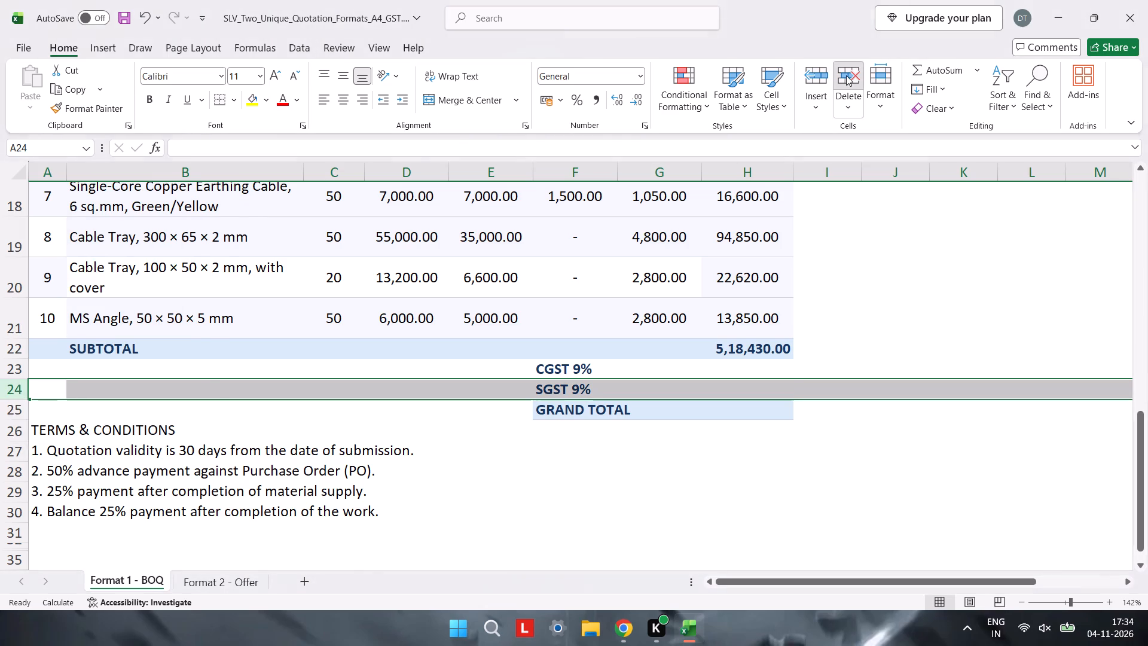
Change the CGST 9% label in F23 to GST 18%.
click(579, 364)
double_click(543, 364)
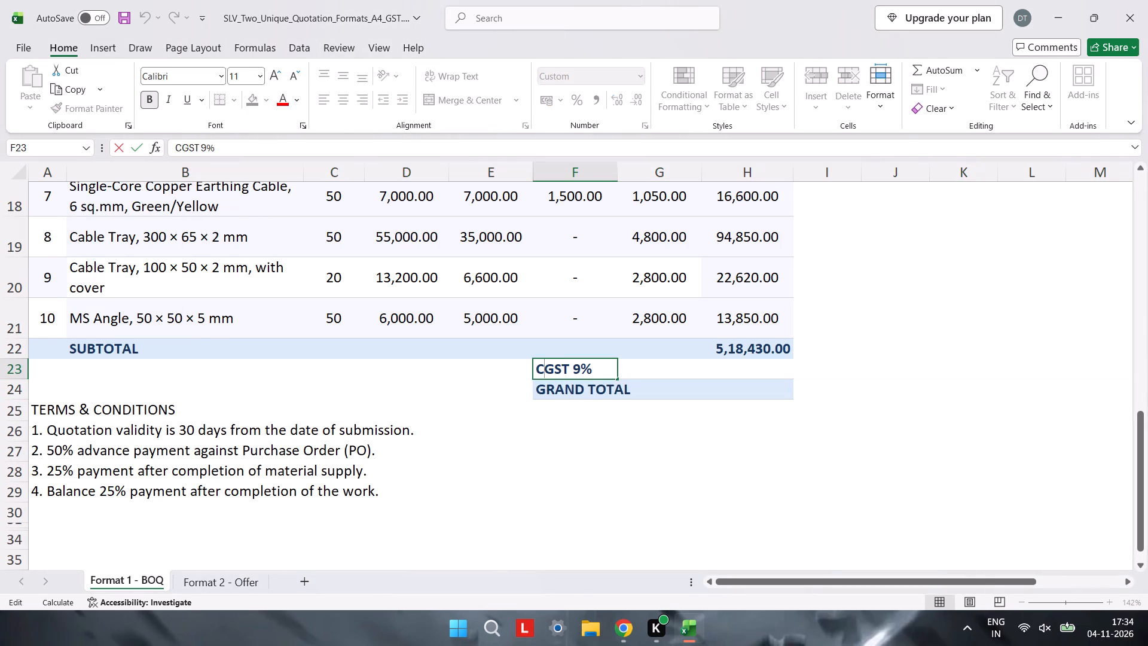
key(BackSpace)
key(Right)
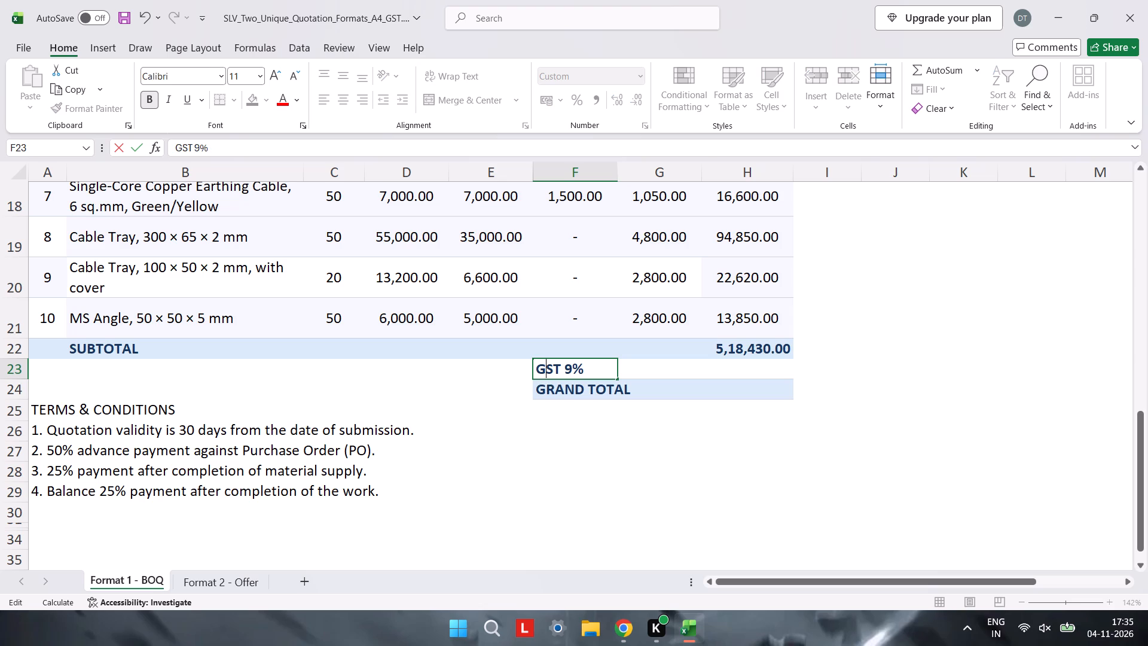
key(Right)
key(Right)
key(Right)
key(Right)
key(BackSpace)
text(18)
click(752, 366)
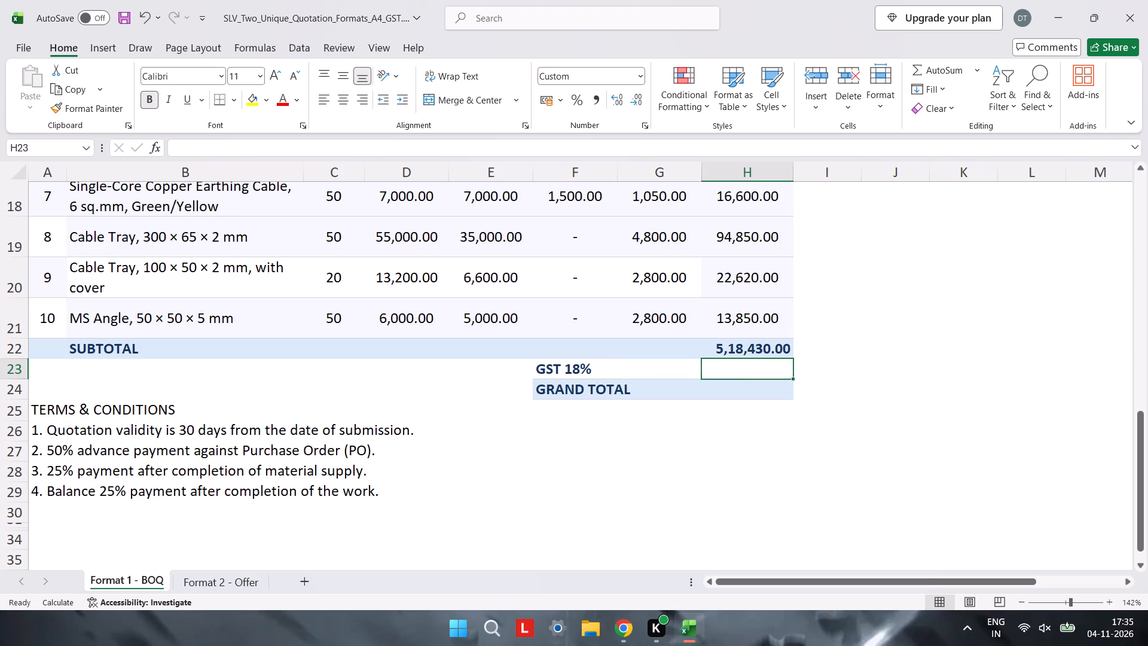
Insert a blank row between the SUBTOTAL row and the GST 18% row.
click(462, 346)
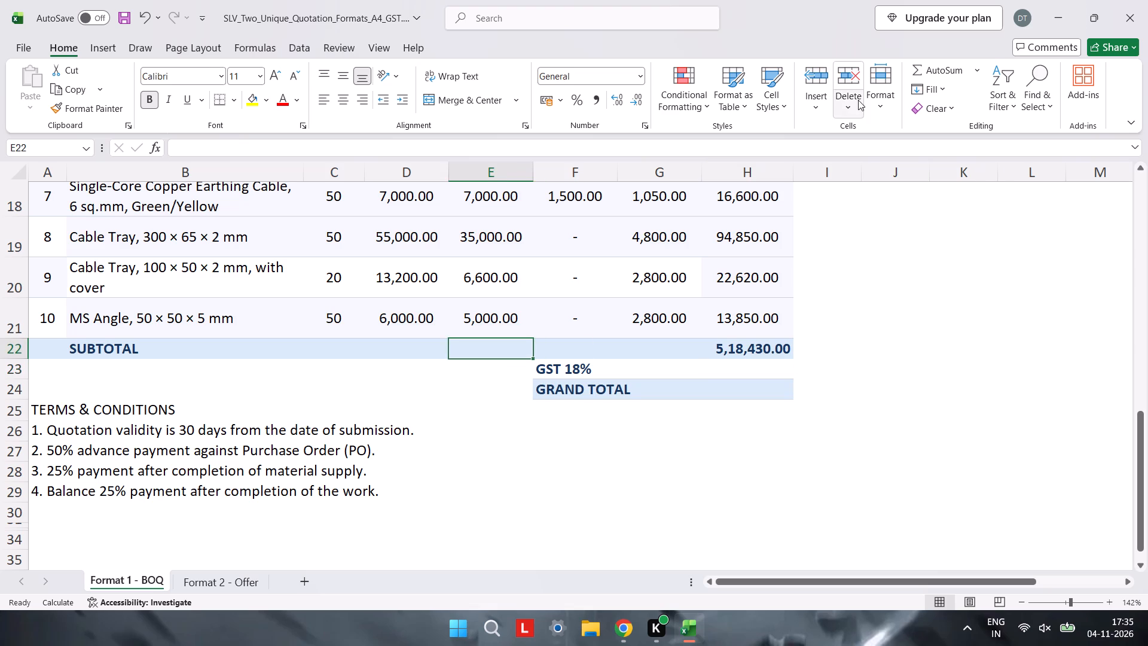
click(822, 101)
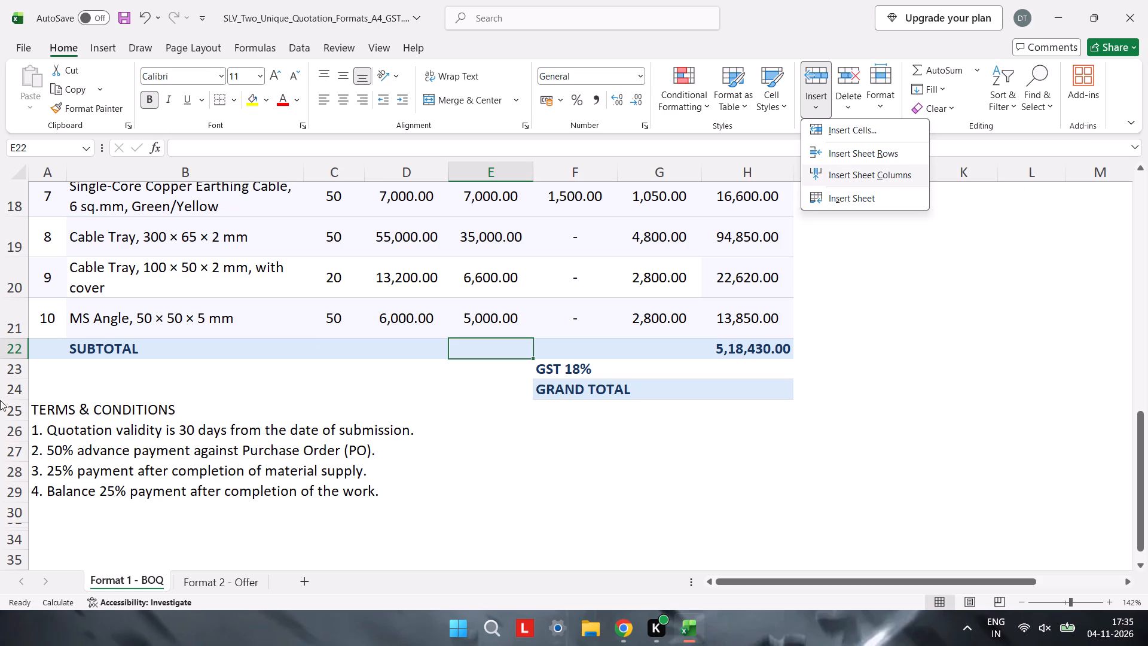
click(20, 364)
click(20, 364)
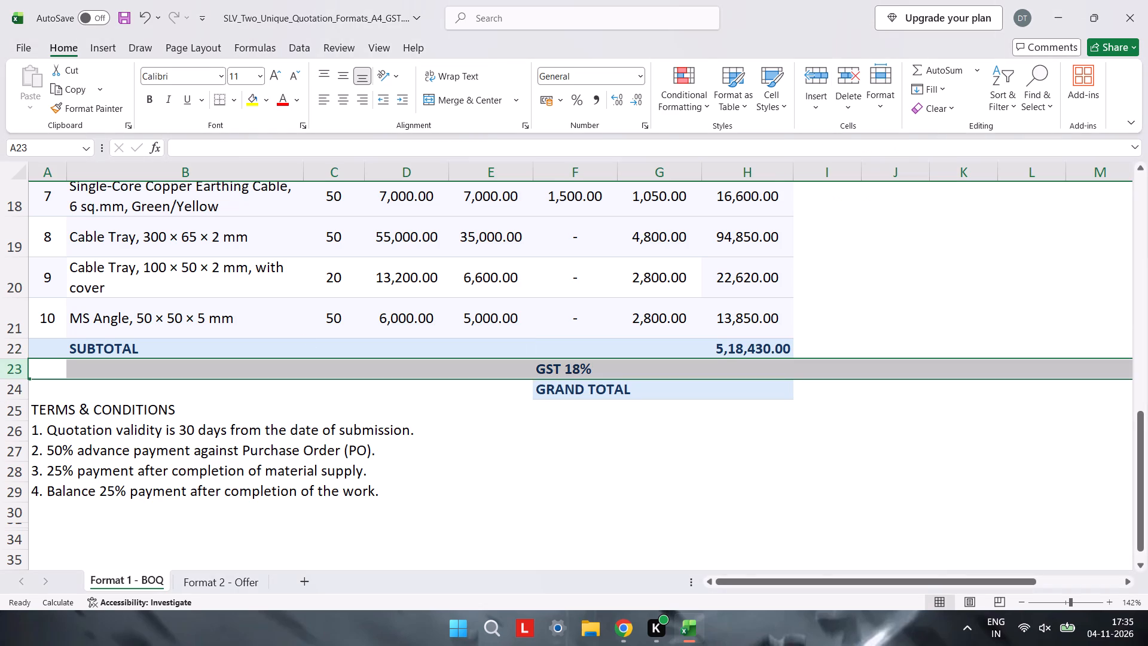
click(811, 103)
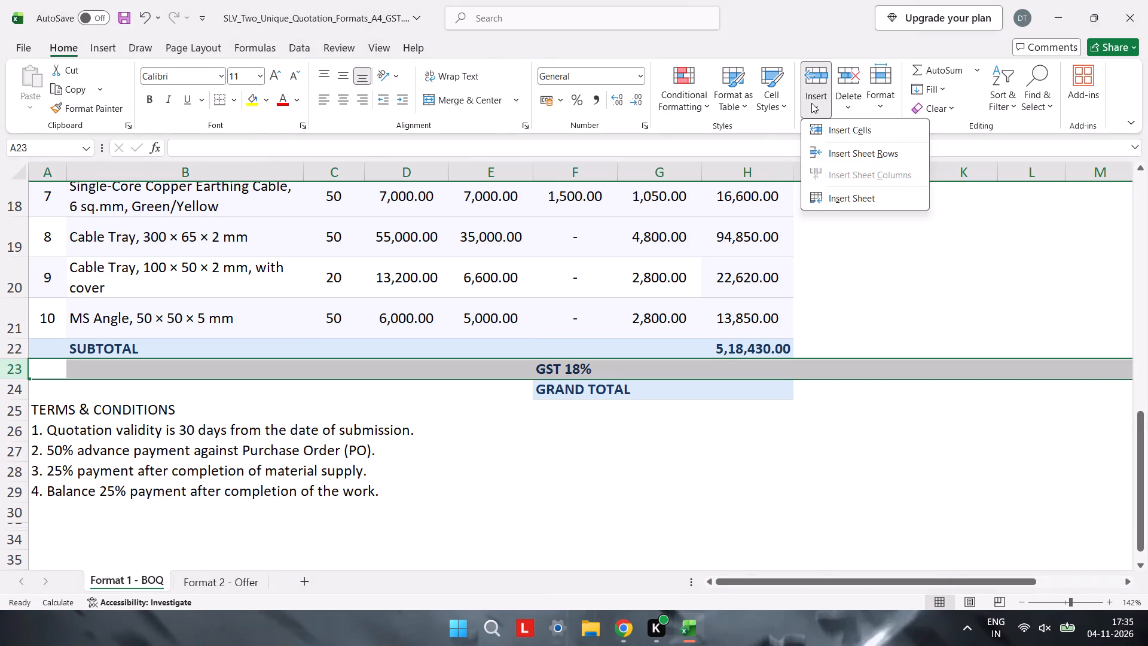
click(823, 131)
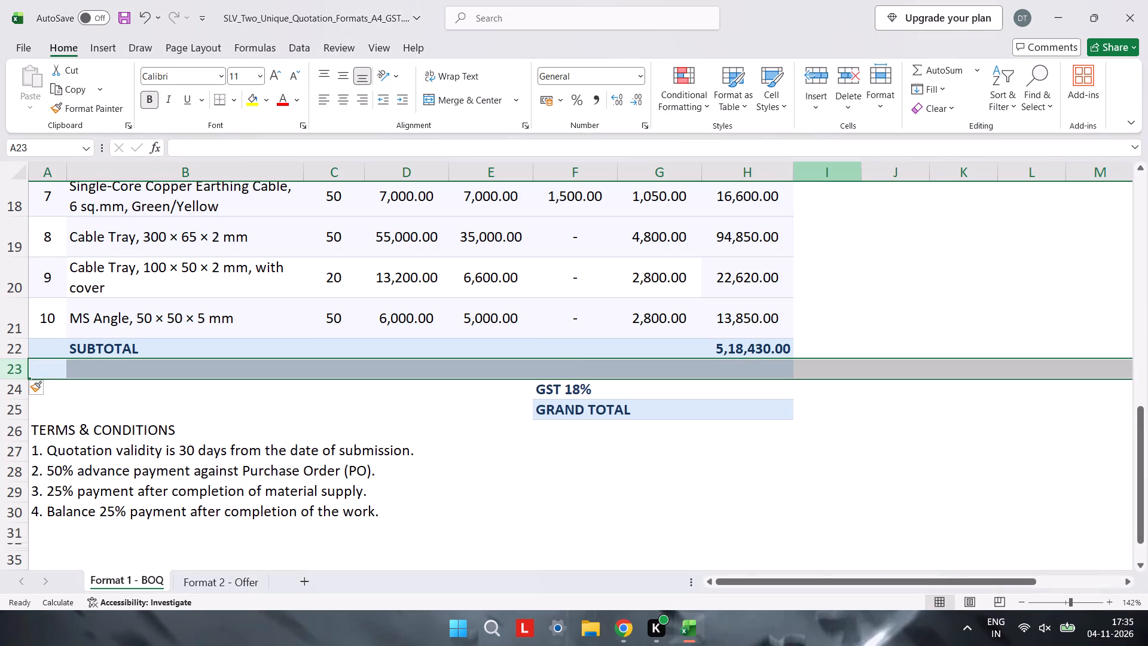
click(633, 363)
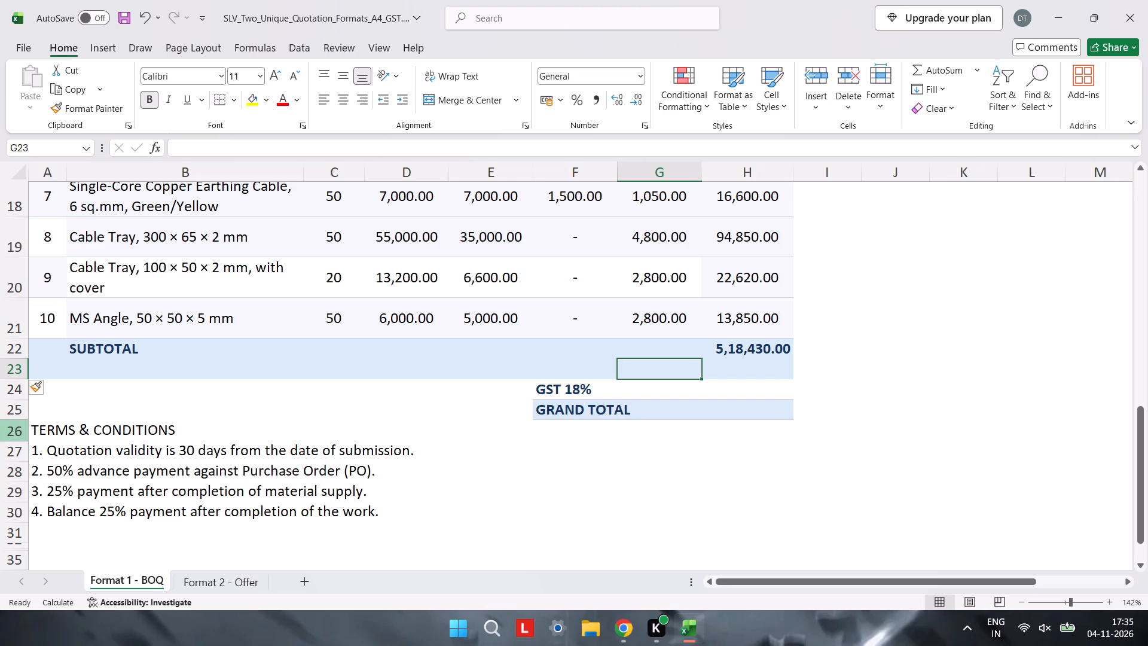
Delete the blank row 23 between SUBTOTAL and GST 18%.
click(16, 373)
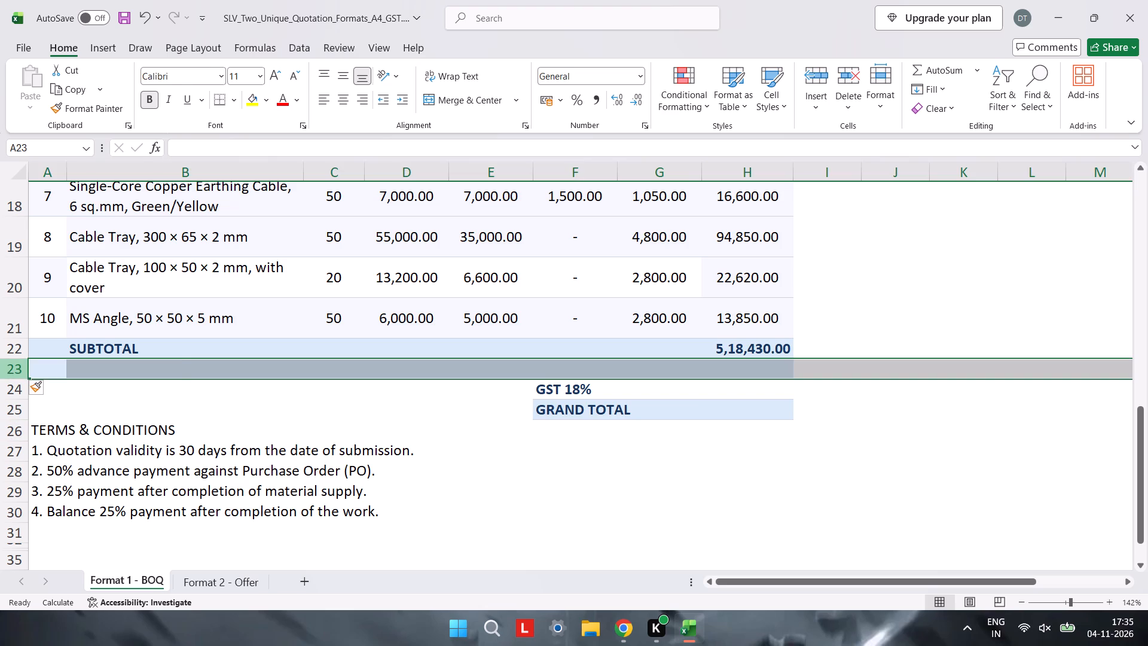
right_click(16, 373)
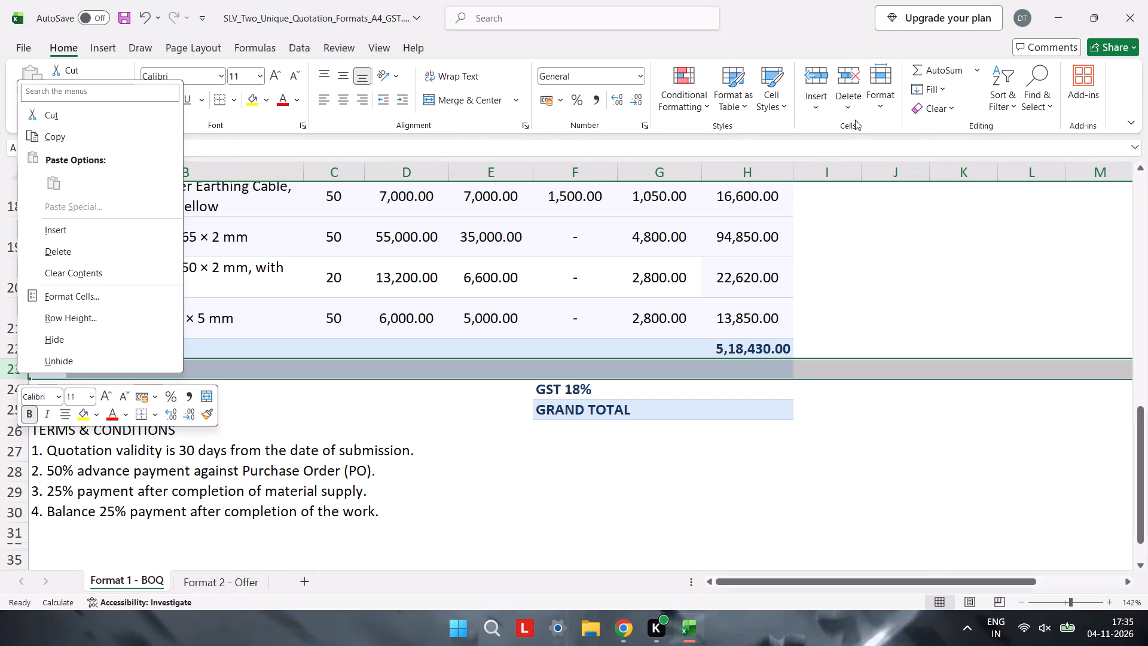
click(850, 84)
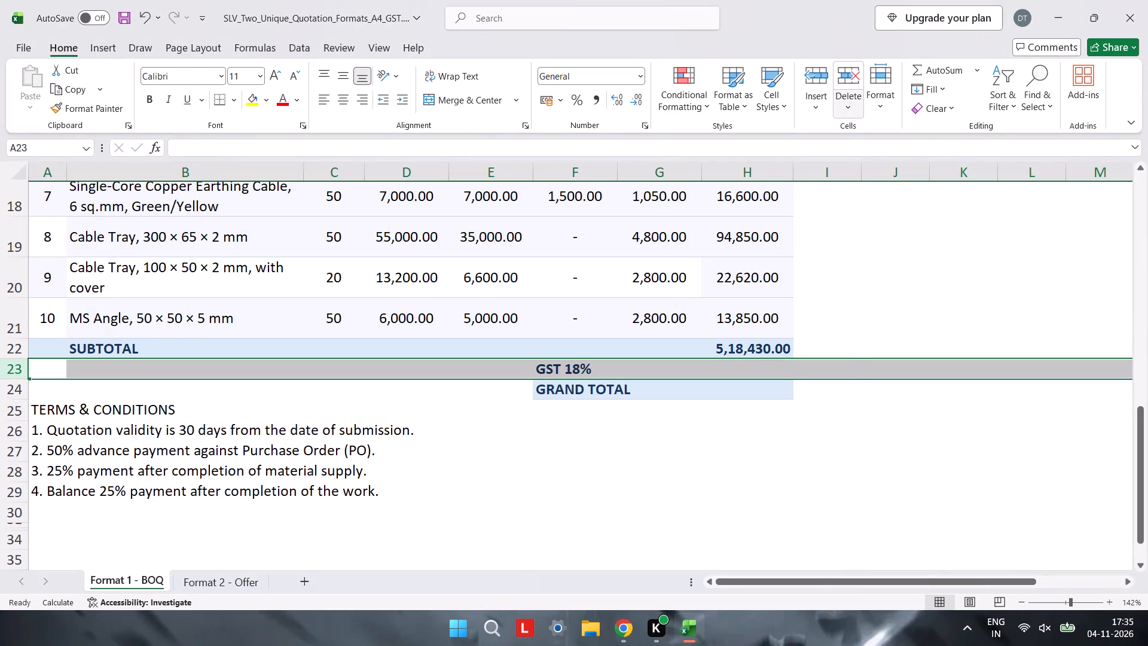
Enter the GST 18% amount in H23 as the subtotal multiplied by 0.18, using the formula =H22*.18.
click(878, 363)
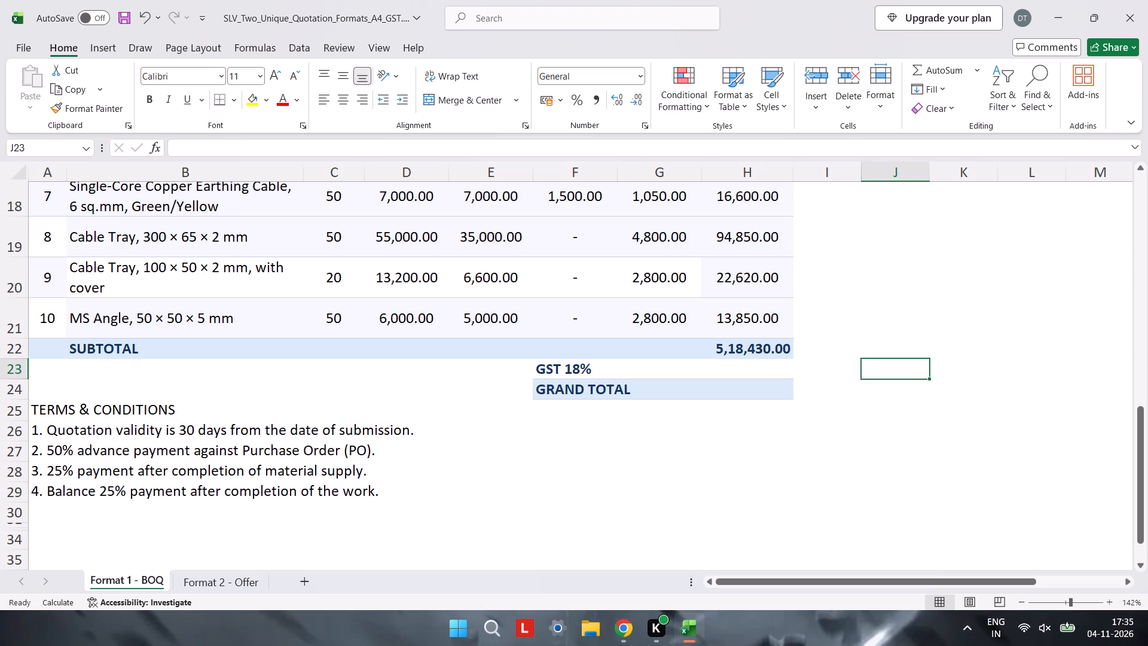
click(740, 364)
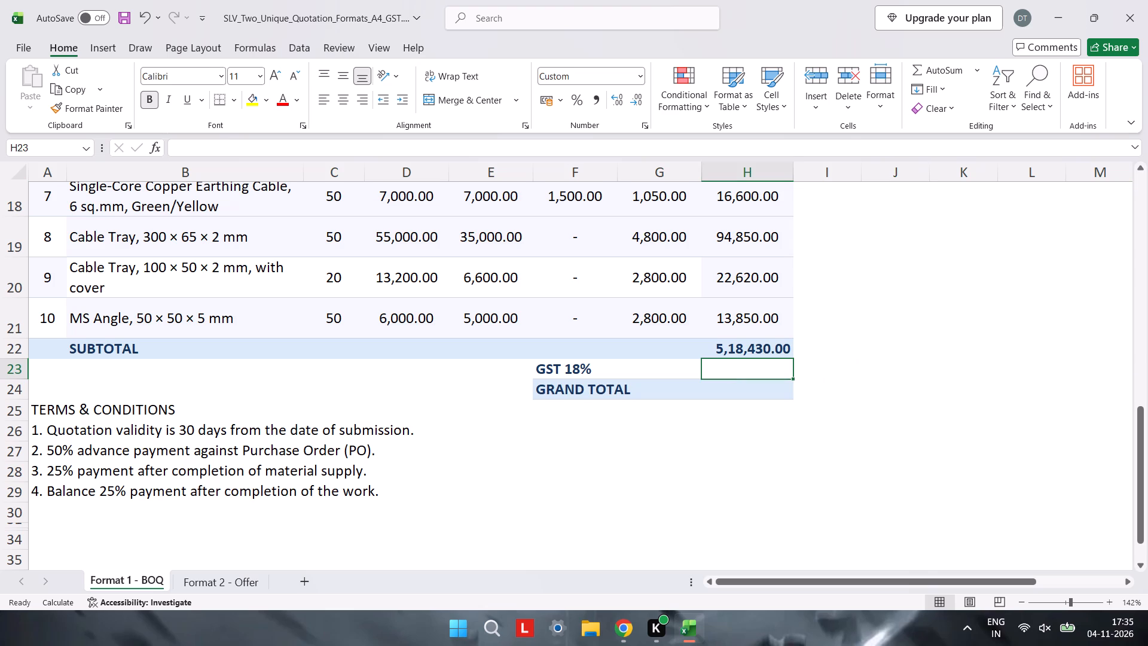
click(743, 348)
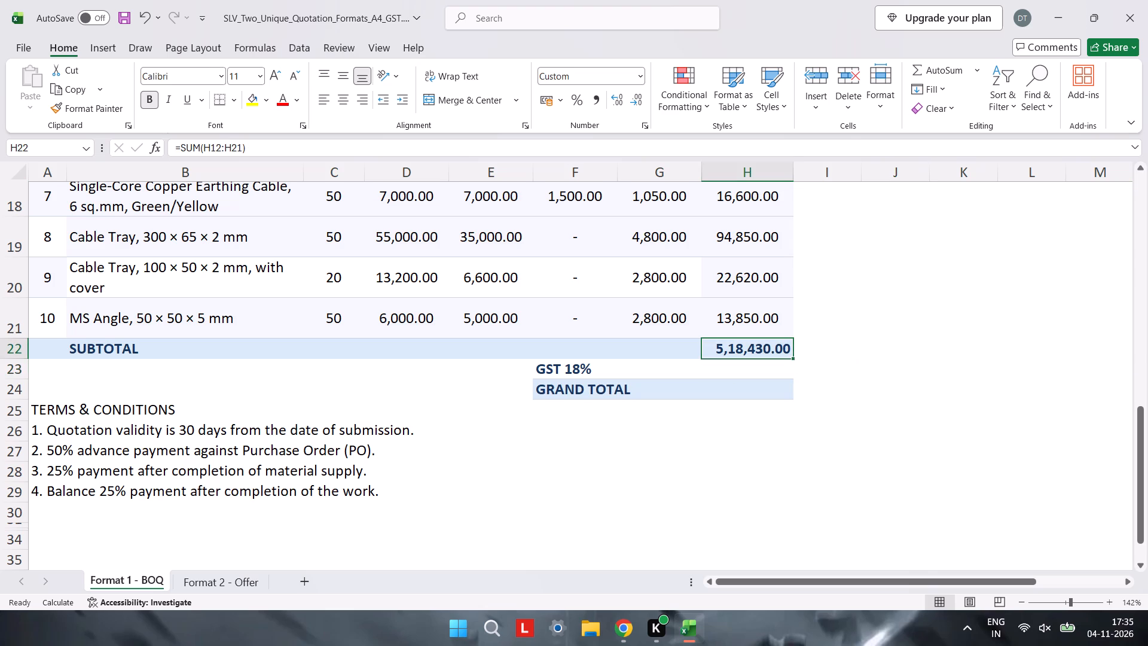
click(747, 364)
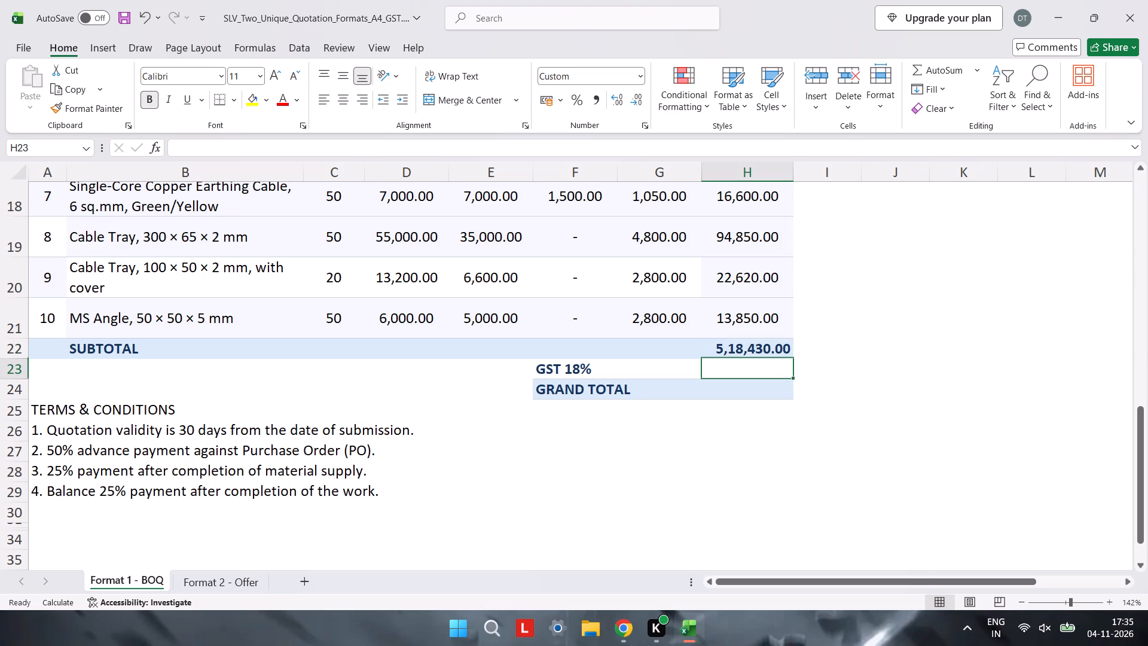
key(equal)
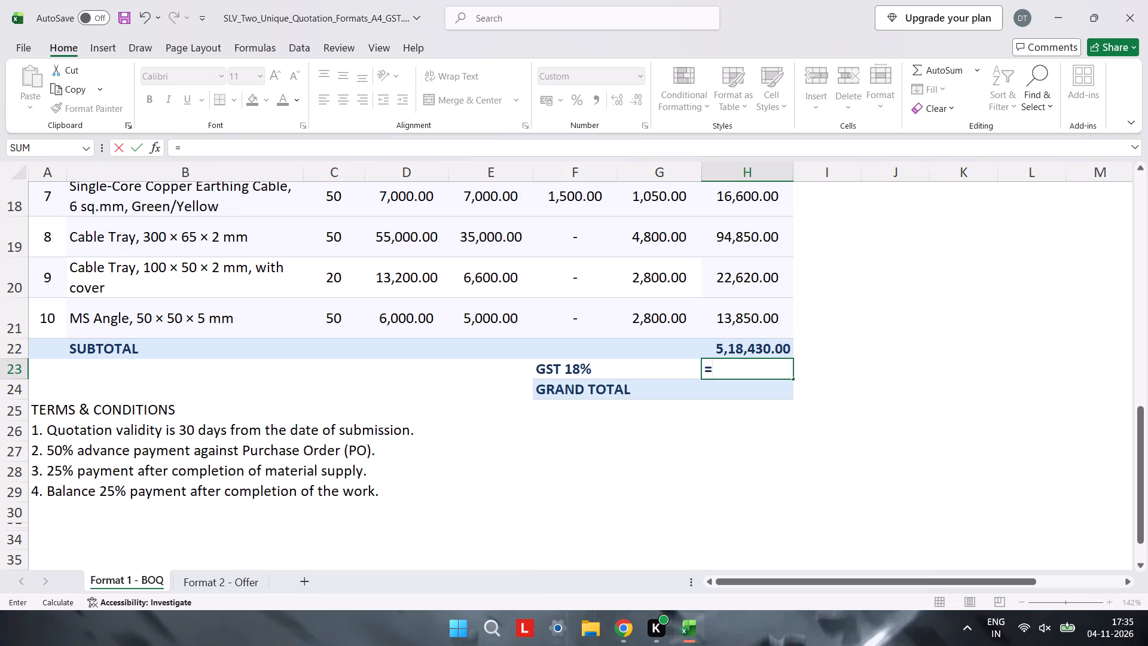
click(767, 354)
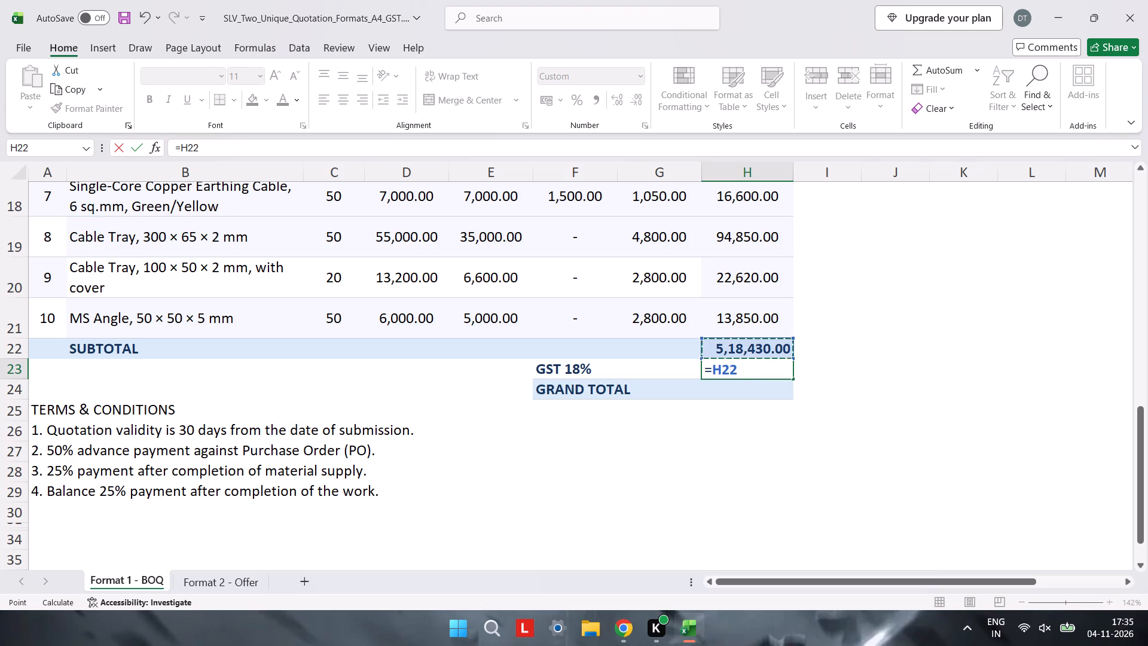
key(asterisk)
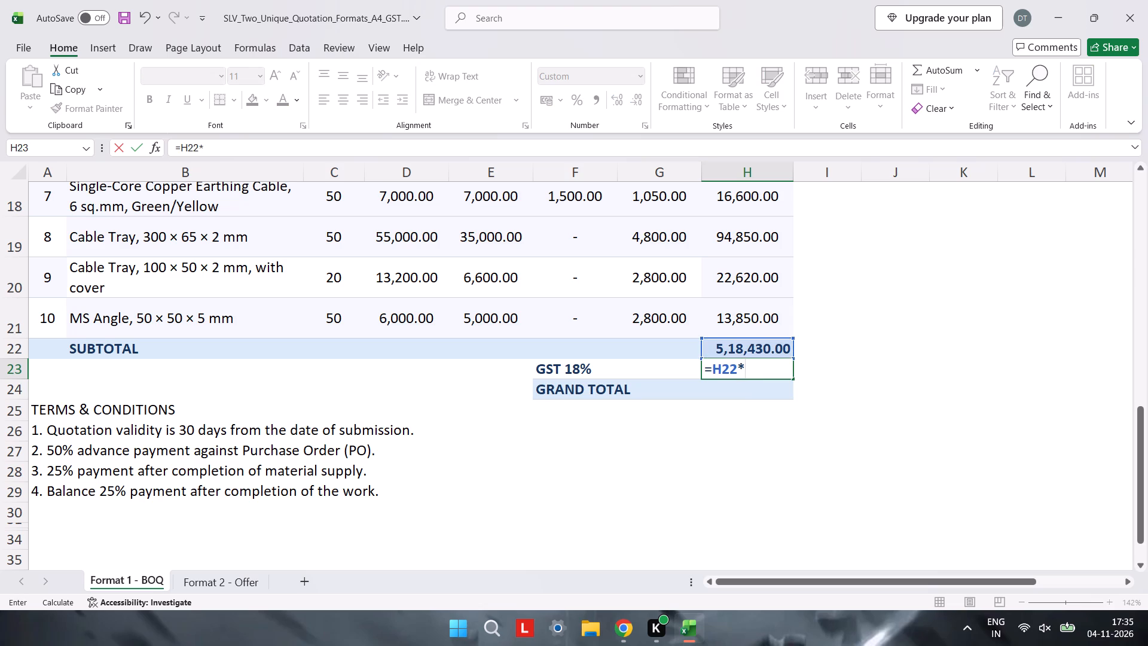
text(.18)
key(Return)
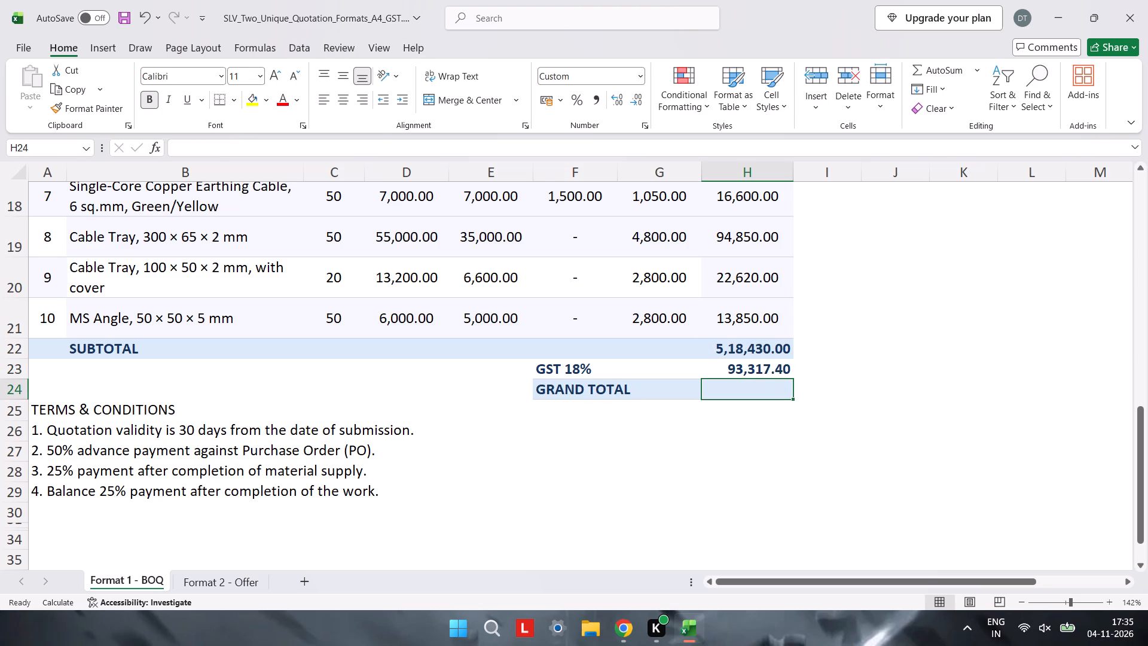
Fill the GRAND TOTAL cell H24 with a formula adding the subtotal in H22 and the GST amount in H23.
key(equal)
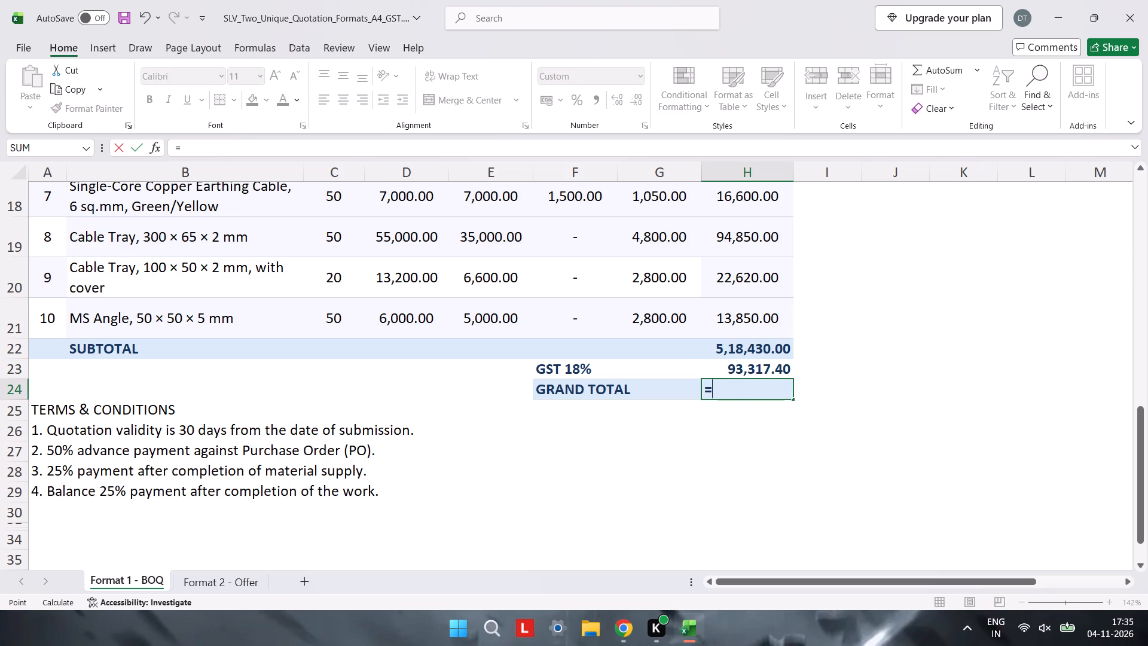
click(764, 344)
key(plus)
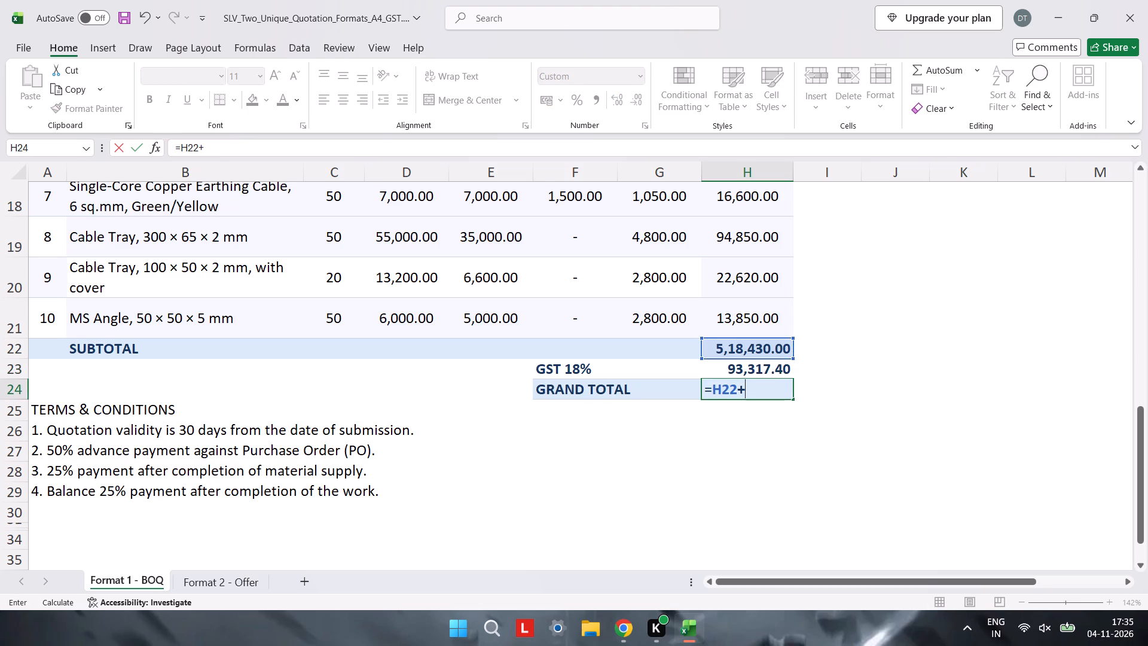
click(770, 365)
key(Return)
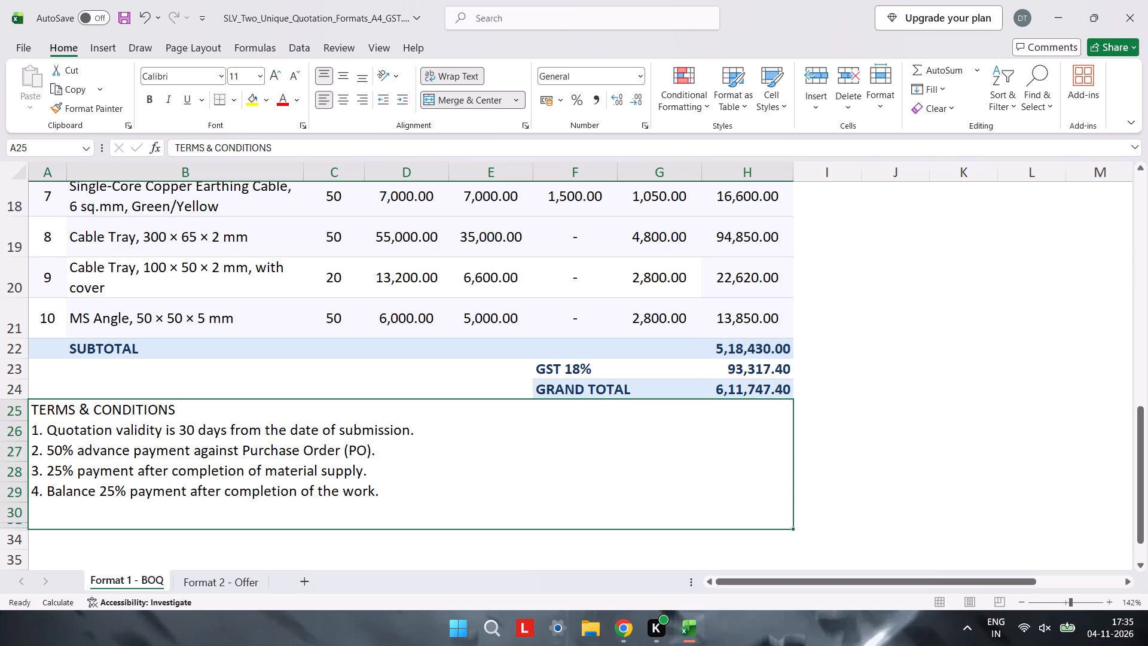
click(963, 341)
Review the BOQ line items and their amounts against the totals block.
scroll(963, 341, up, 1)
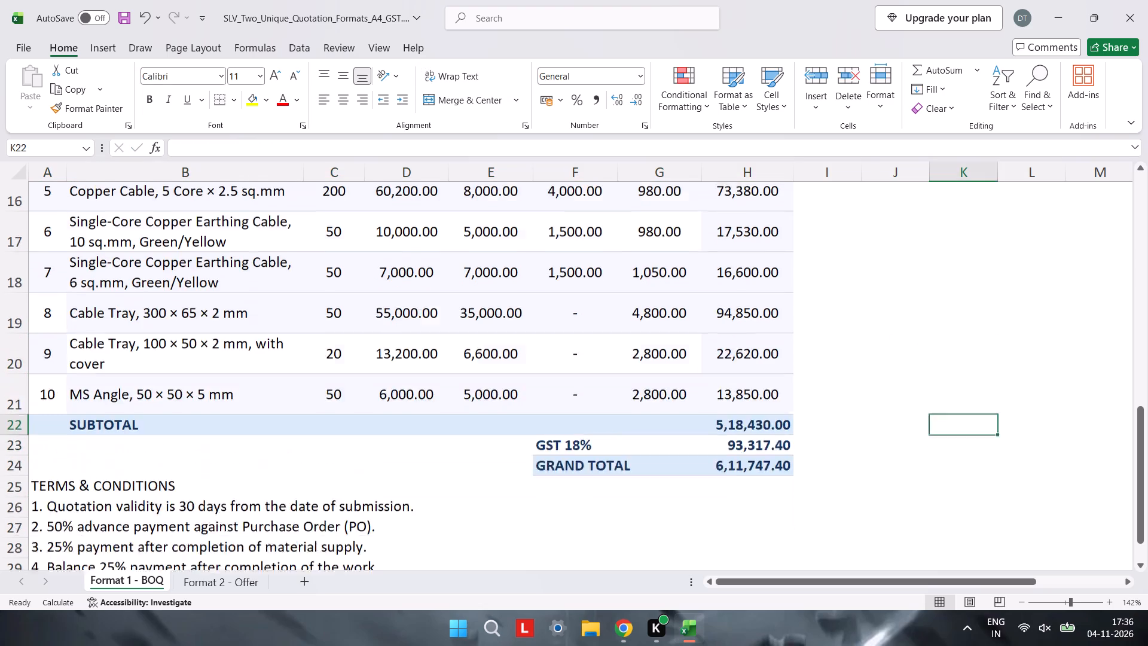
scroll(963, 341, up, 3)
scroll(963, 341, down, 3)
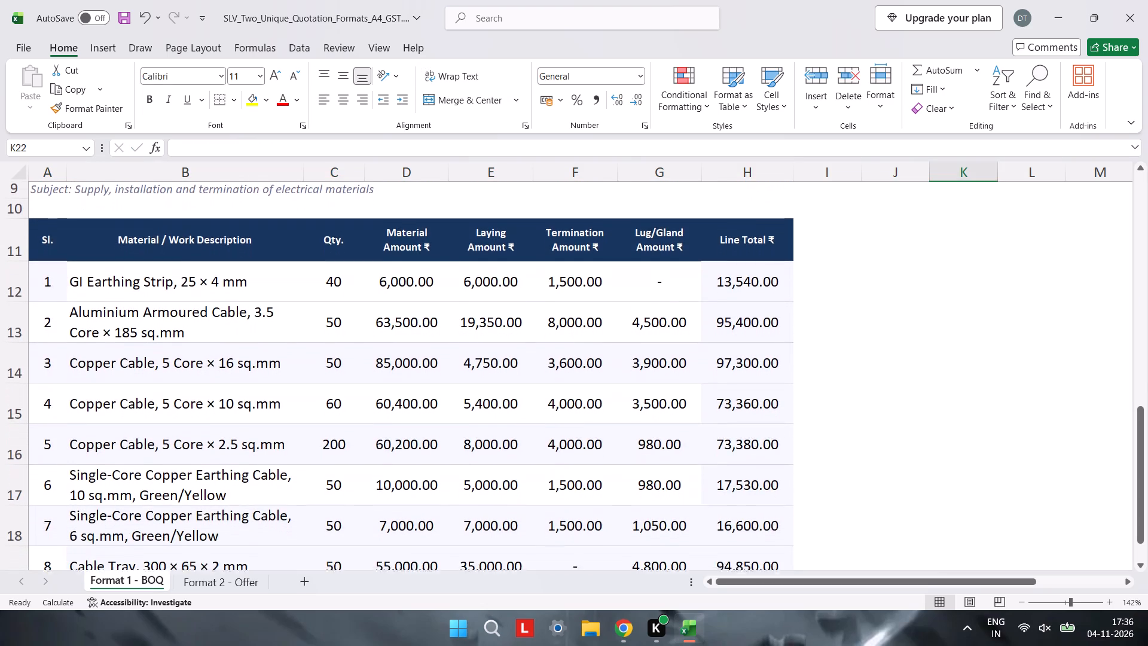
scroll(963, 341, down, 2)
scroll(963, 341, up, 1)
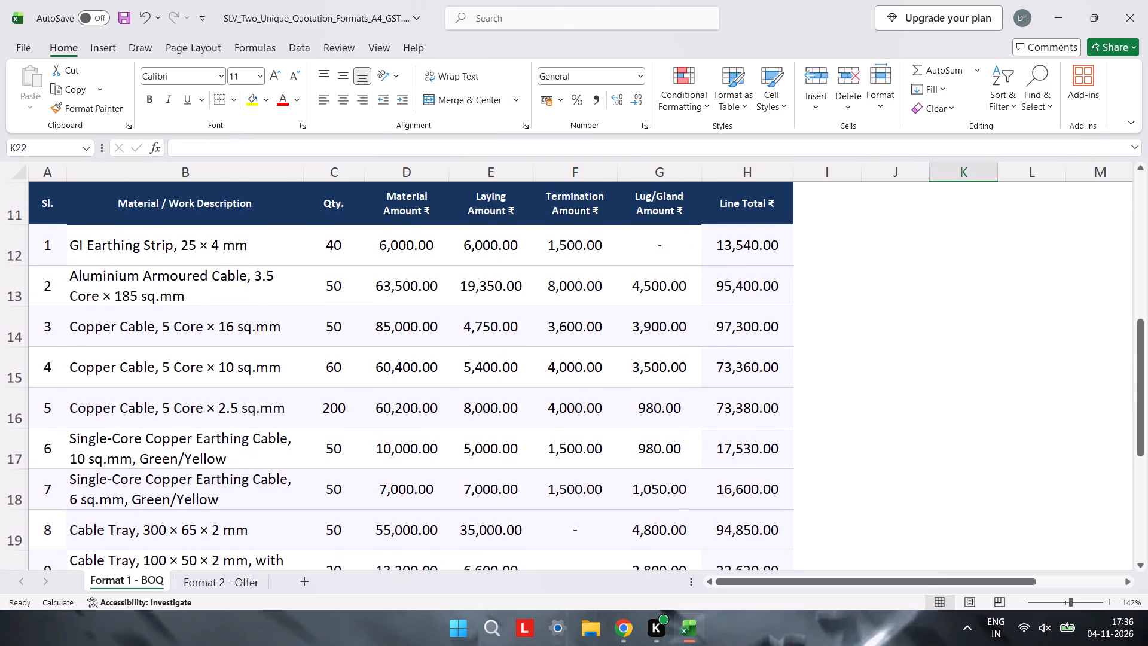
scroll(963, 341, up, 1)
click(963, 341)
drag(963, 341, 639, 343)
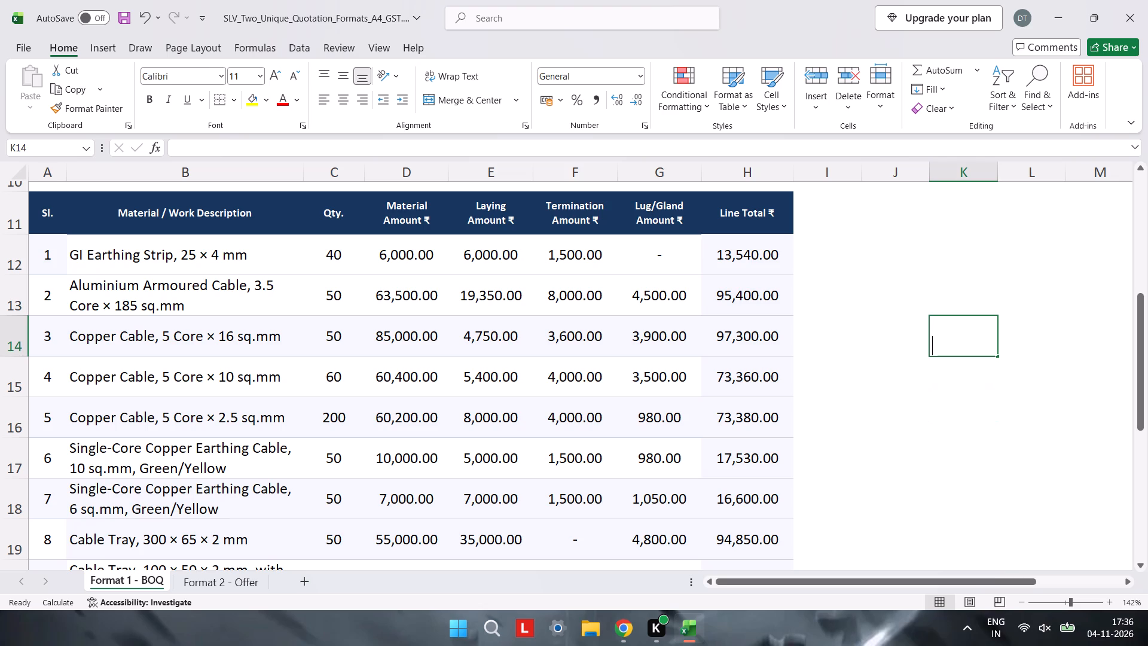
drag(639, 343, 620, 339)
Set the termination amount of the GI Earthing Strip item in F12 to 2000.
double_click(582, 263)
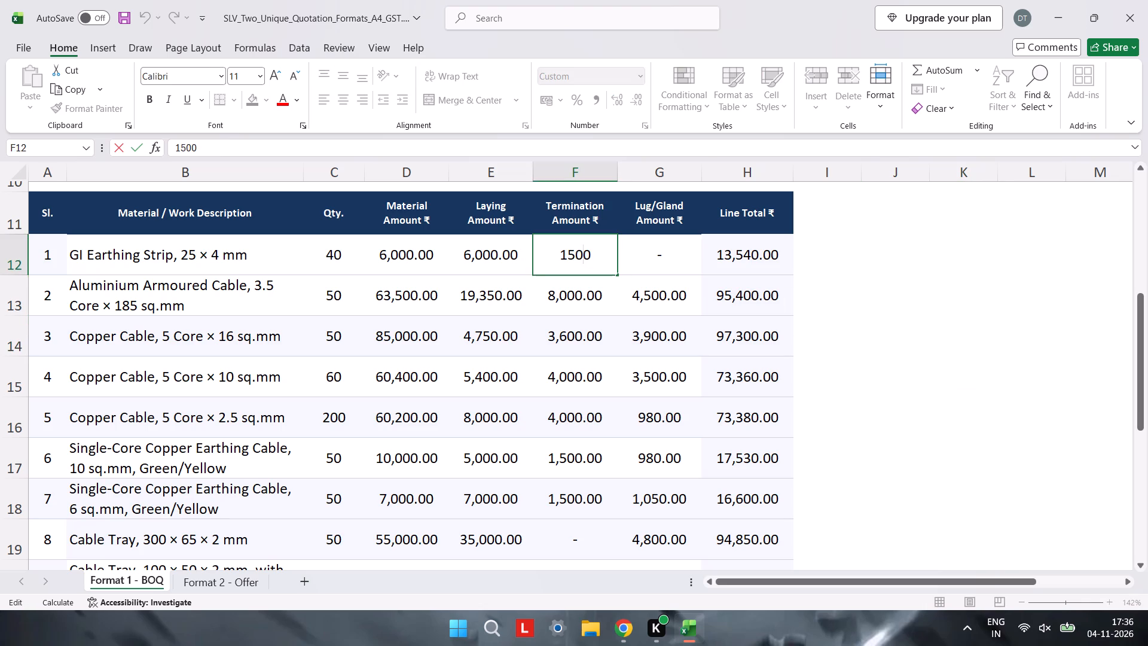
key(Right)
key(BackSpace)
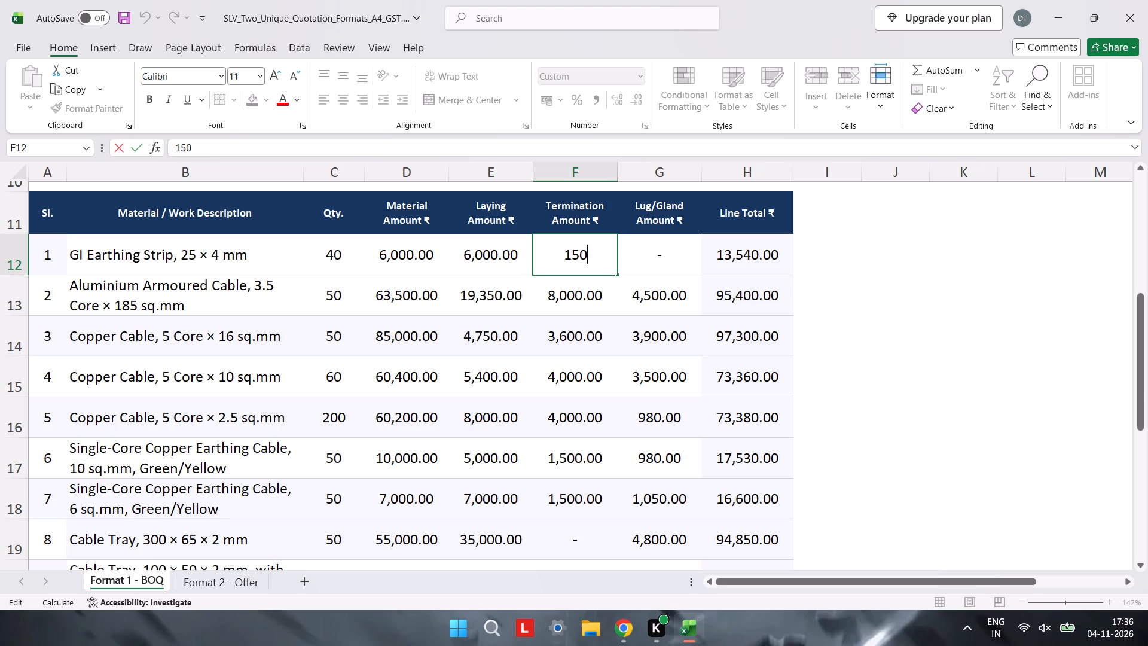
key(BackSpace)
key(BackSpace)
key(BackSpace)
text(2000)
Set the termination amounts of both single-core copper earthing cables, F17 and F18, to 2000 each.
click(582, 461)
key(BackSpace)
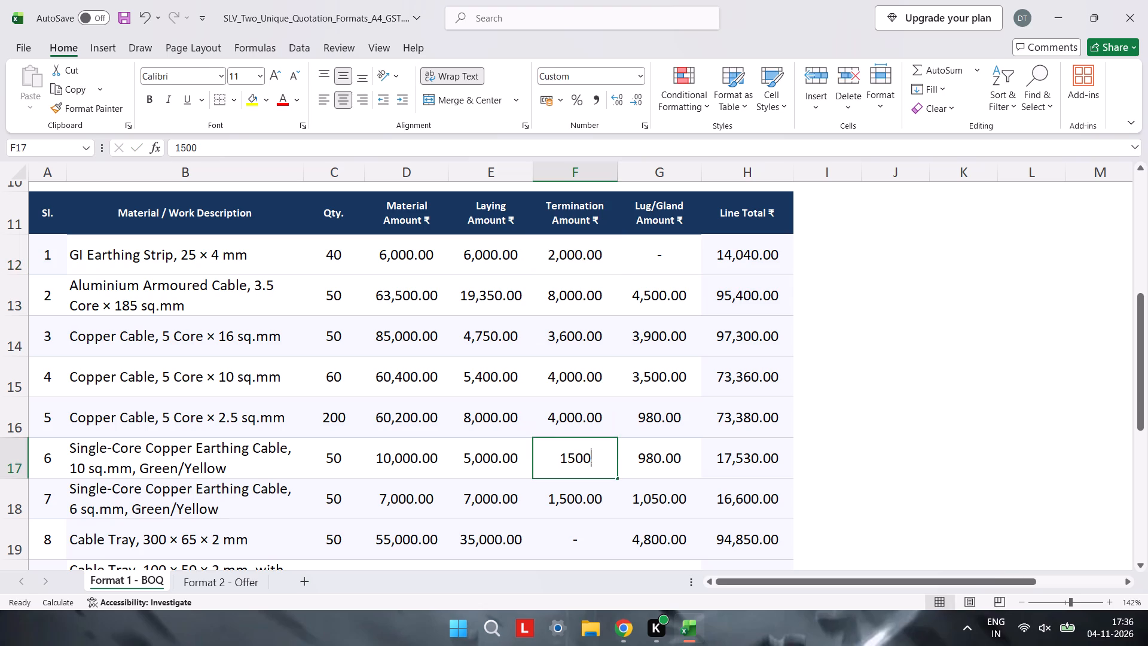
text(2000)
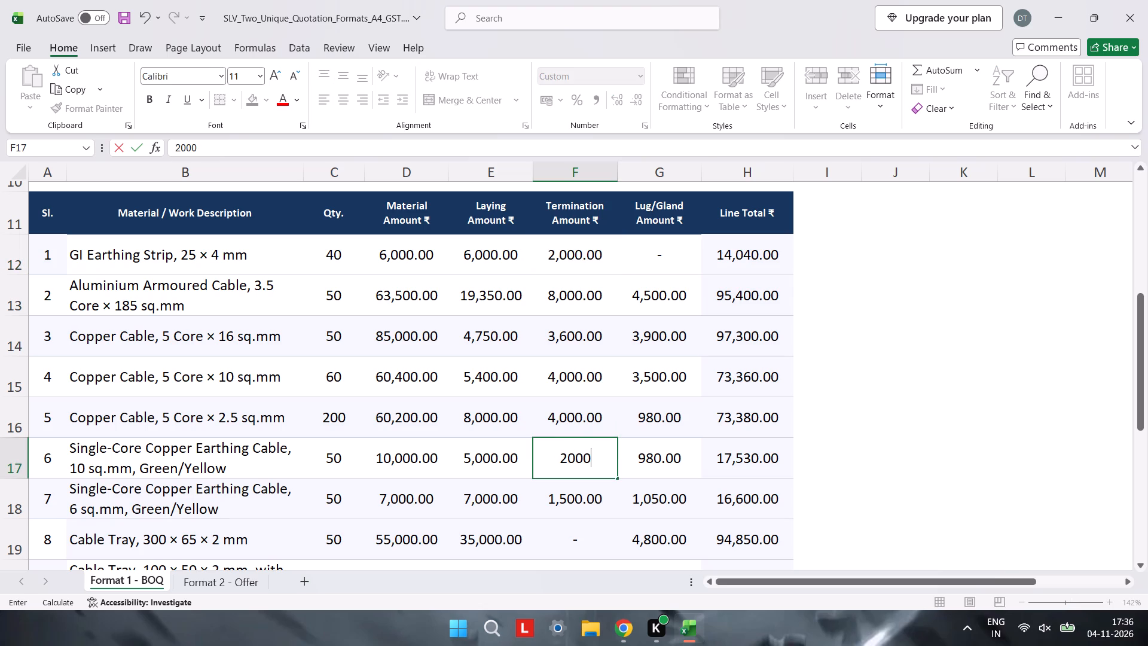
key(Down)
text(2000)
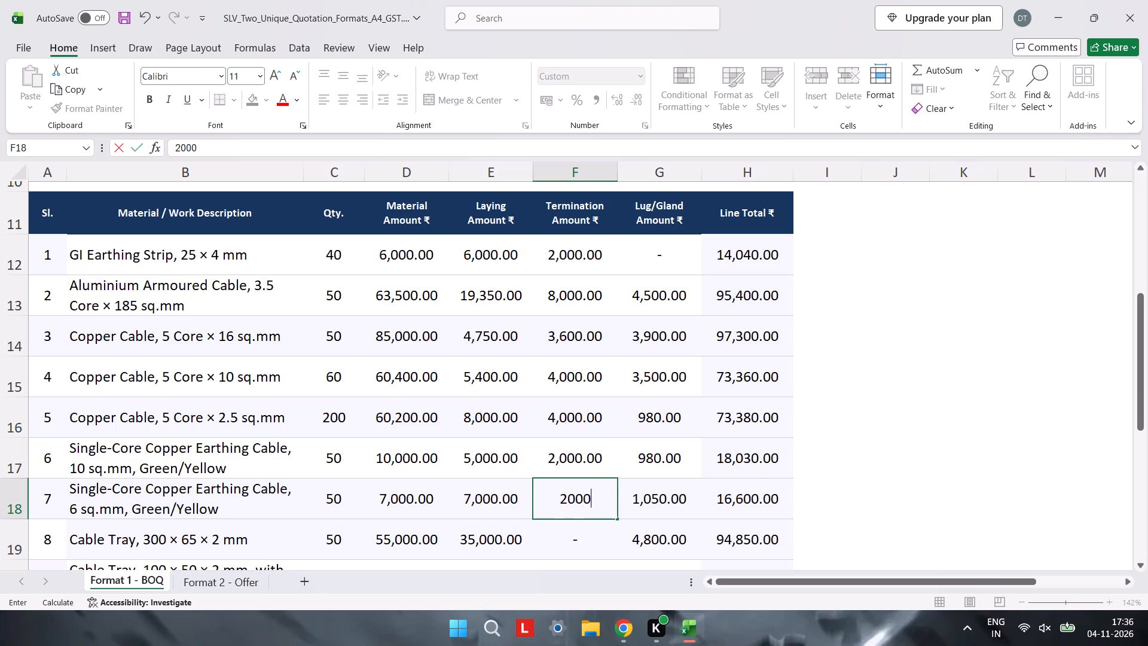
key(Up)
Set the termination amounts of the 5 Core × 2.5 sq.mm and 5 Core × 10 sq.mm copper cables to 4600 each.
key(Up)
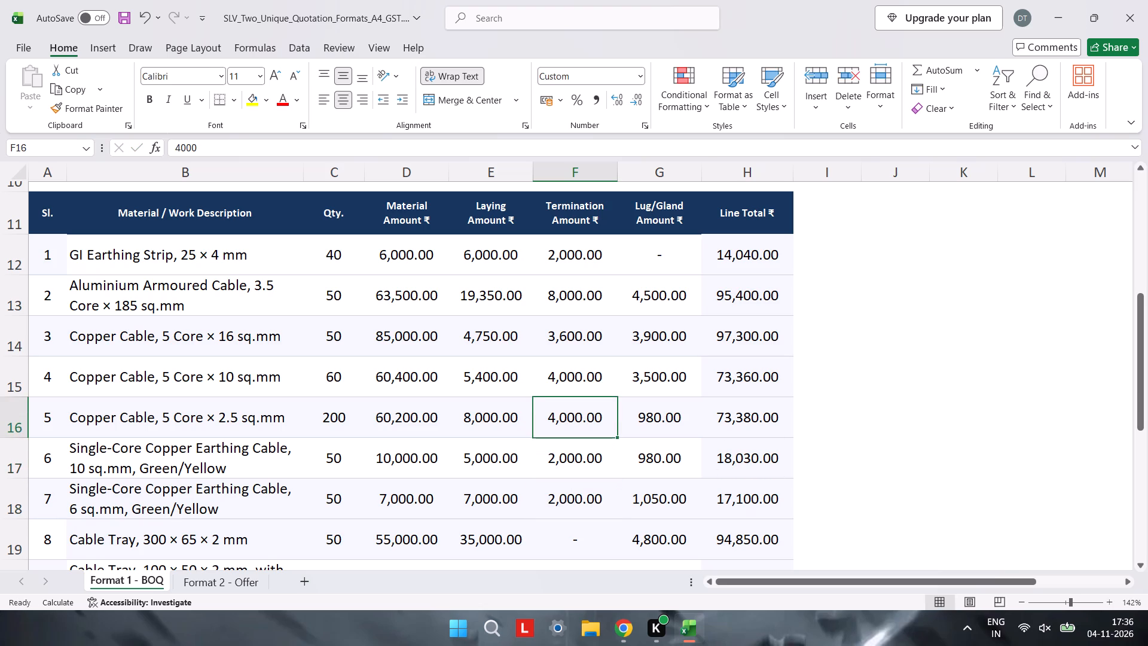
text(4600)
key(Up)
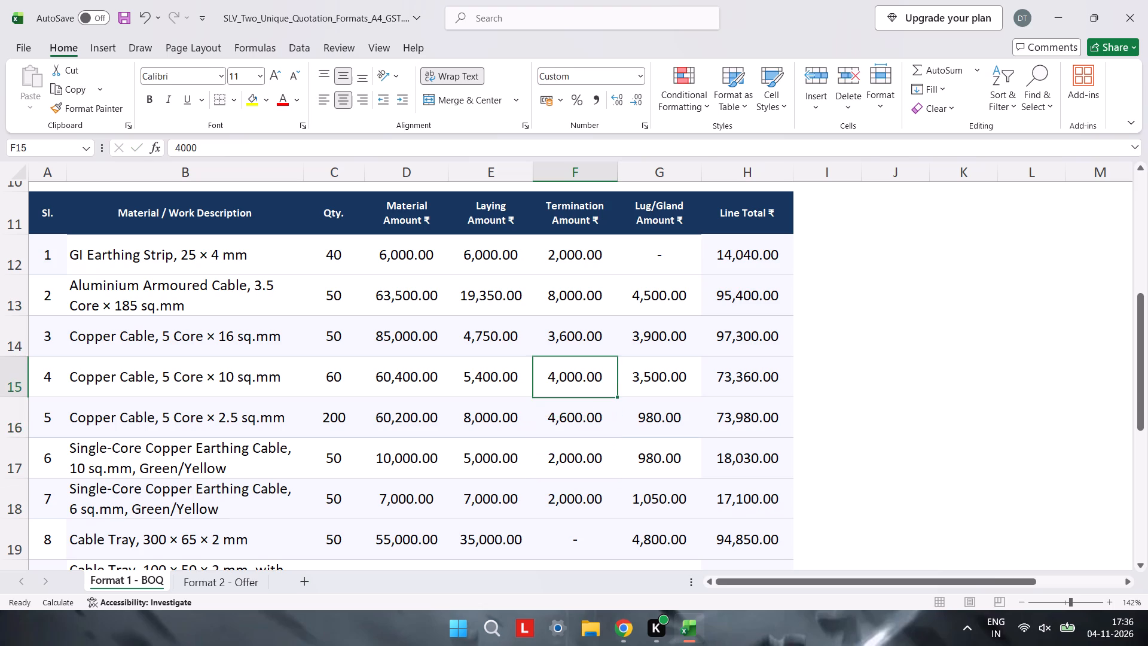
text(4600)
key(Up)
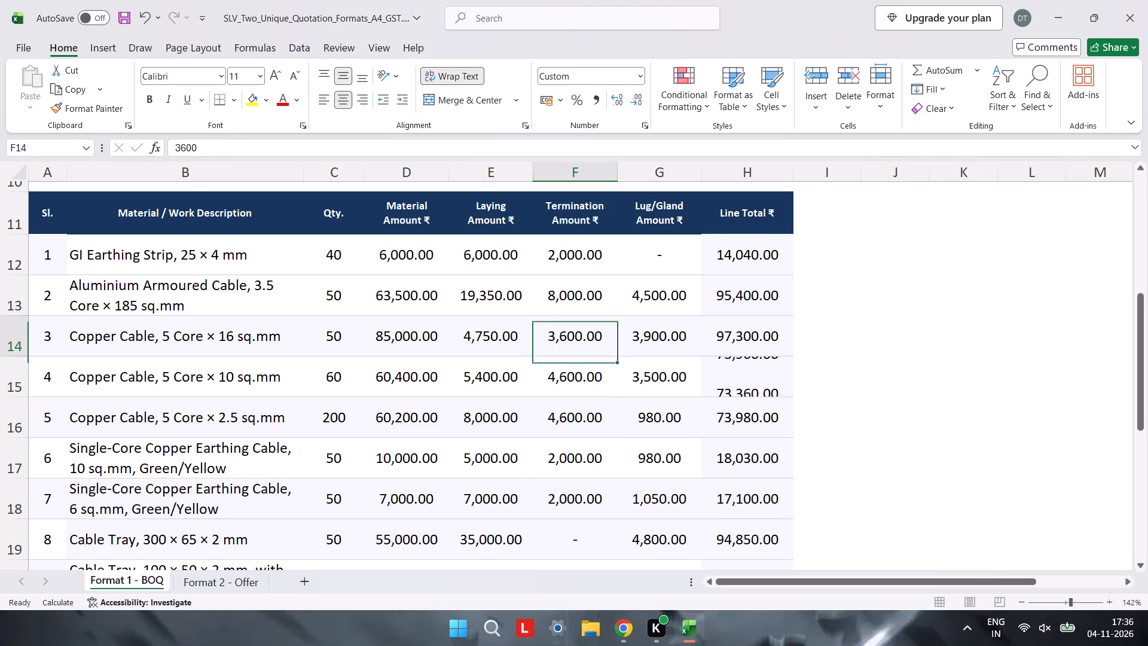
Set the termination amounts to 4000 for the 5 Core × 16 sq.mm copper cable and 9800 for the aluminium armoured cable.
text(4000)
key(Up)
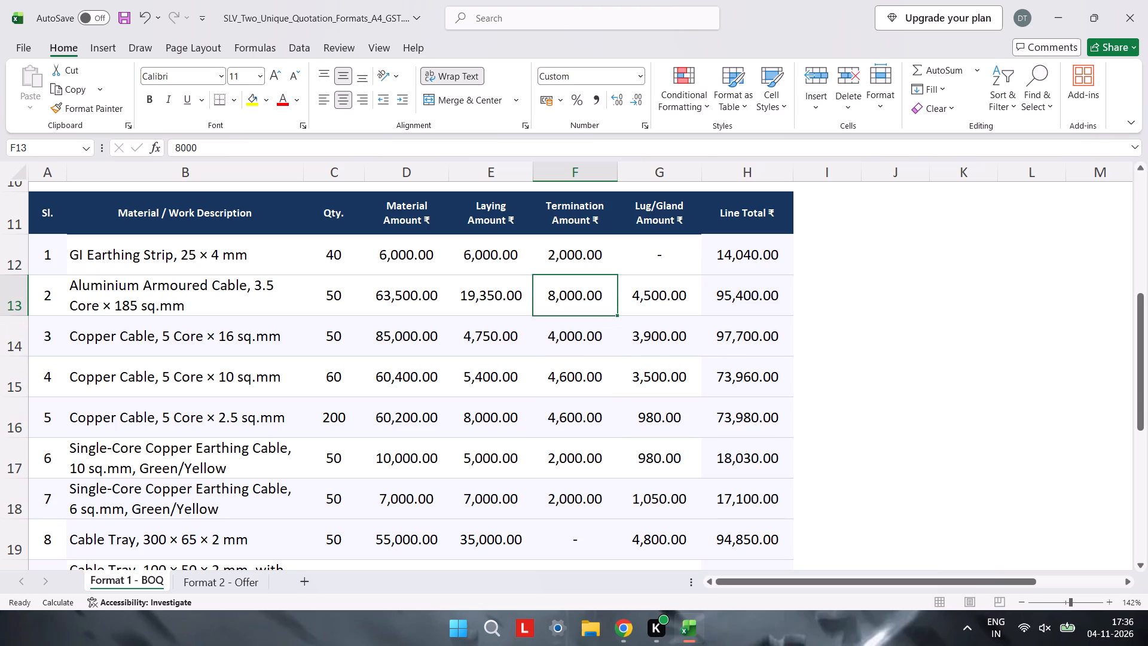
key(9)
text(800)
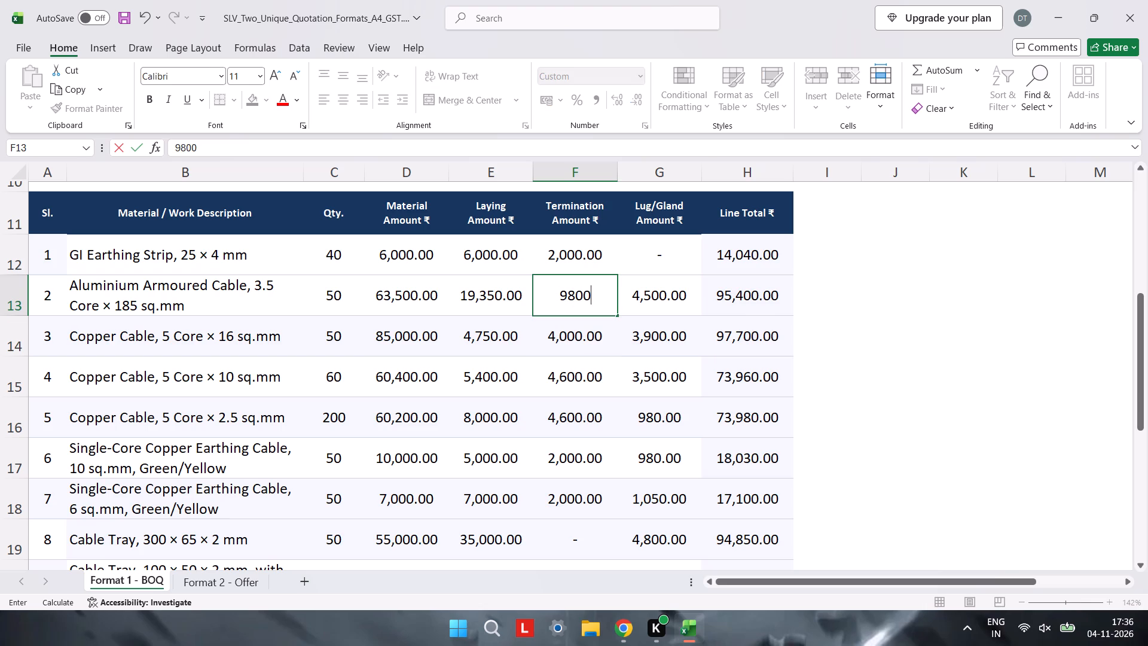
key(Down)
key(Up)
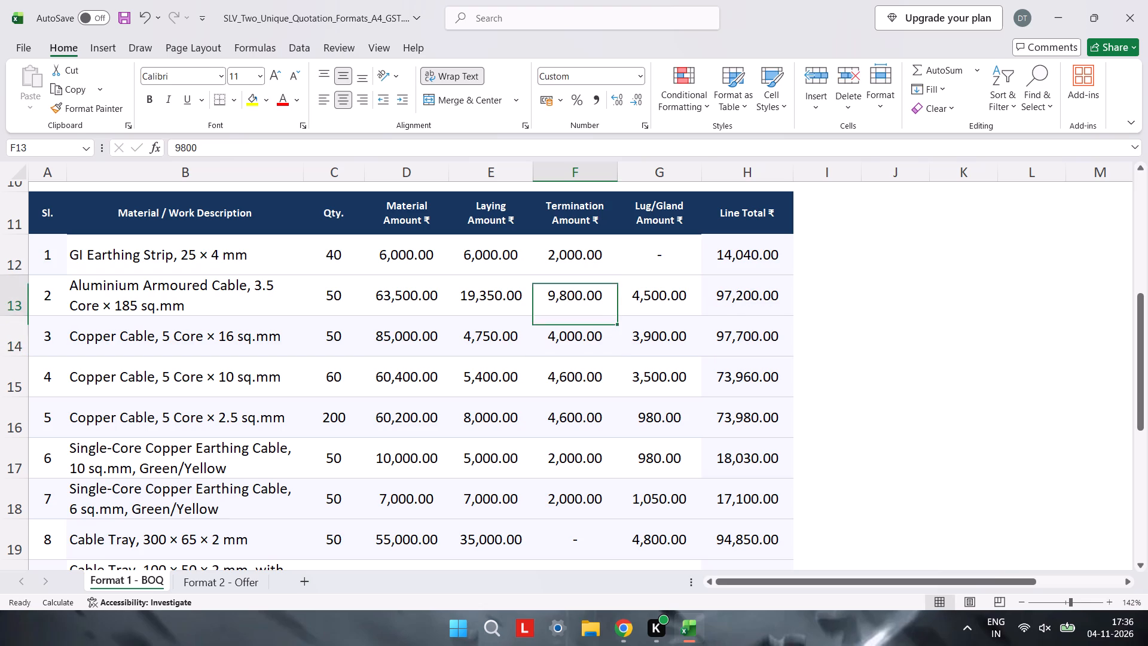
Check the laying and material amounts of the first items, the remaining line items and the totals block.
key(Left)
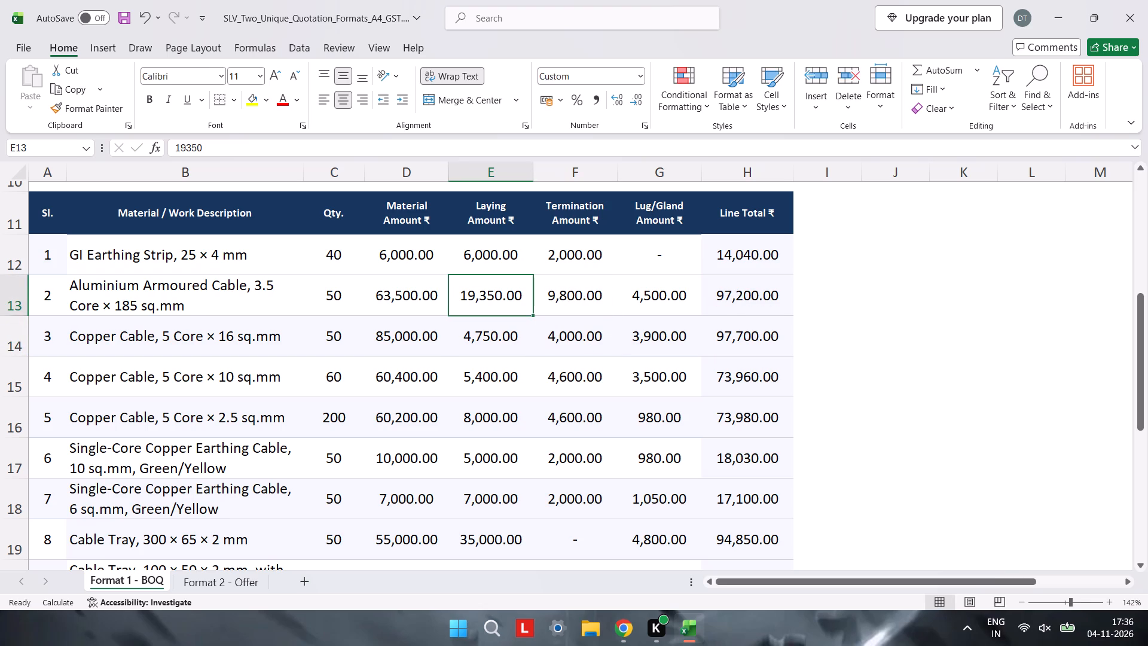
key(Up)
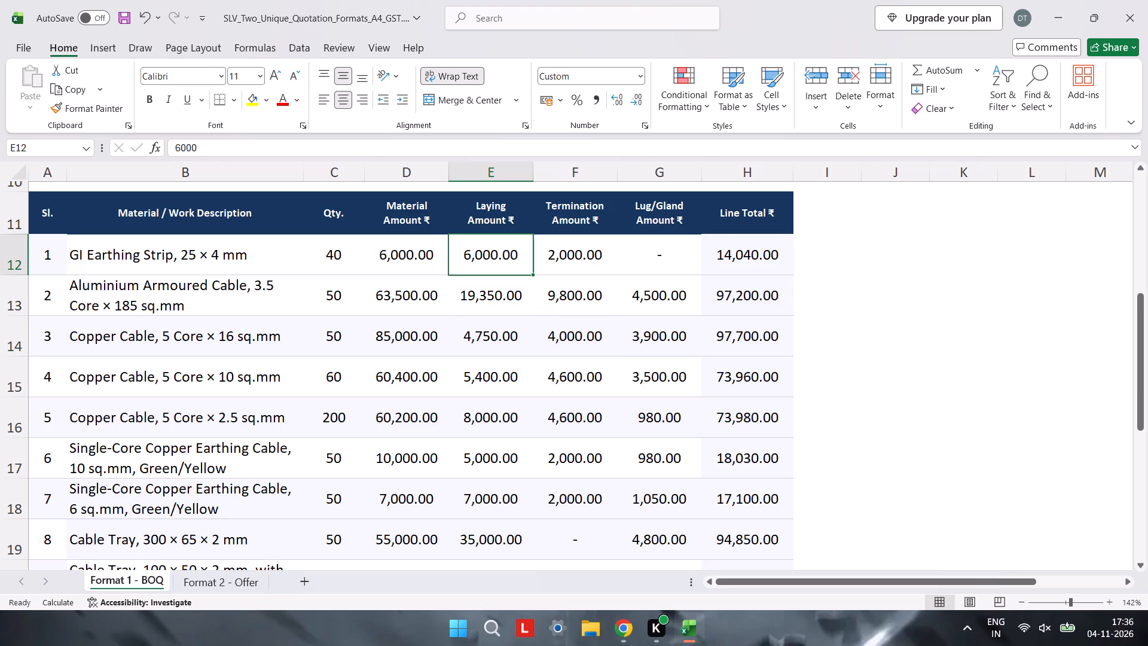
key(Left)
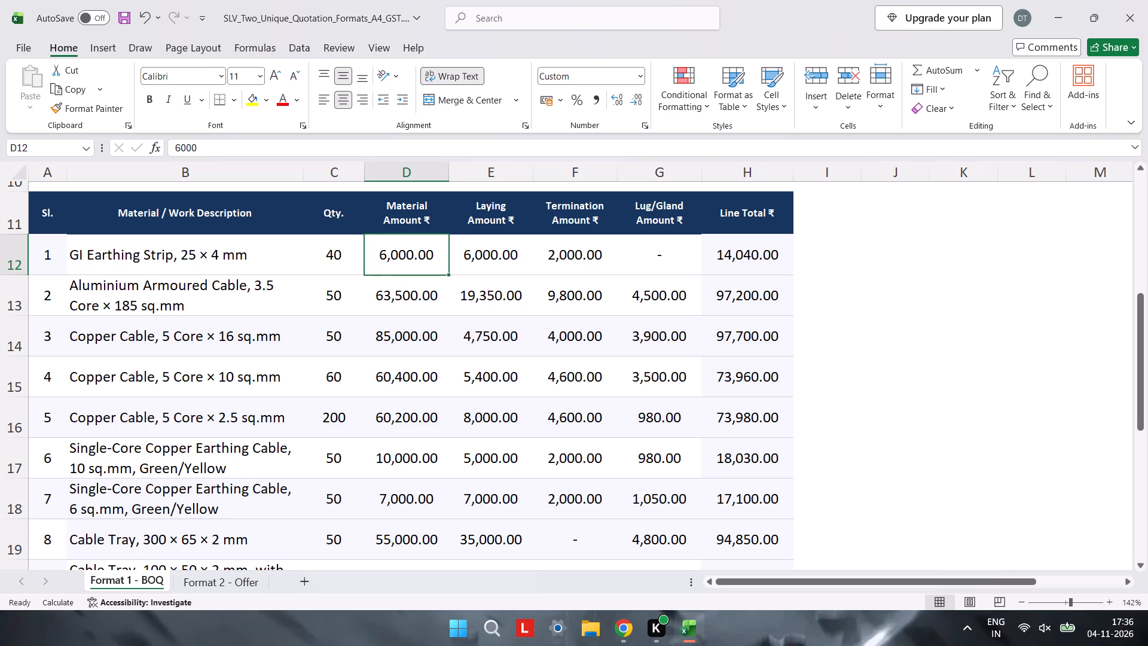
scroll(599, 489, down, 1)
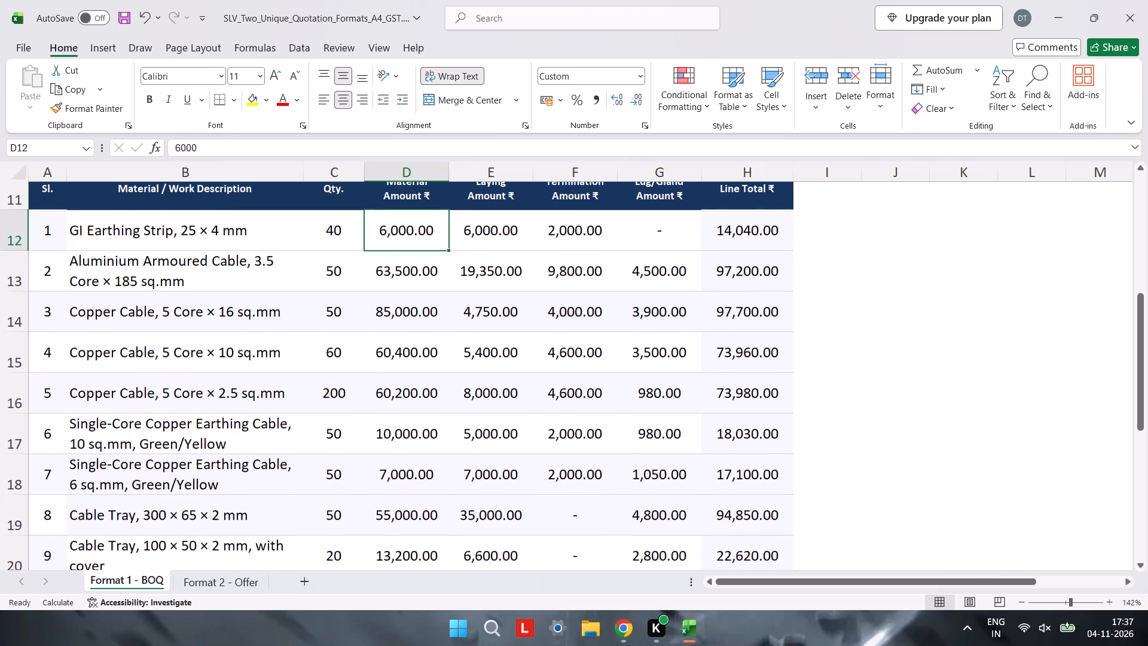
scroll(599, 489, down, 1)
scroll(599, 489, up, 4)
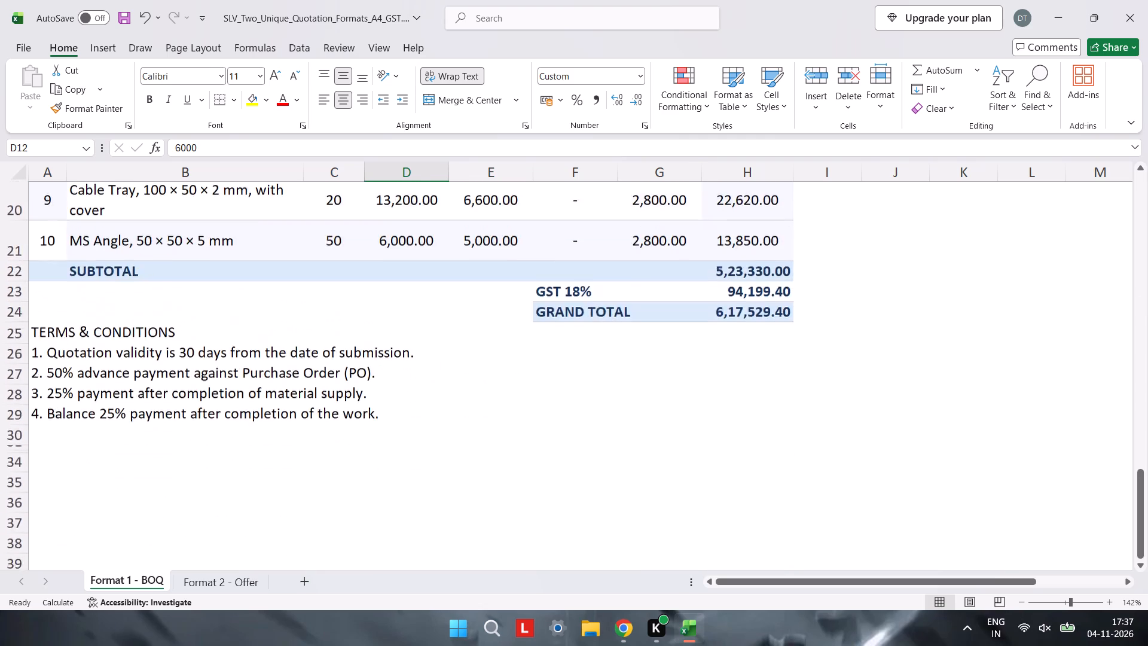
scroll(599, 489, up, 2)
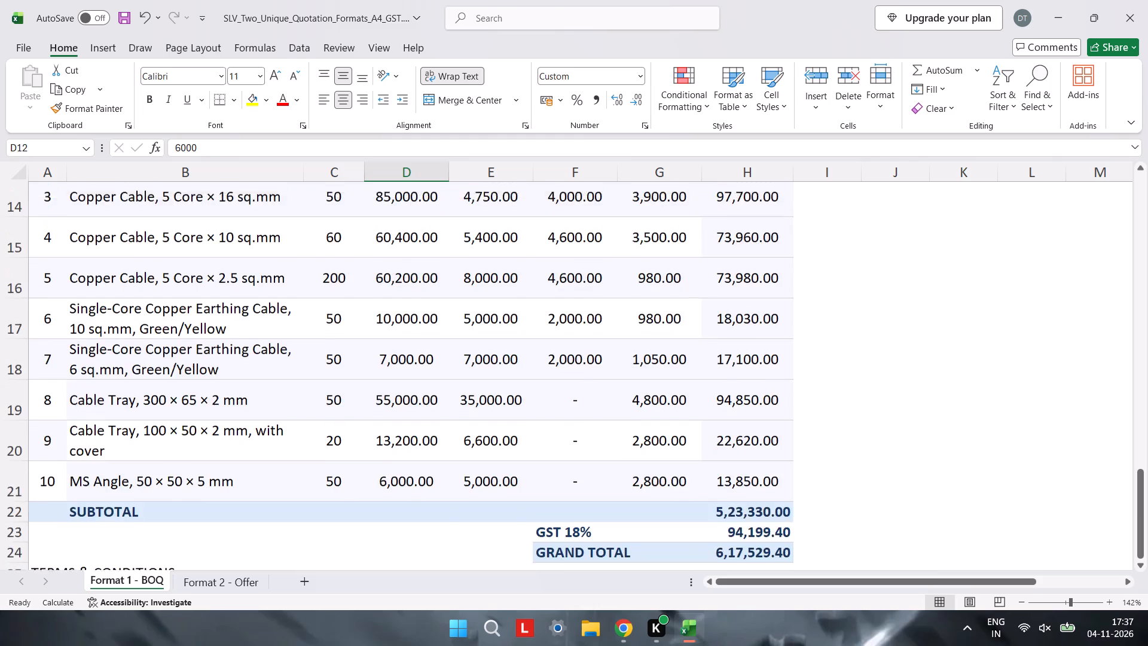
Set the material amount of the GI Earthing Strip, 25 × 4 mm, to 7500.
scroll(599, 489, up, 1)
scroll(599, 489, right, 1)
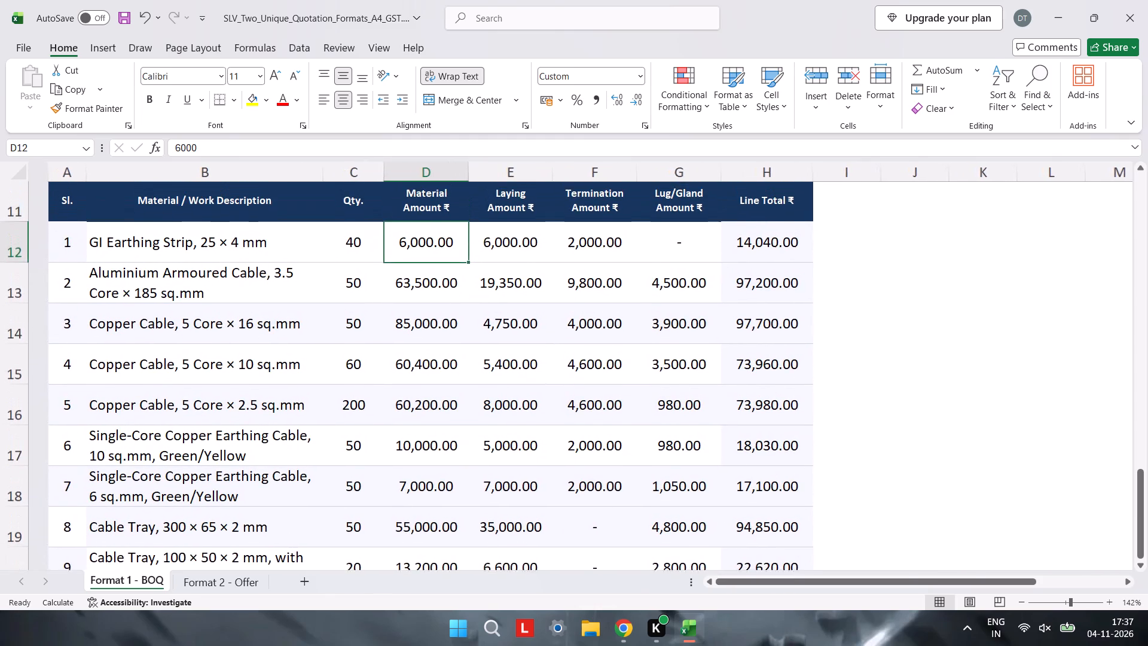
scroll(599, 489, right, 1)
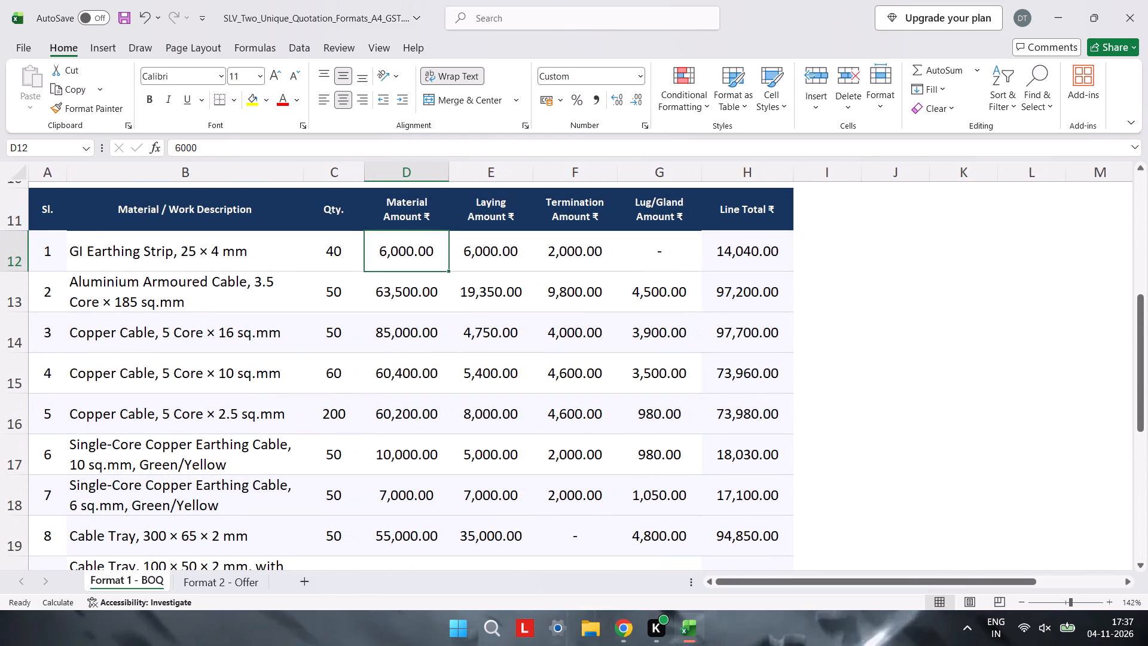
click(401, 252)
click(401, 306)
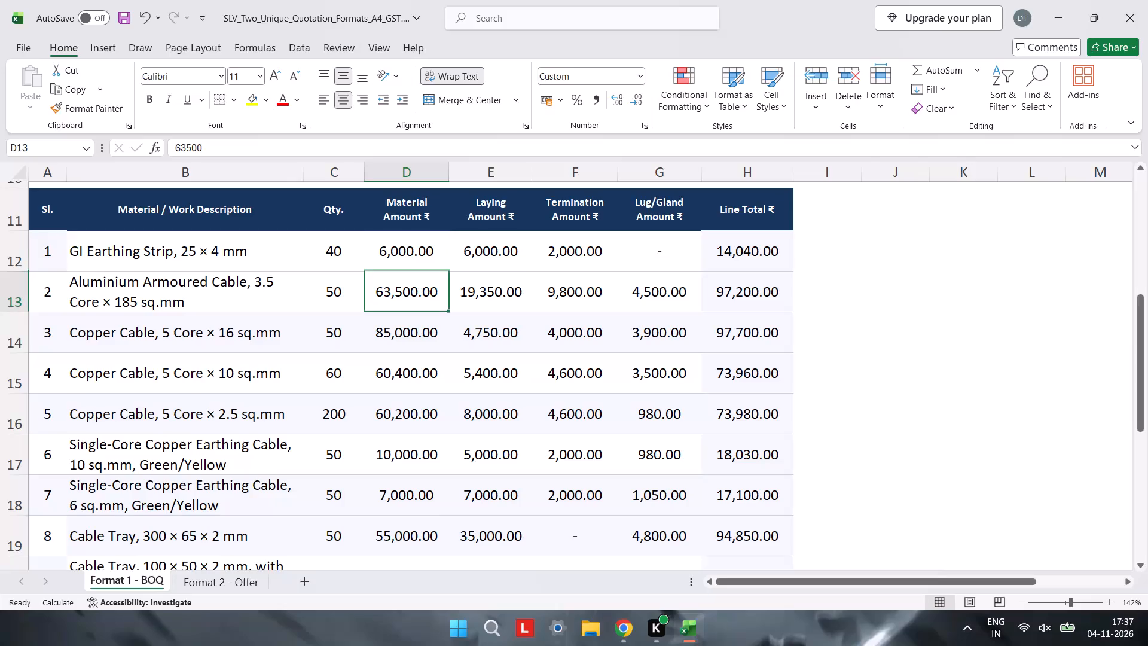
click(416, 246)
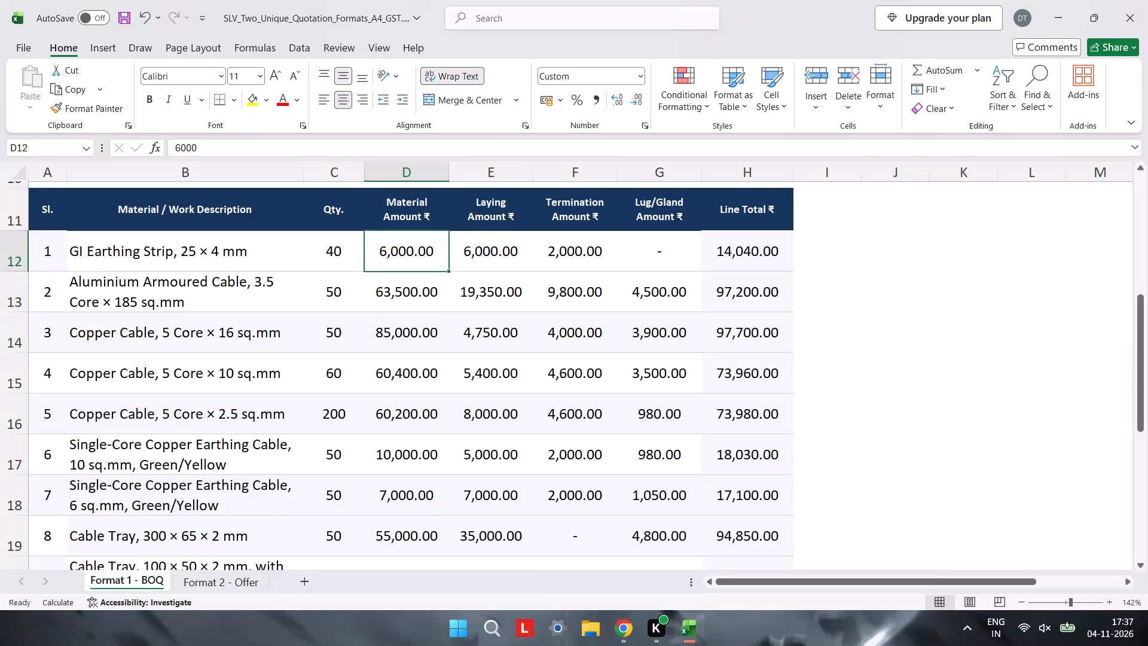
text(10000)
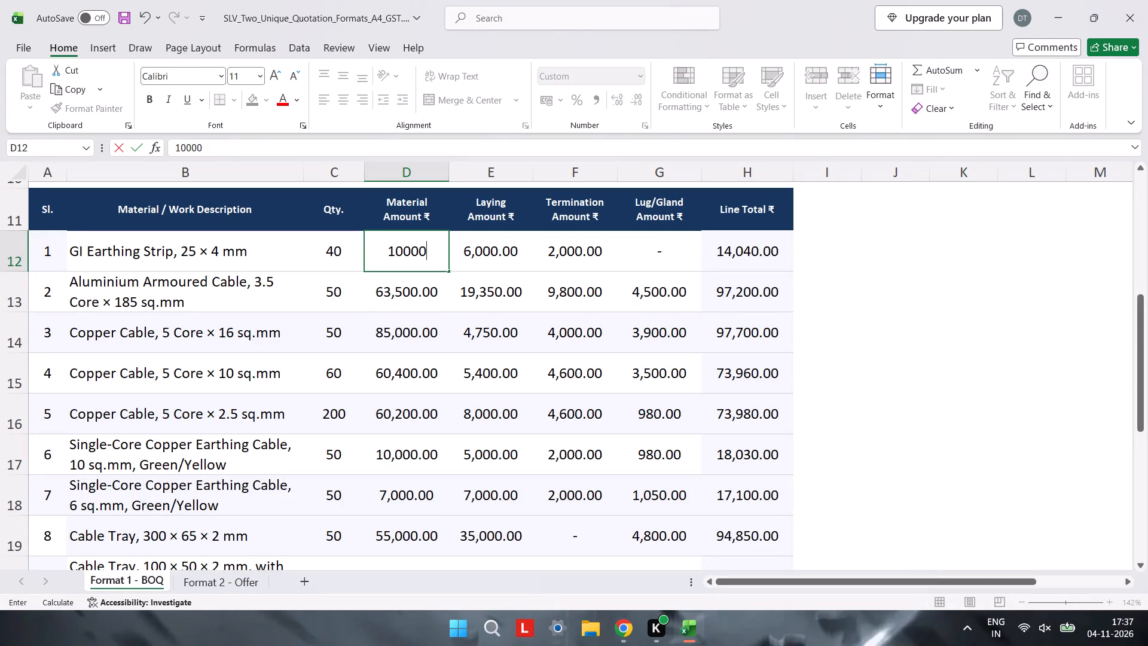
key(BackSpace)
key(BackSpace)
key(BackSpace)
key(BackSpace)
key(BackSpace)
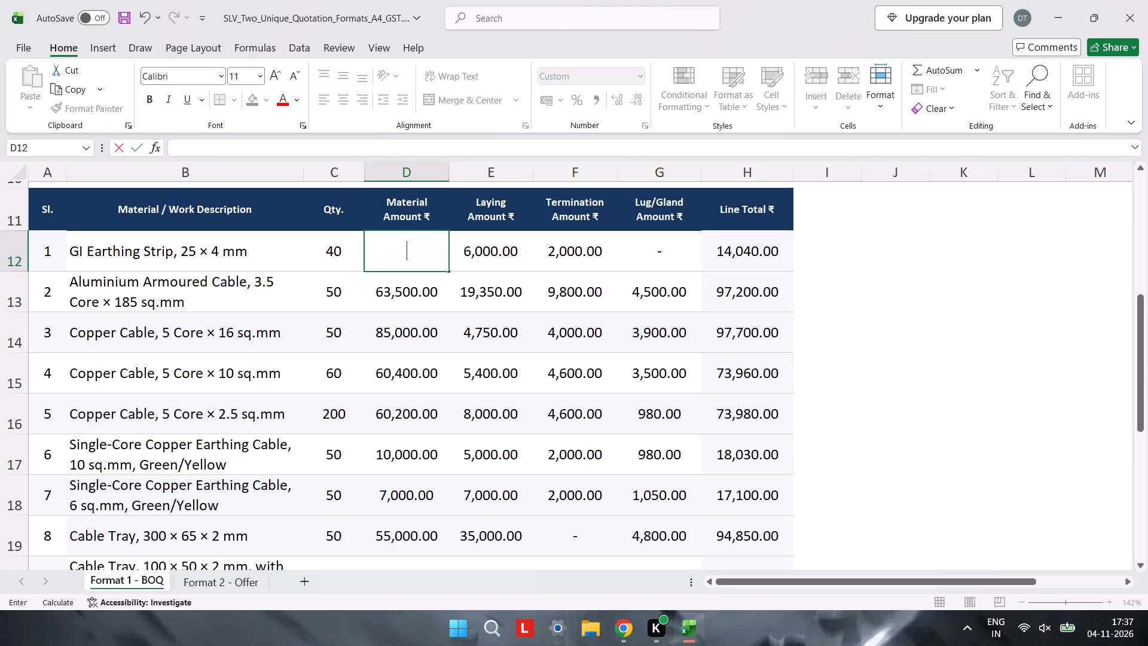
text(75000)
key(BackSpace)
key(Down)
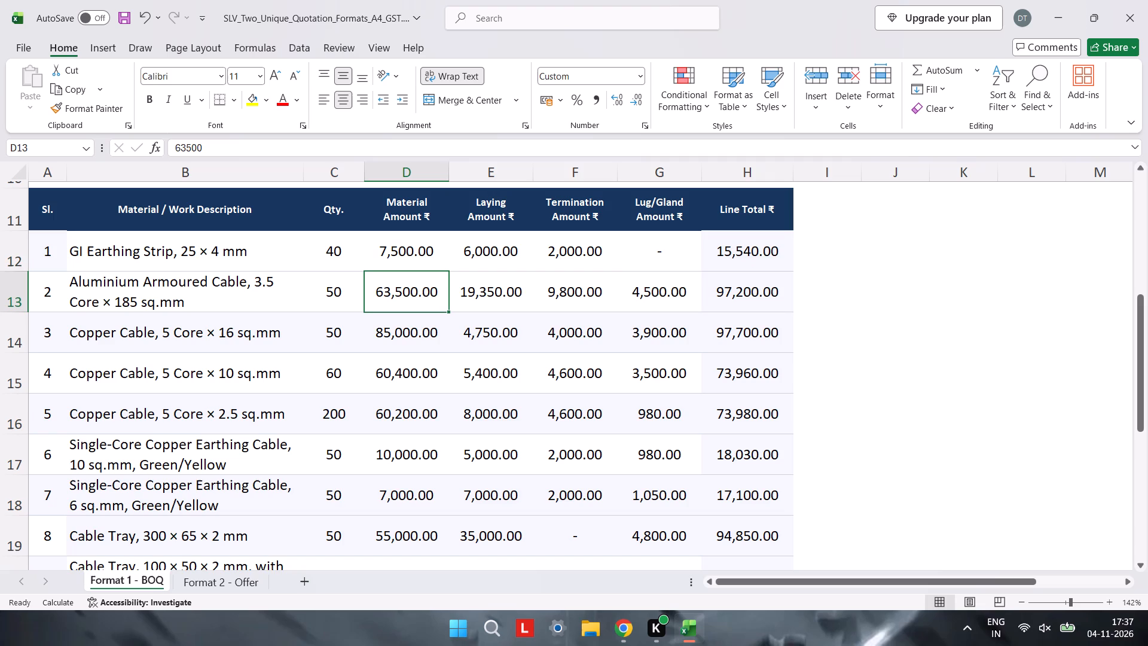
Set the material amounts to 67000 for the aluminium armoured cable and 92000 for the 5 Core × 16 sq.mm copper cable.
text(67000)
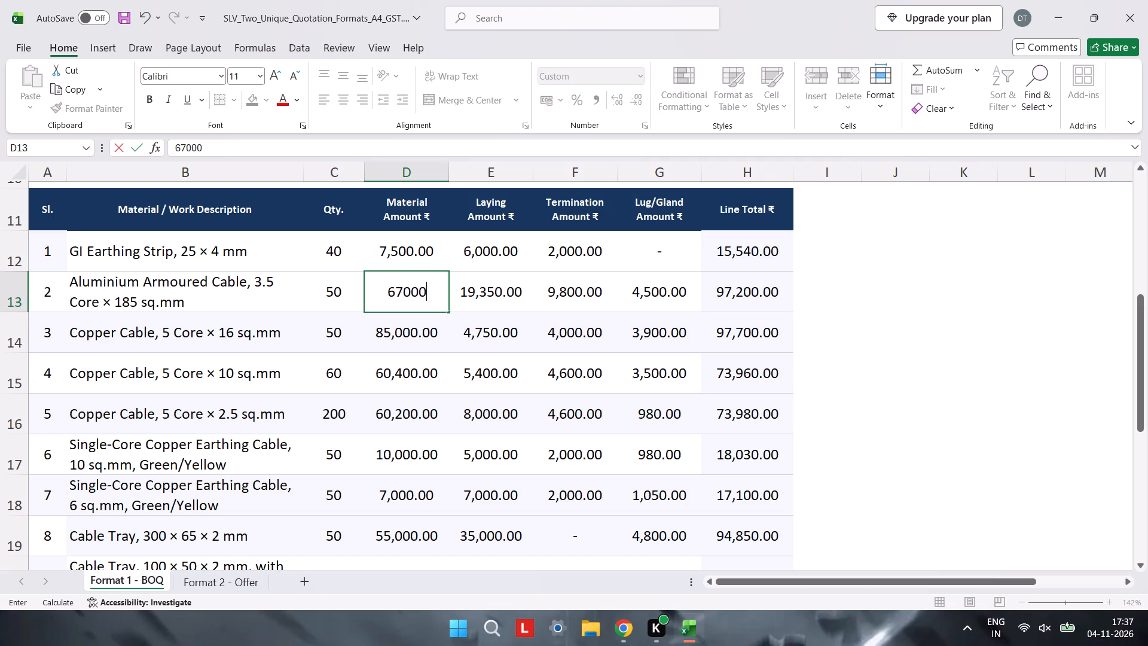
key(Down)
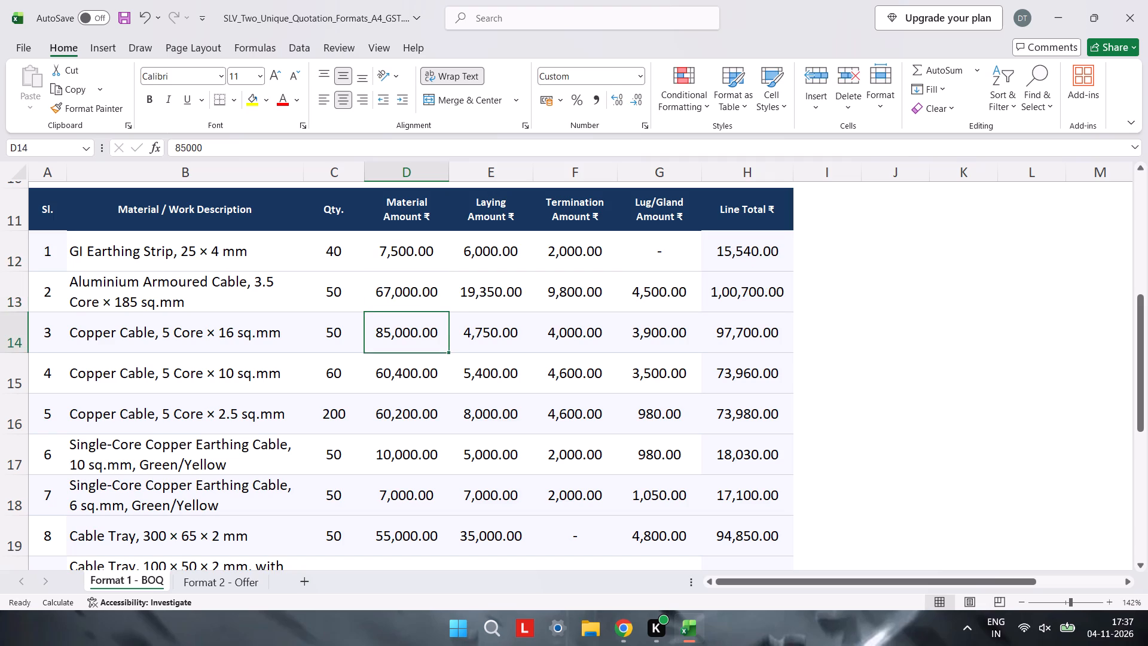
text(92000)
key(Down)
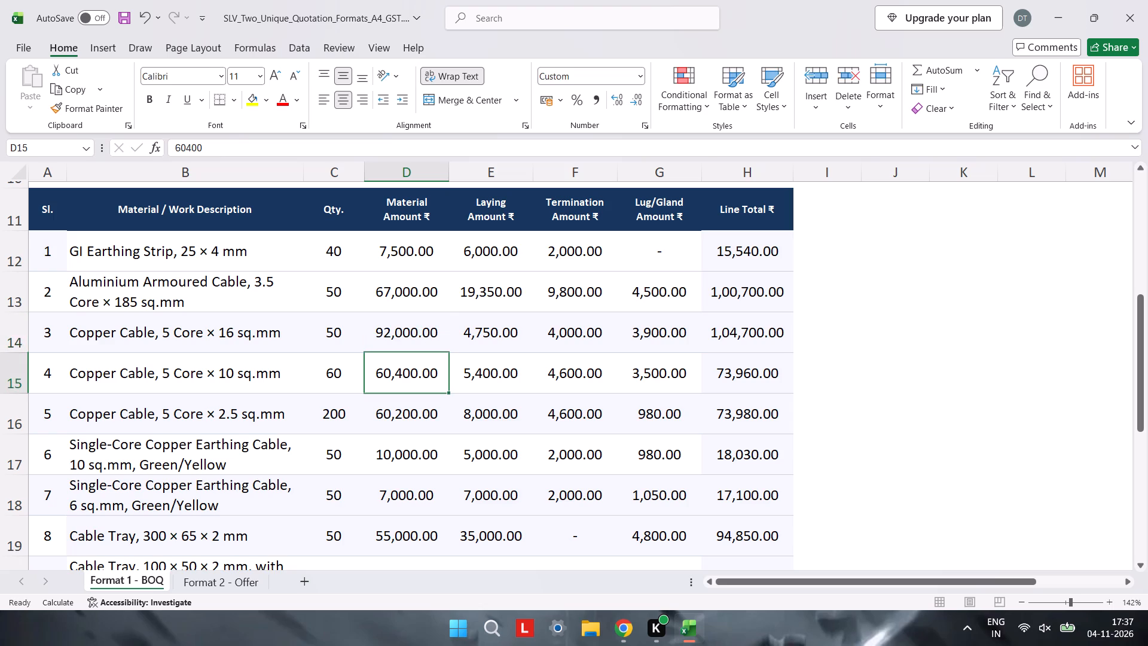
Set the material amounts to 62000 for the 5 Core × 10 sq.mm copper cable and 63200 for the 5 Core × 2.5 sq.mm one.
text(62000)
key(Down)
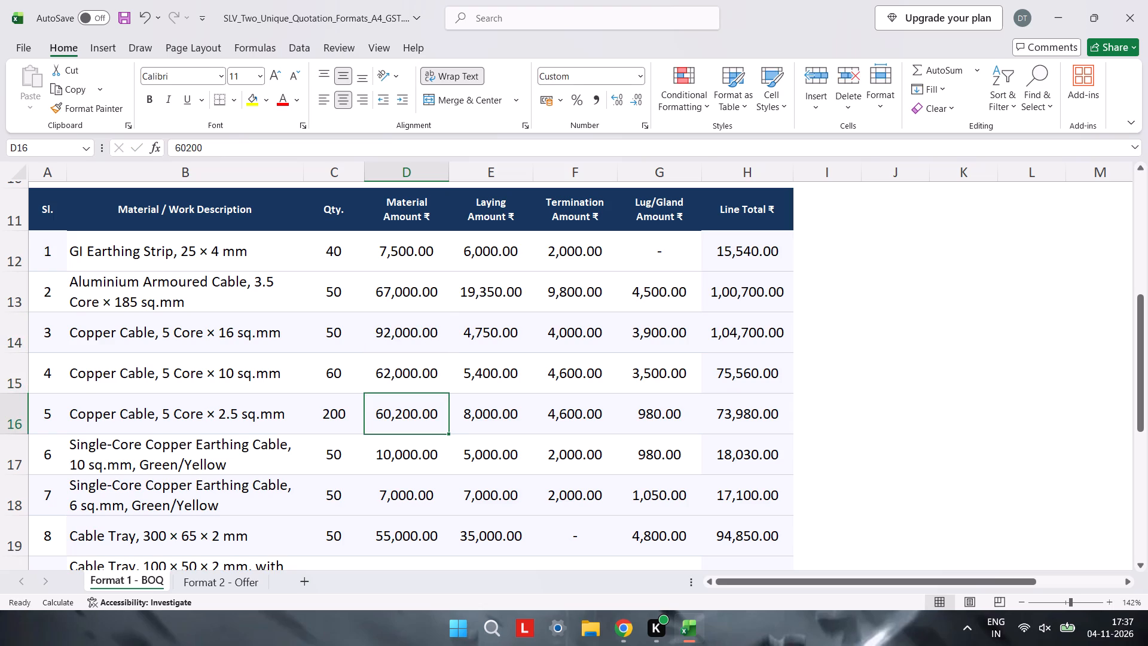
key(6)
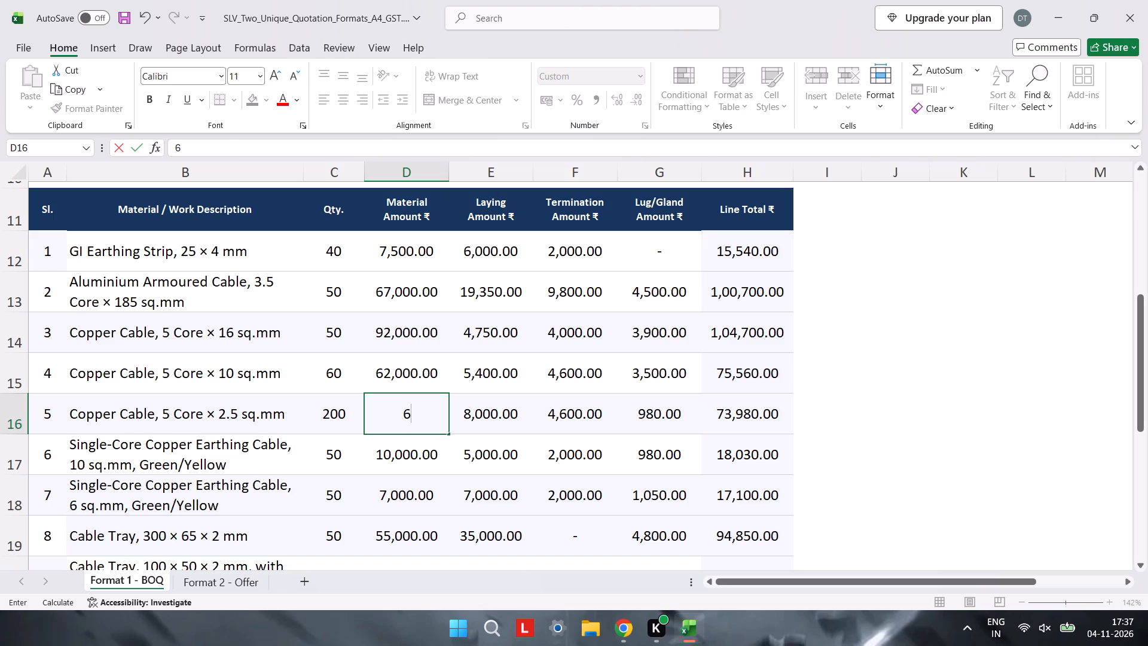
text(3200)
key(Down)
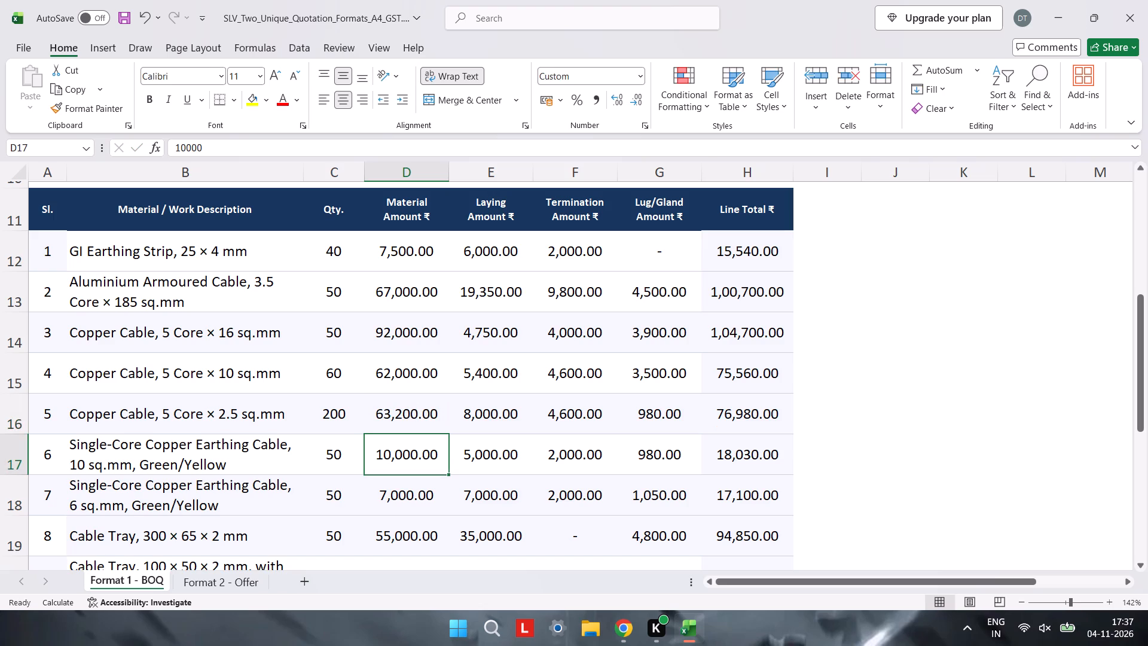
Set the material amounts of the single-core copper earthing cables to 12000 for 10 sq.mm and 7800 for 6 sq.mm.
text(12000)
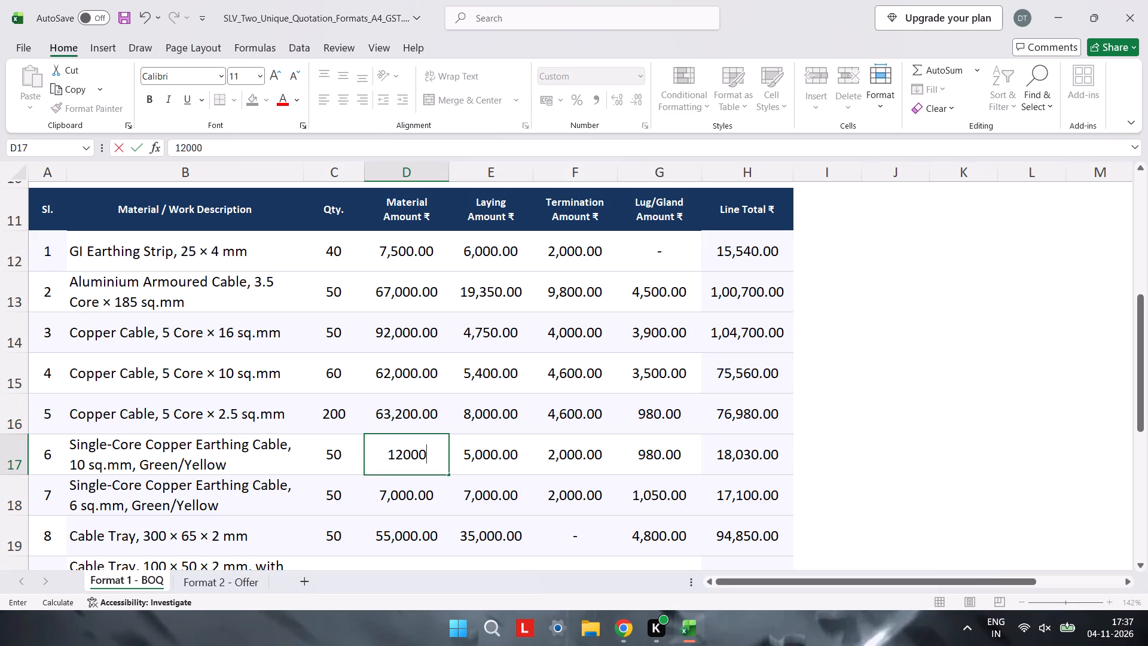
key(Down)
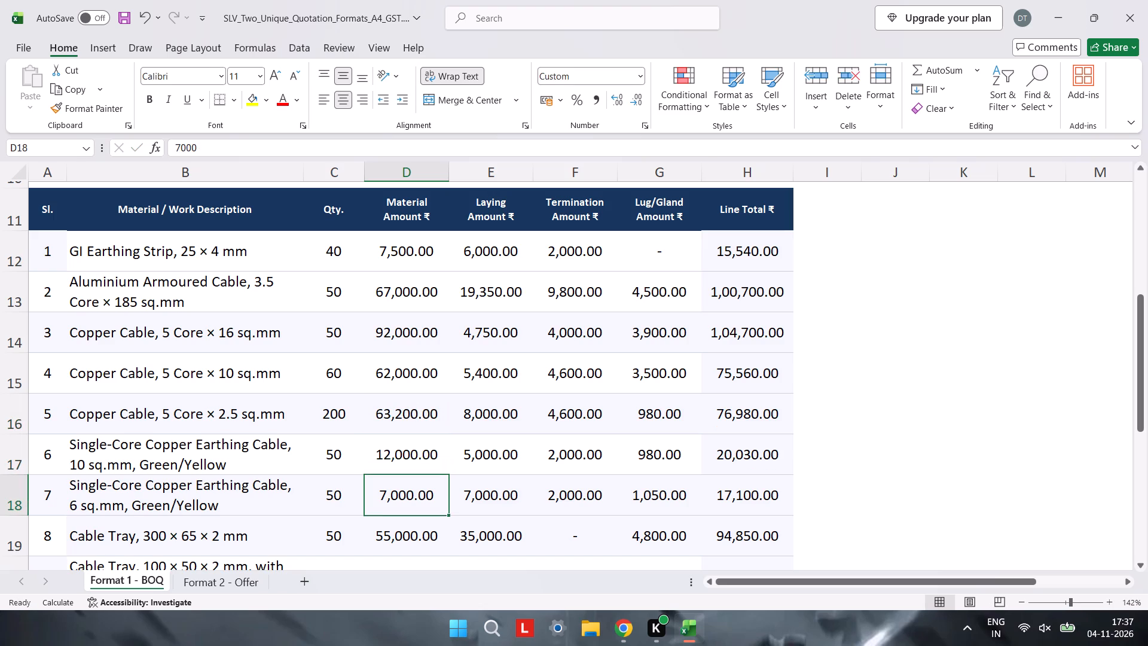
text(7800)
key(Down)
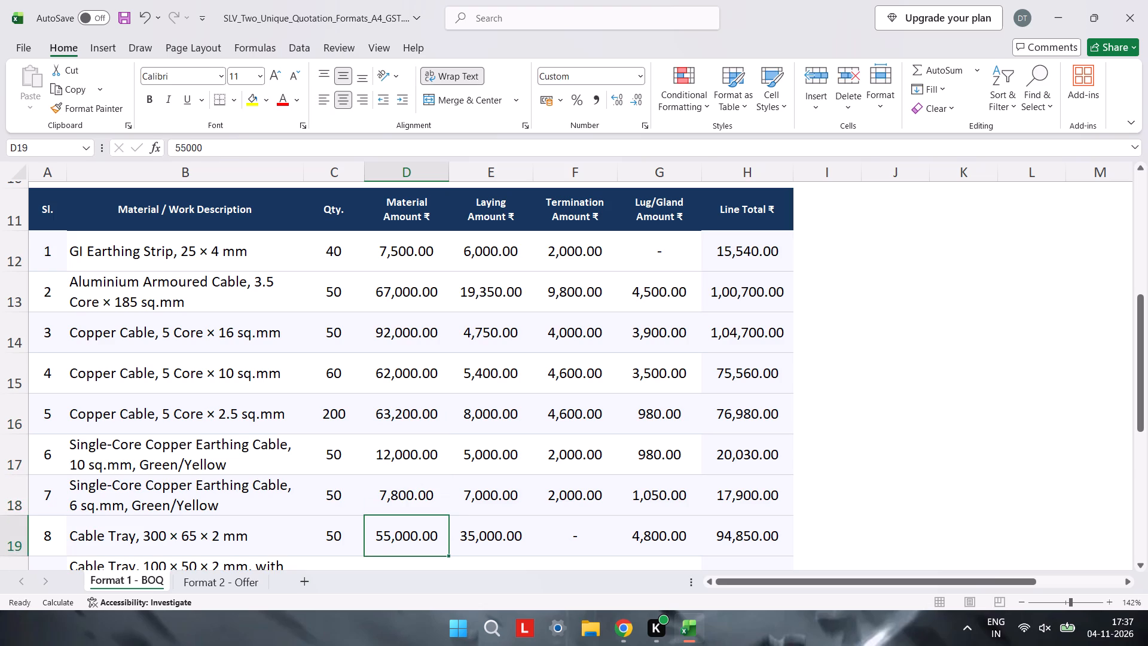
Set the material amounts to 59000 for the 300 × 65 × 2 mm cable tray and 15500 for the 100 × 50 × 2 mm one.
text(59000)
key(Down)
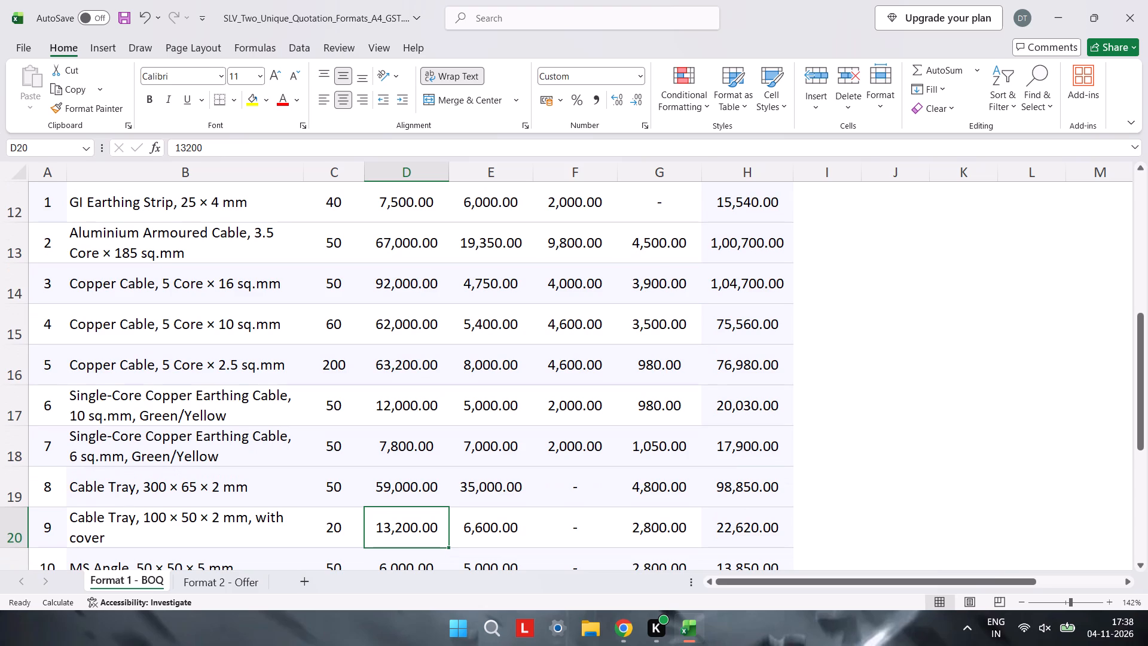
key(1)
text(5500)
key(Down)
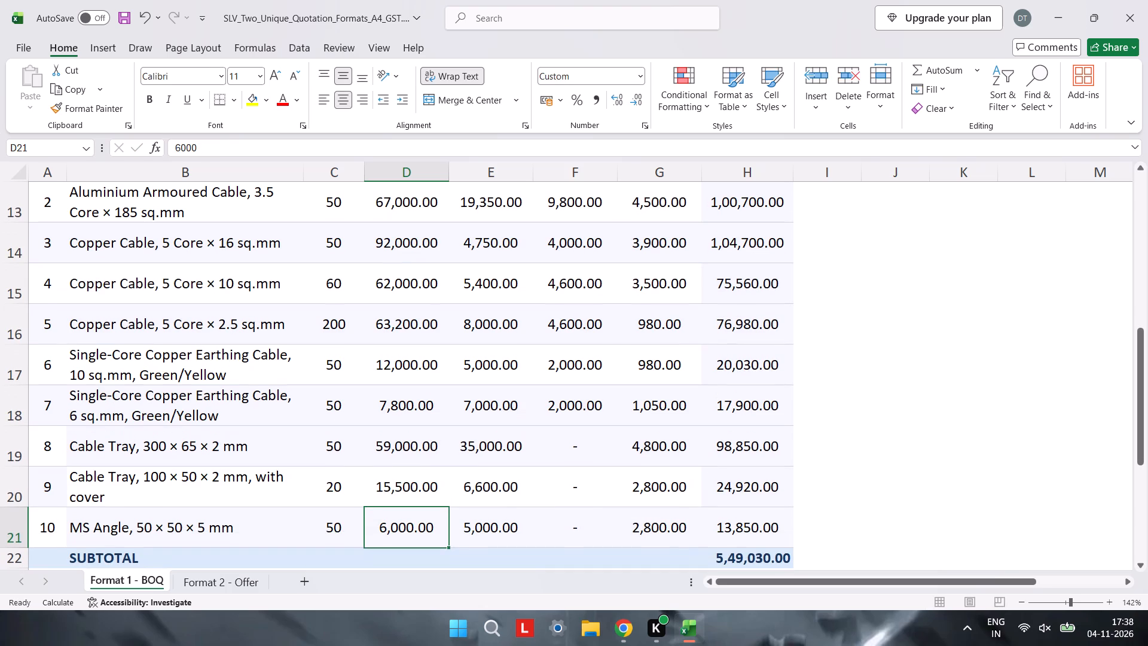
Set the material amount of the MS Angle, 50 × 50 × 5 mm, to 7800.
text(7800)
key(Down)
key(Down)
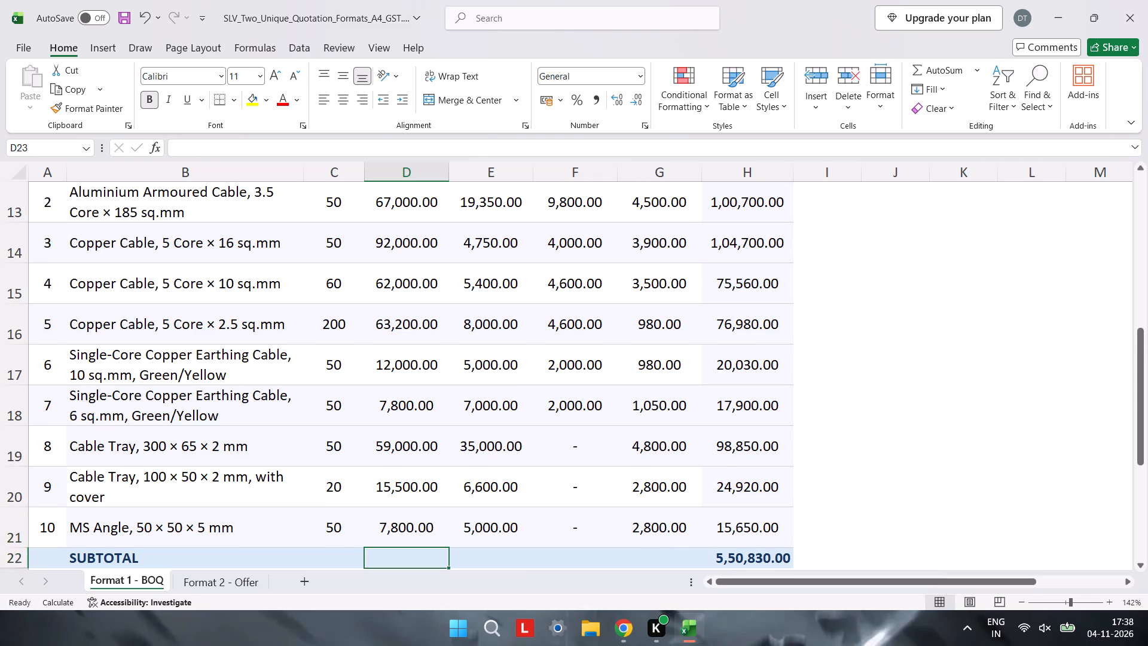
Review the laying amounts of all line items and the totals block with the terms and conditions below it.
key(Up)
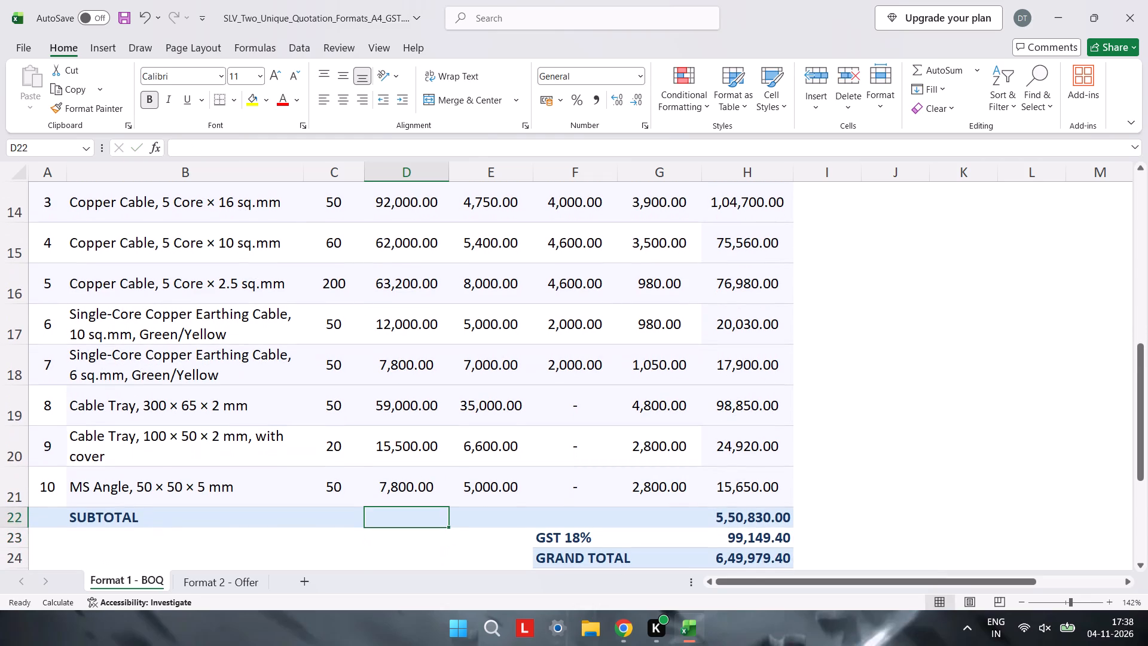
key(Up)
key(Right)
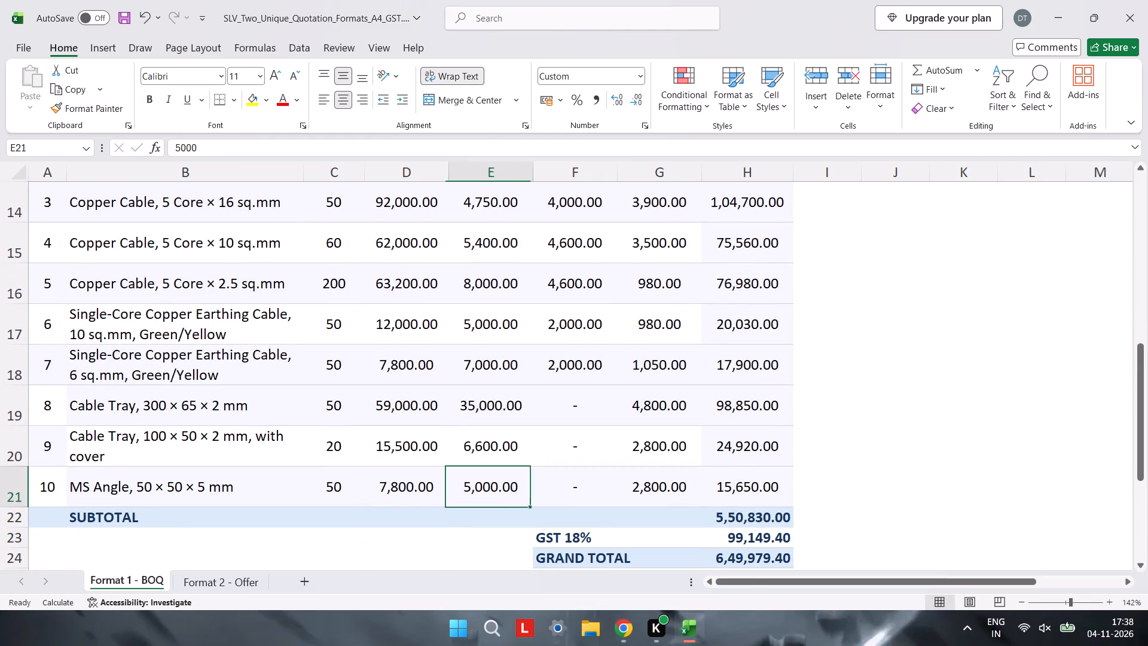
key(Up)
key(Up)
key(Up)
key(Up)
key(Up)
key(Up)
key(Up)
key(Up)
key(Up)
key(Up)
key(Up)
key(Up)
key(Up)
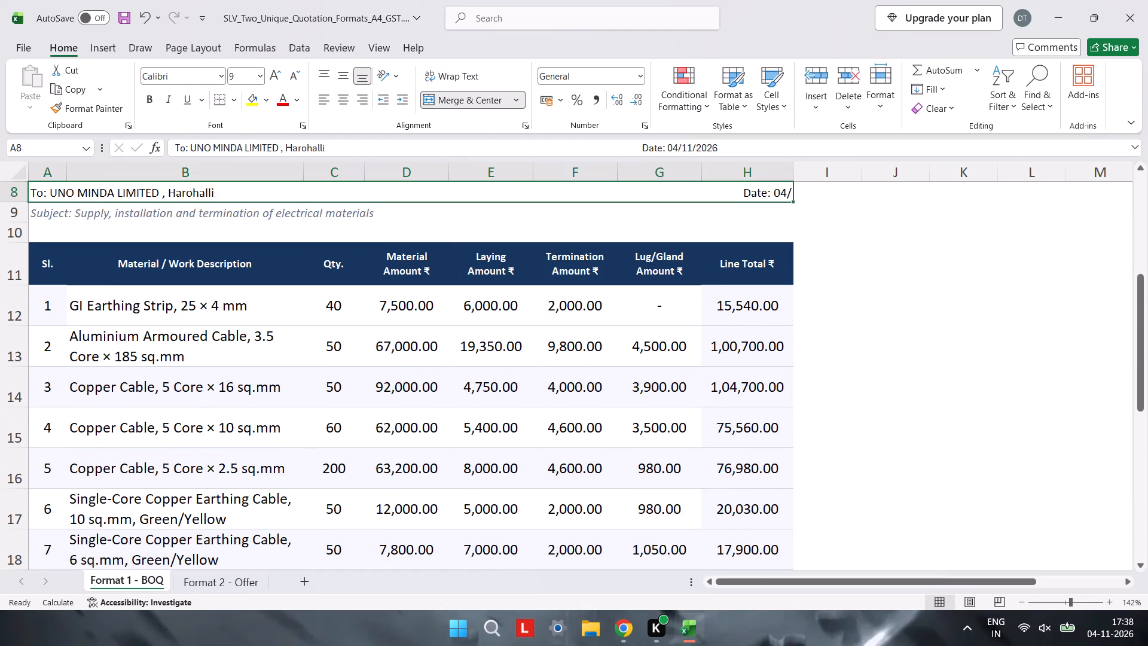
key(Down)
key(Down)
key(Down)
key(Down)
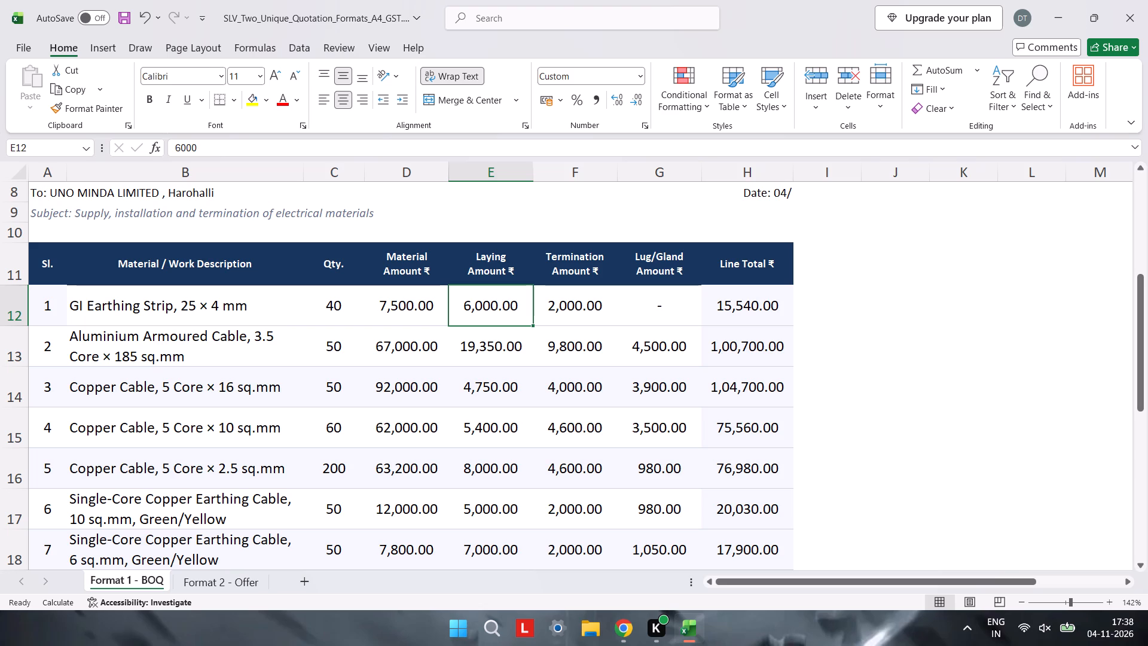
scroll(761, 279, down, 3)
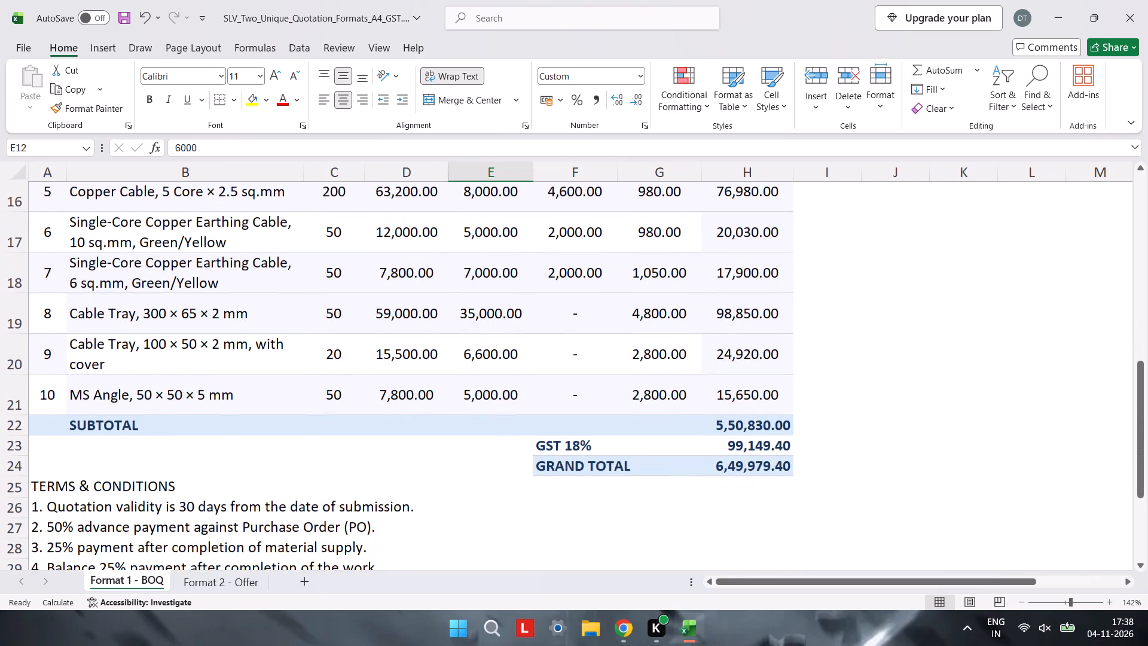
scroll(768, 257, down, 1)
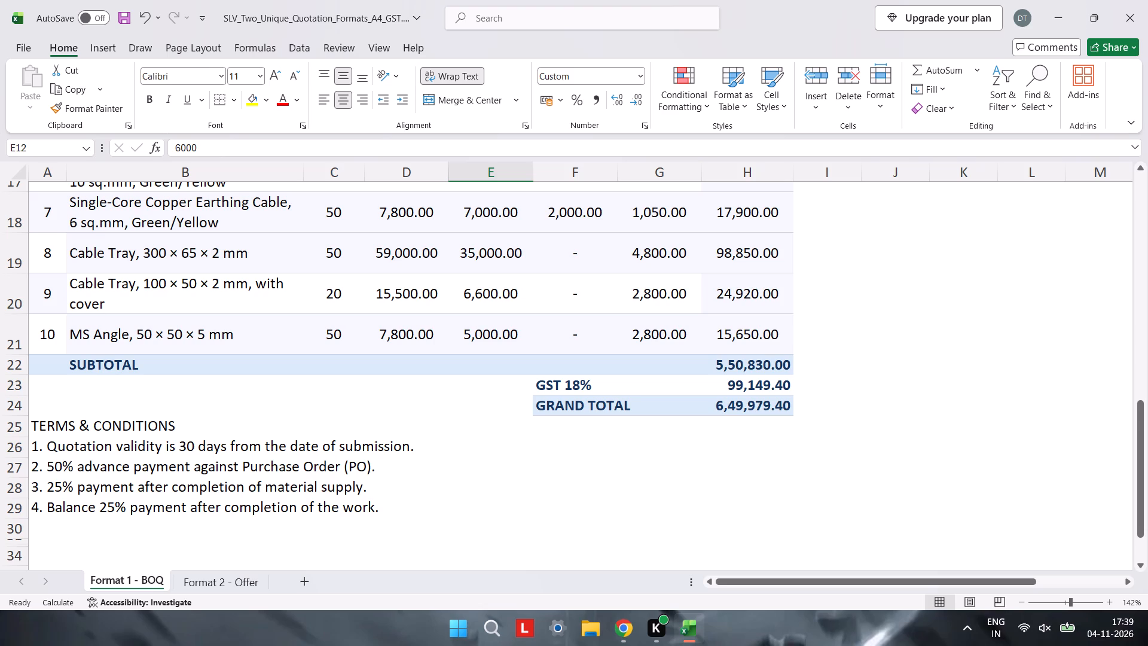
scroll(772, 342, up, 3)
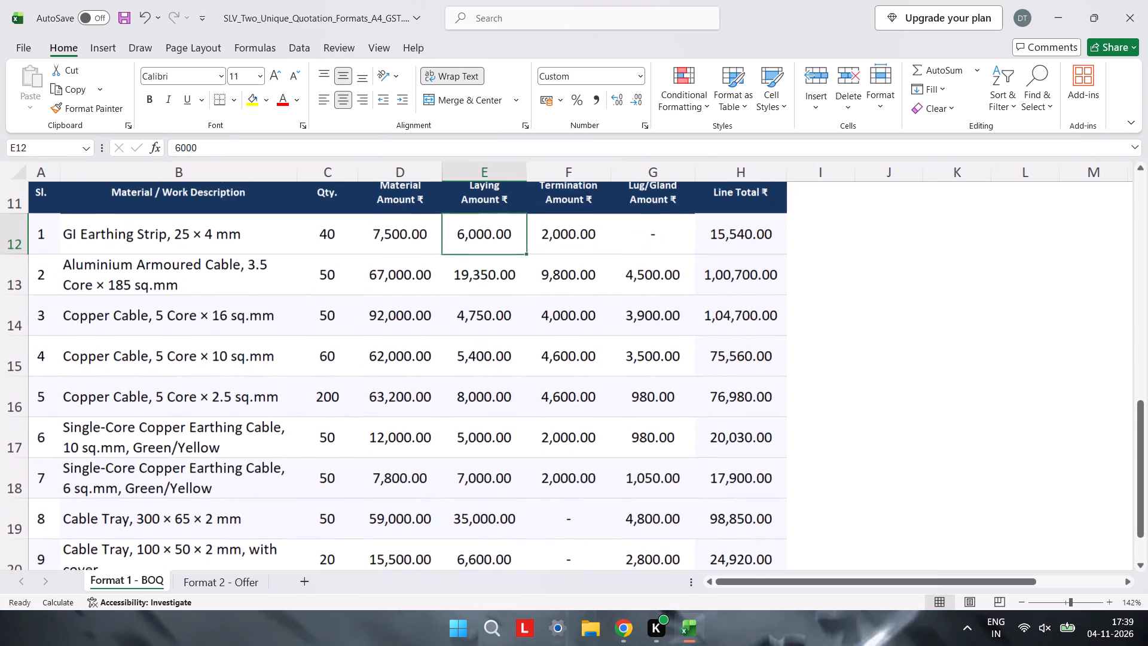
scroll(772, 342, down, 2)
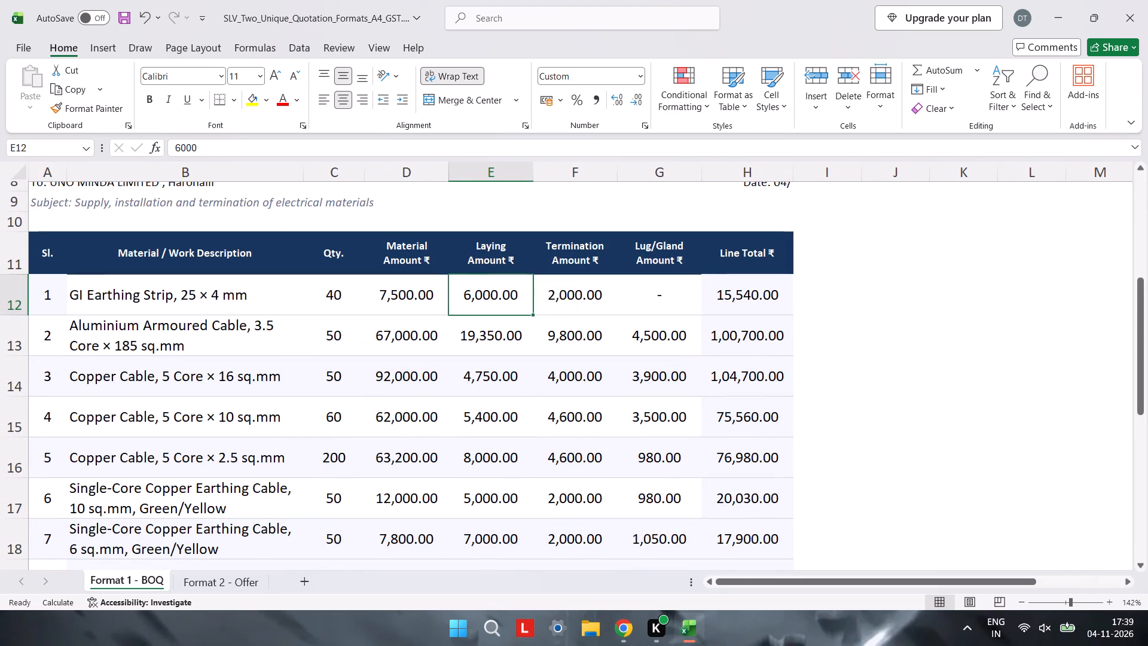
Check the formulas behind the line totals of the first items and the subtotal.
click(742, 281)
click(732, 351)
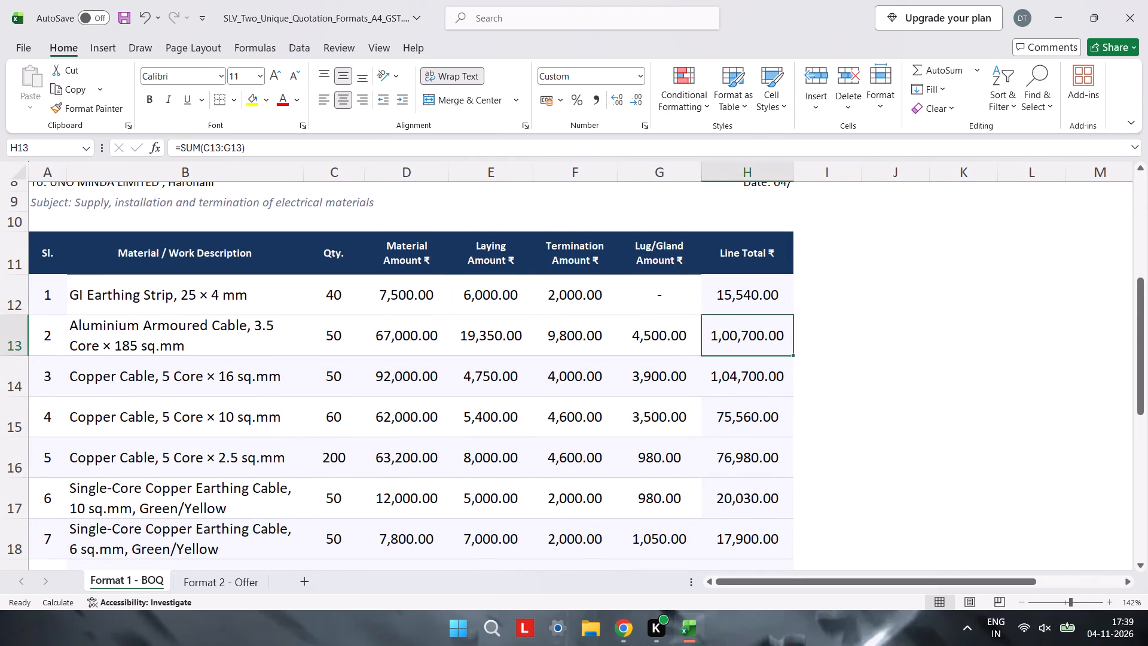
scroll(732, 351, down, 3)
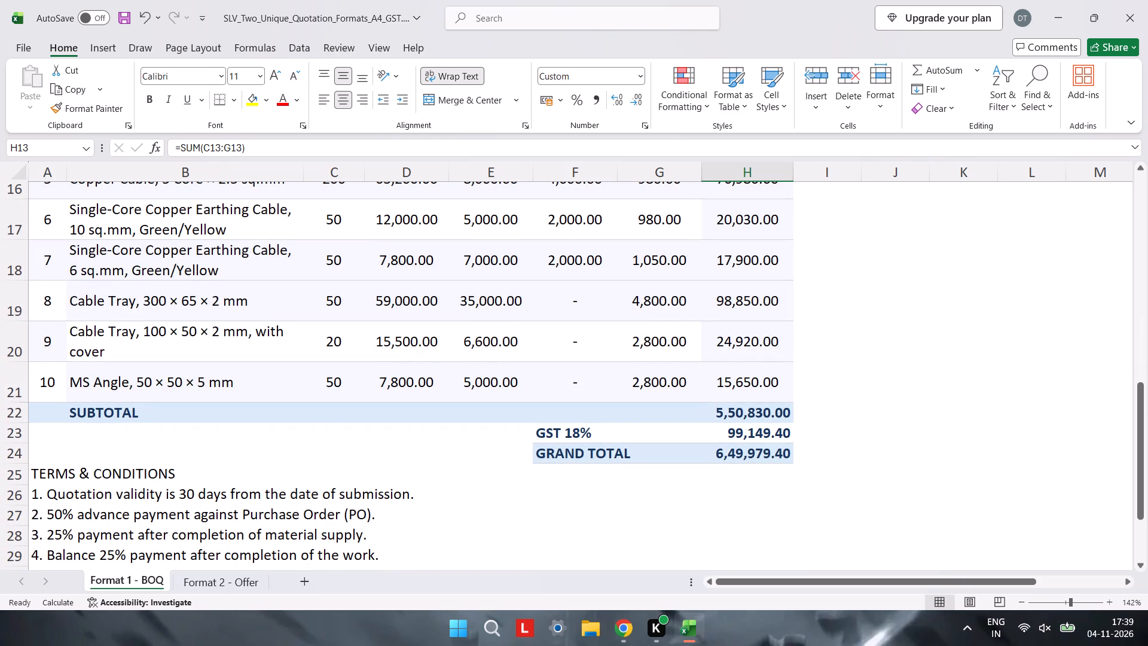
click(726, 370)
click(720, 409)
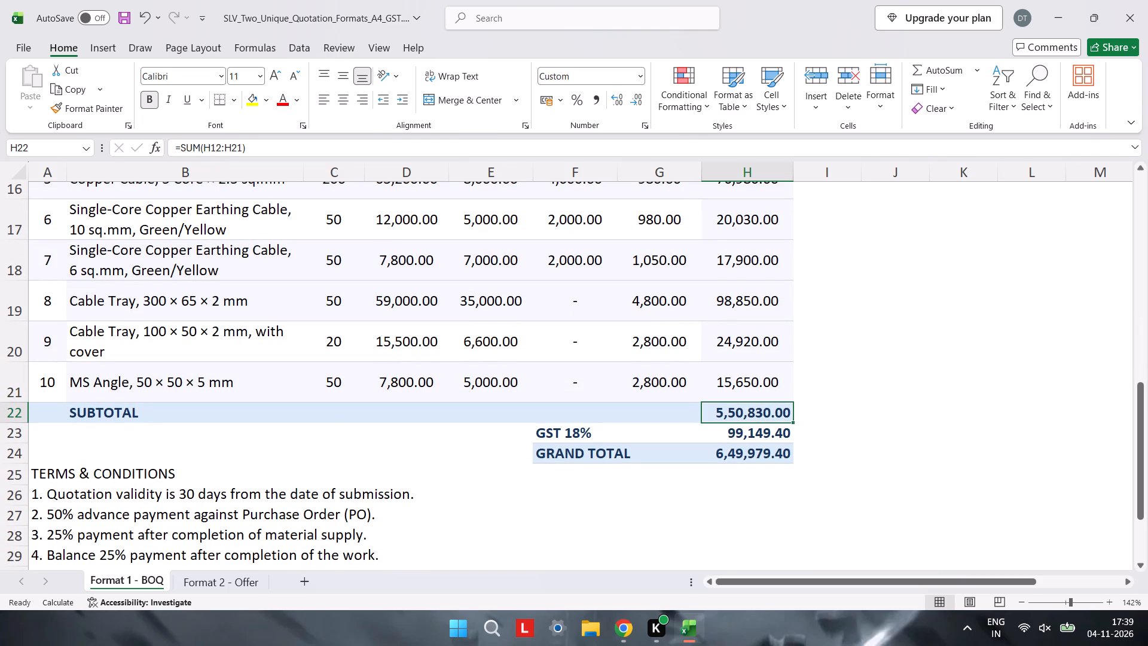
scroll(734, 331, up, 2)
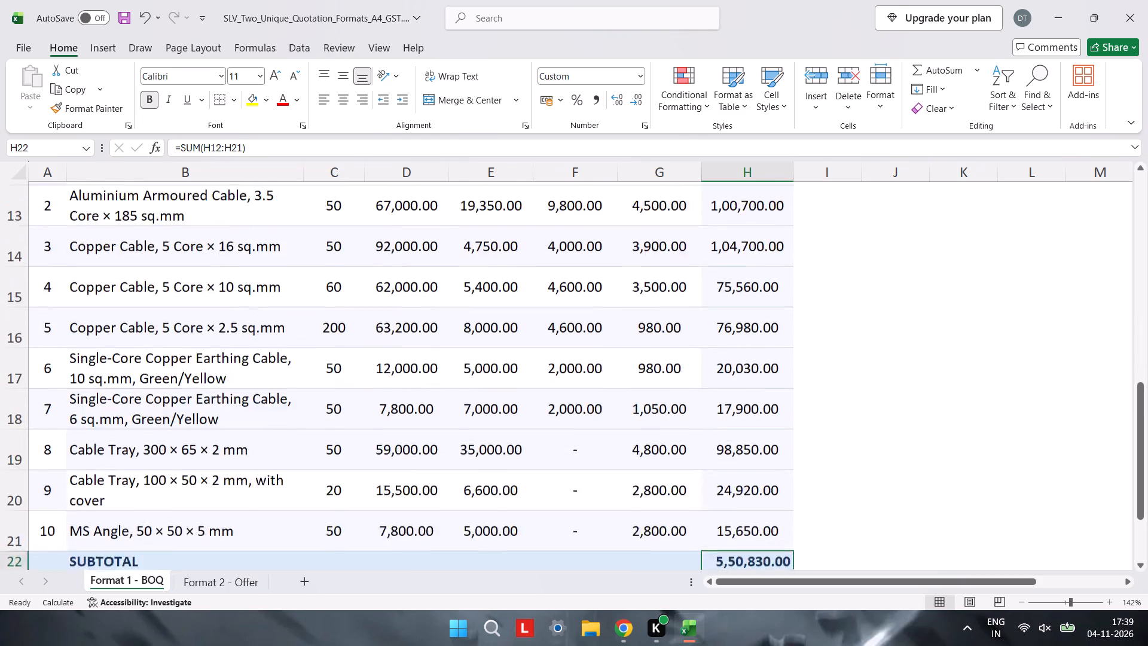
click(744, 301)
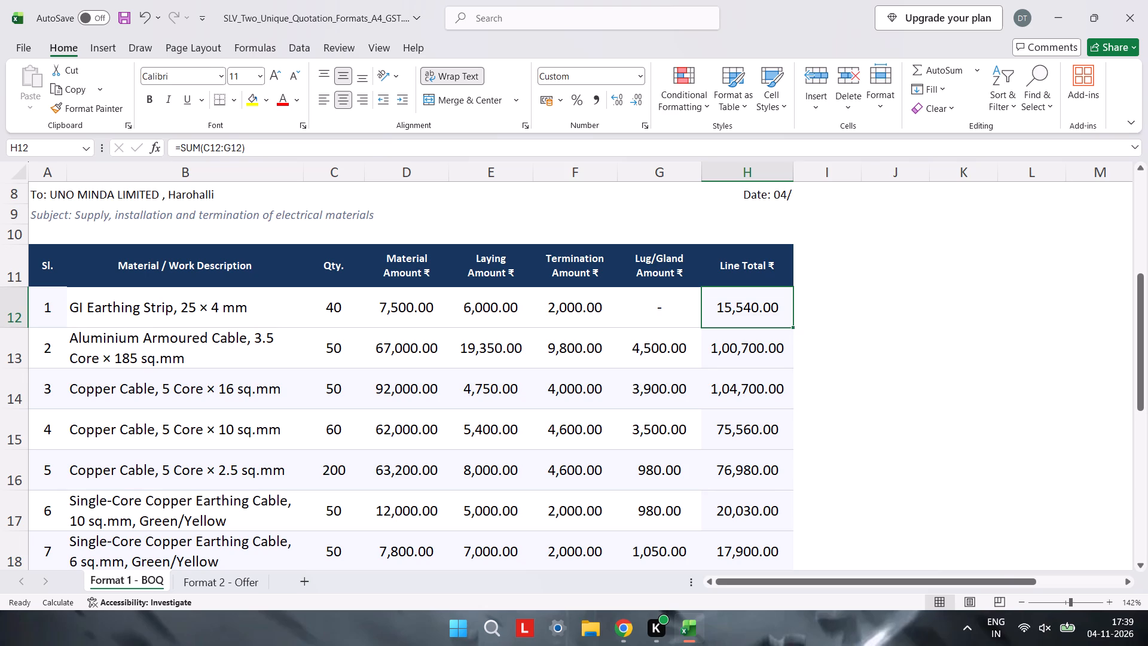
Check the line total formulas of the GI earthing strip and the aluminium armoured cable, and look over the item amounts.
double_click(780, 307)
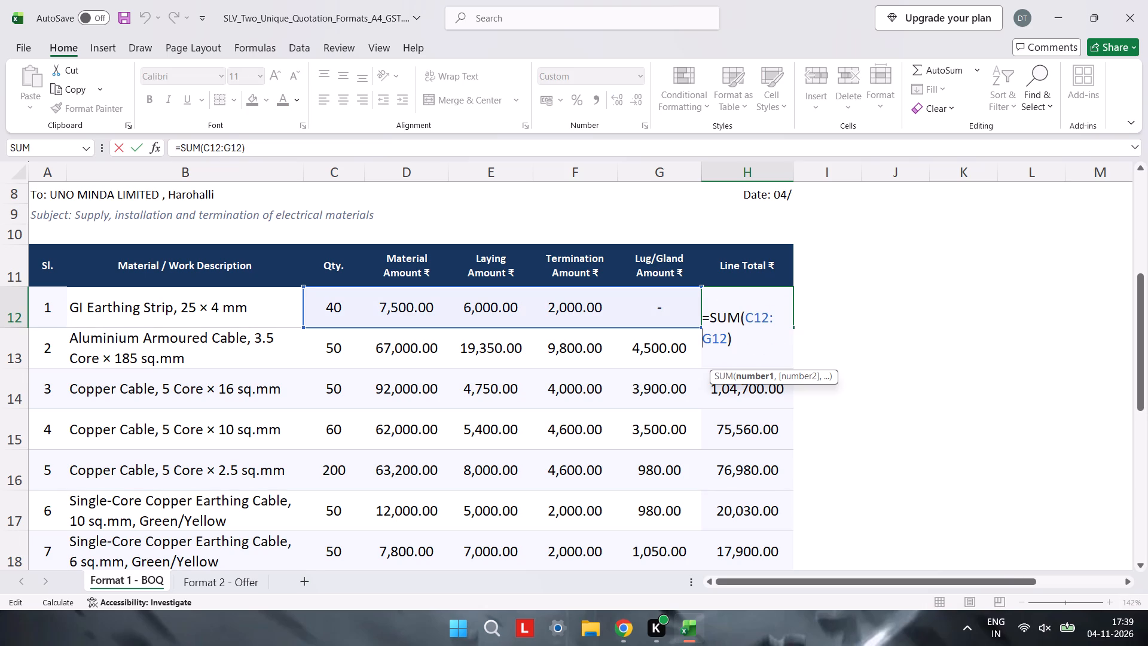
key(Escape)
double_click(759, 362)
key(Escape)
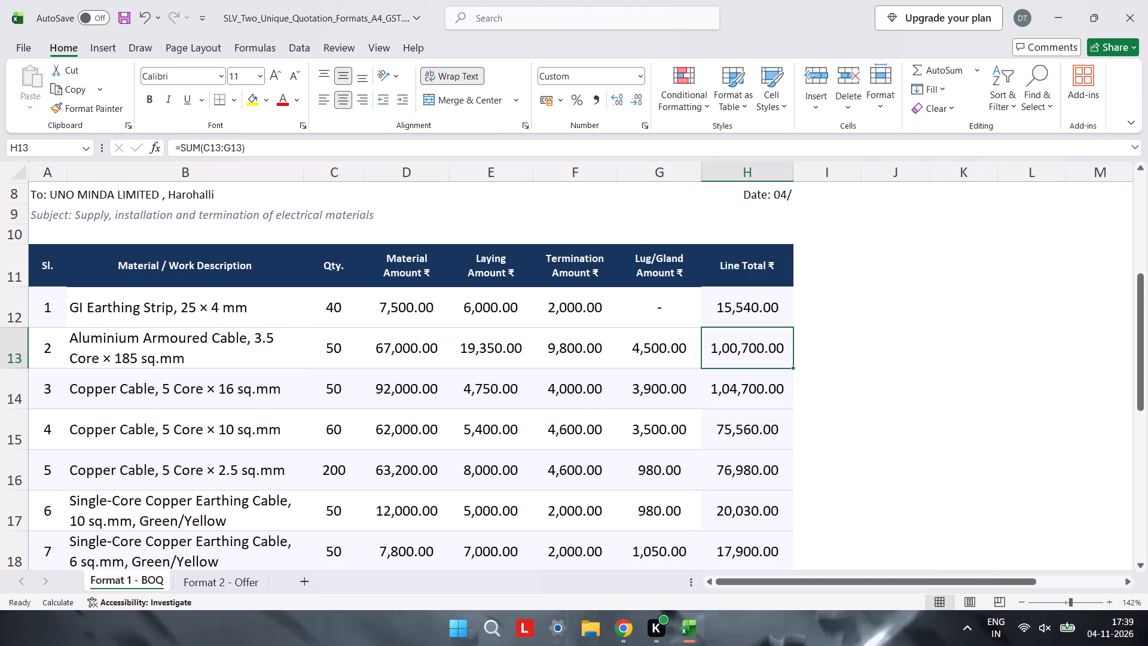
scroll(621, 358, down, 1)
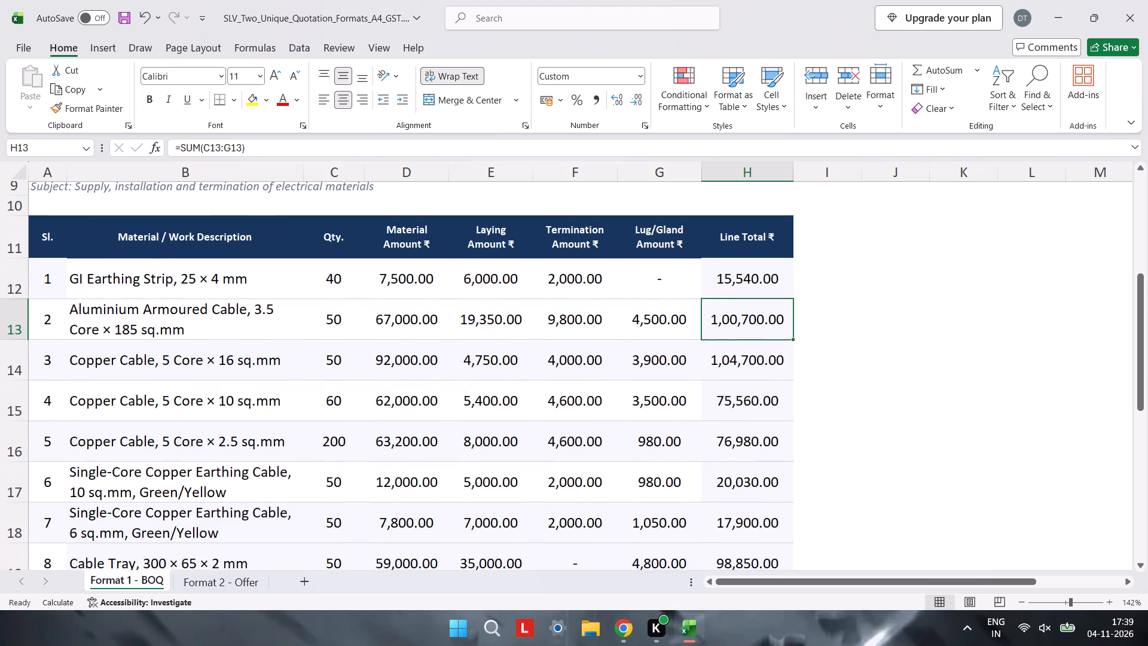
scroll(621, 358, down, 2)
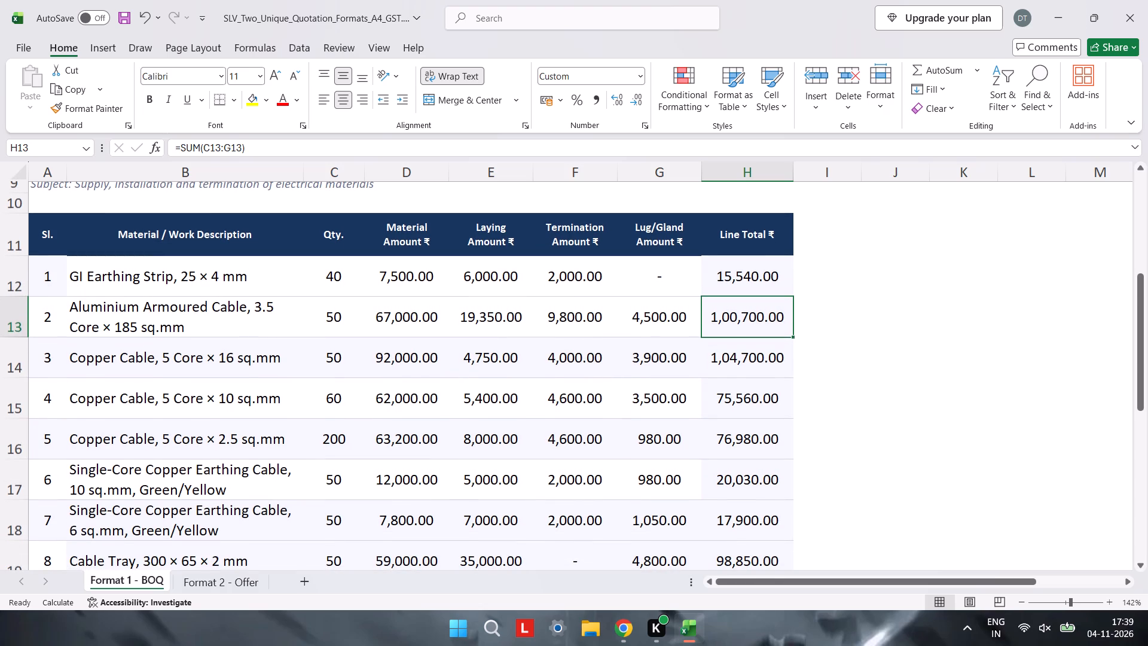
scroll(621, 358, down, 2)
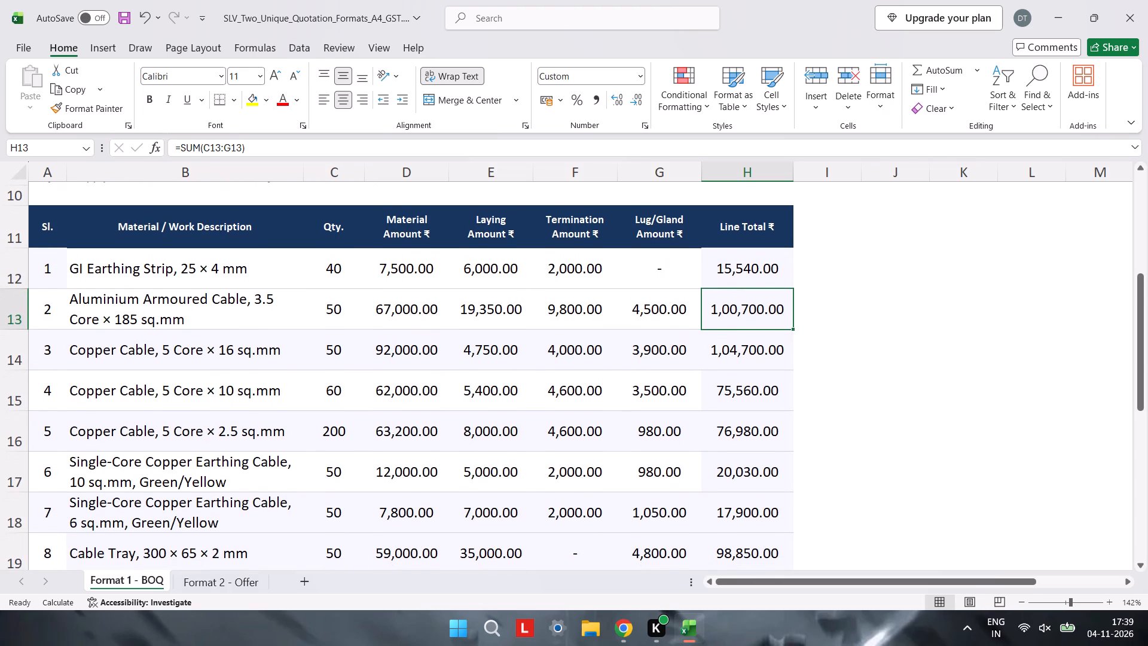
scroll(621, 358, down, 2)
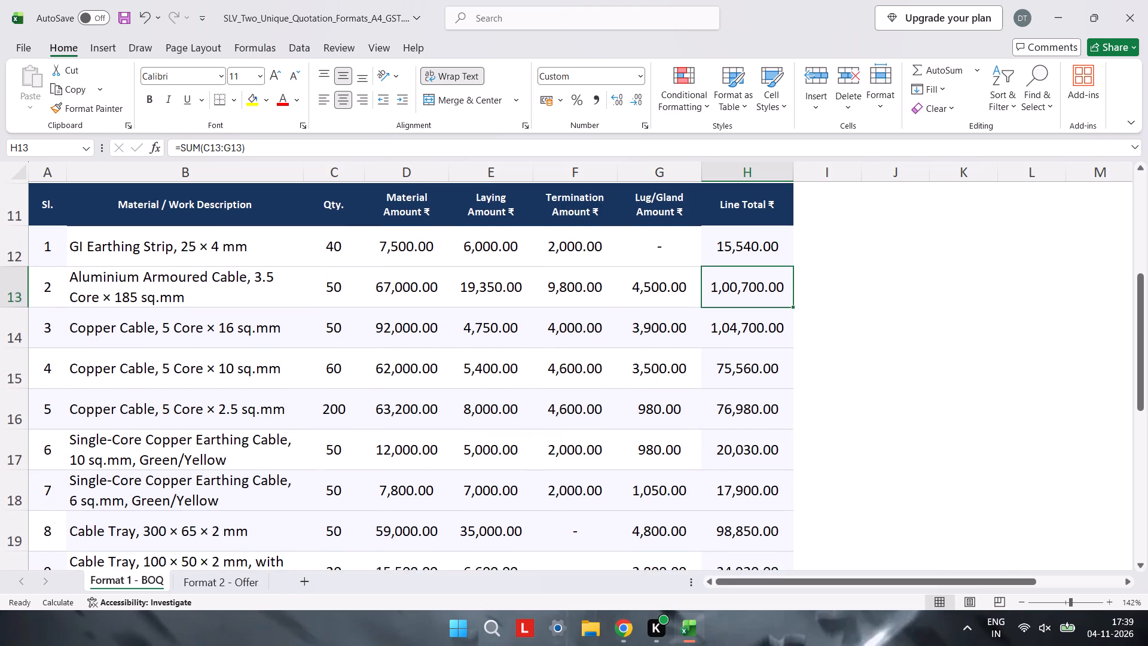
scroll(621, 358, down, 1)
scroll(621, 358, up, 2)
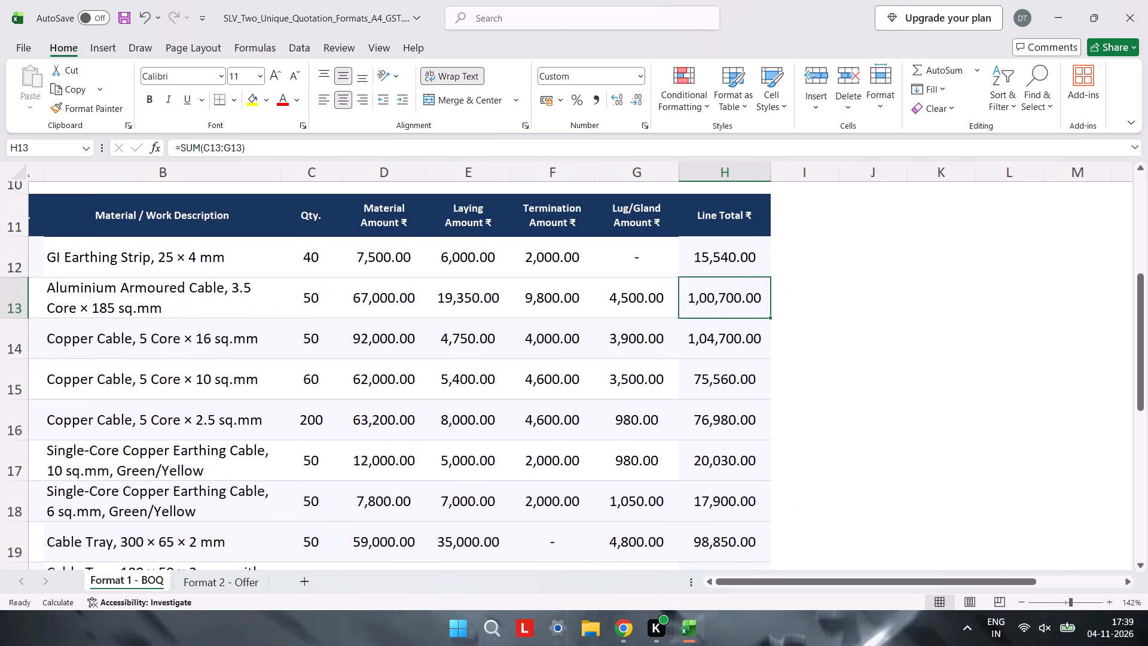
scroll(621, 358, up, 1)
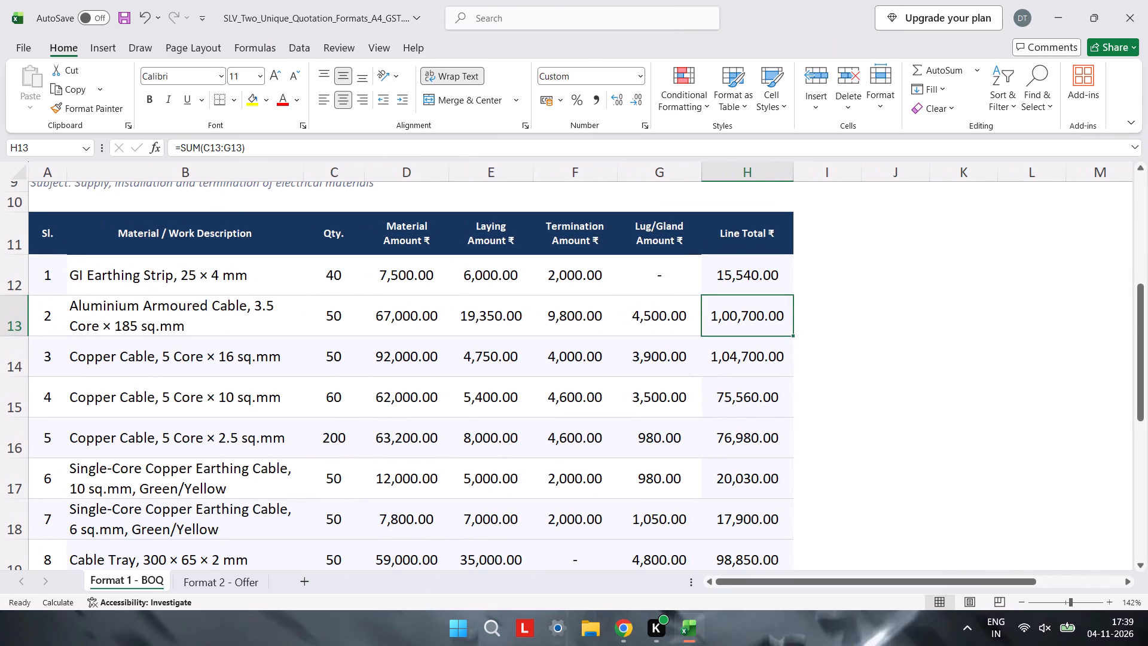
Set the laying amounts to 25000 for the aluminium armoured cable and 5800, 6900 and 9600 for the 16, 10 and 2.5 sq.mm 5-core copper cables.
click(505, 310)
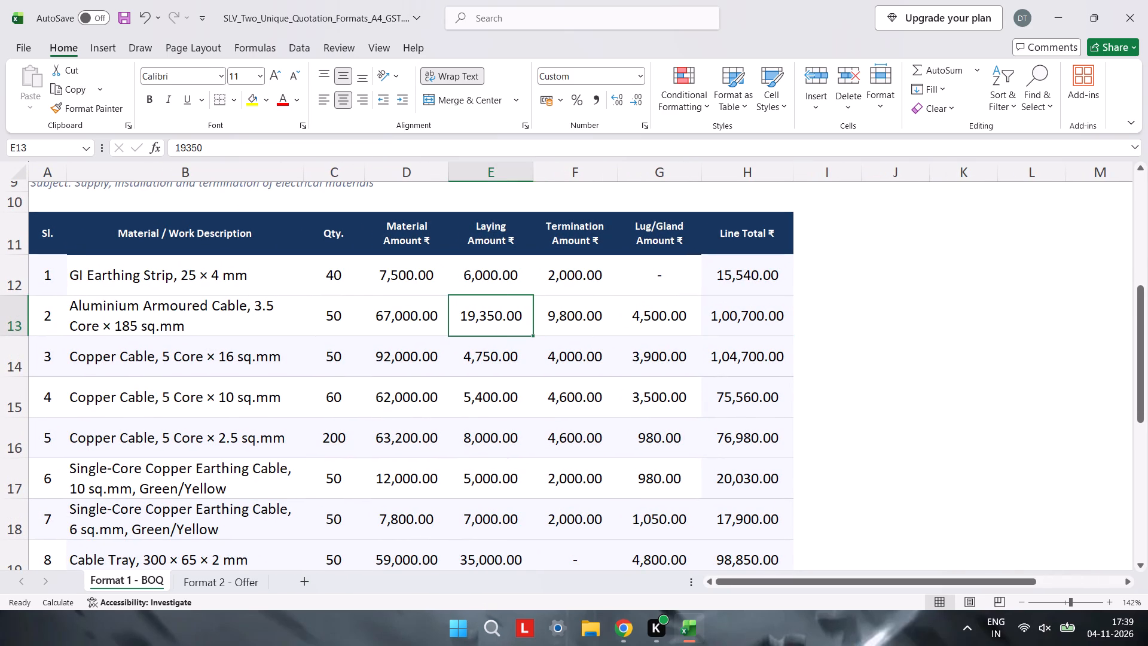
text(25000)
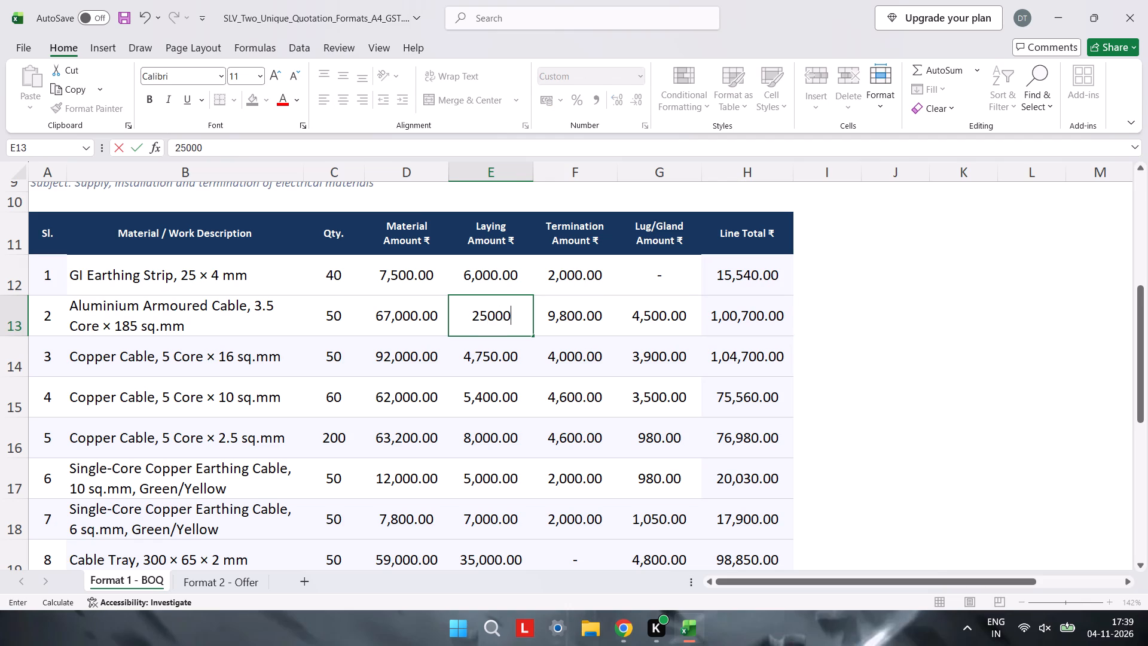
key(Down)
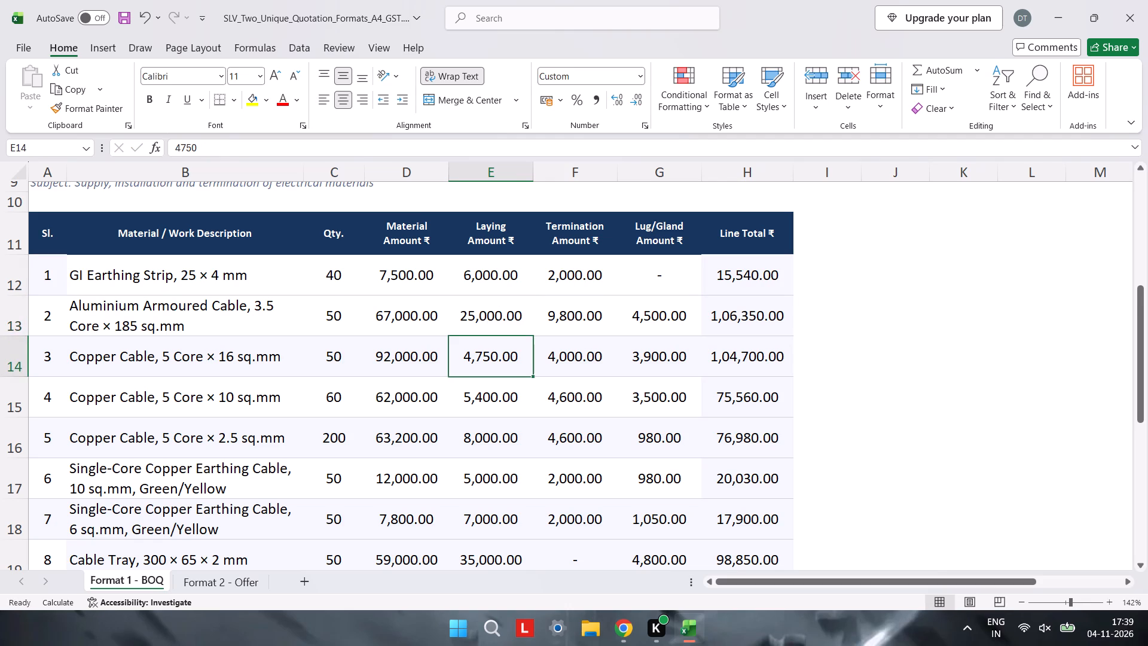
text(5800)
key(Down)
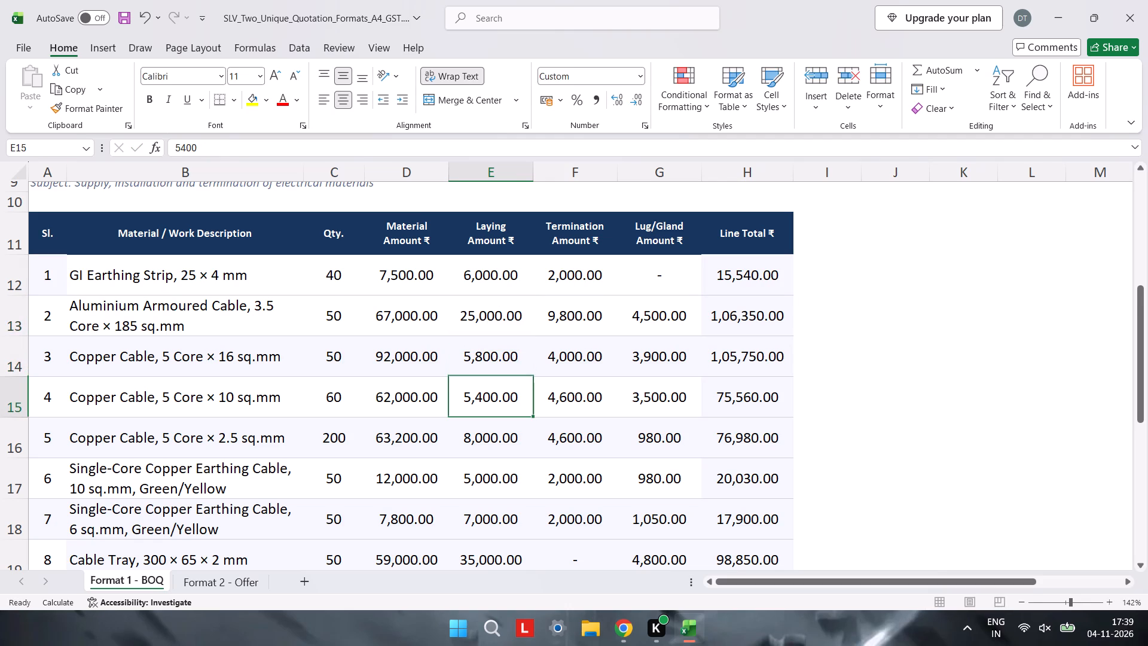
text(6900)
key(Down)
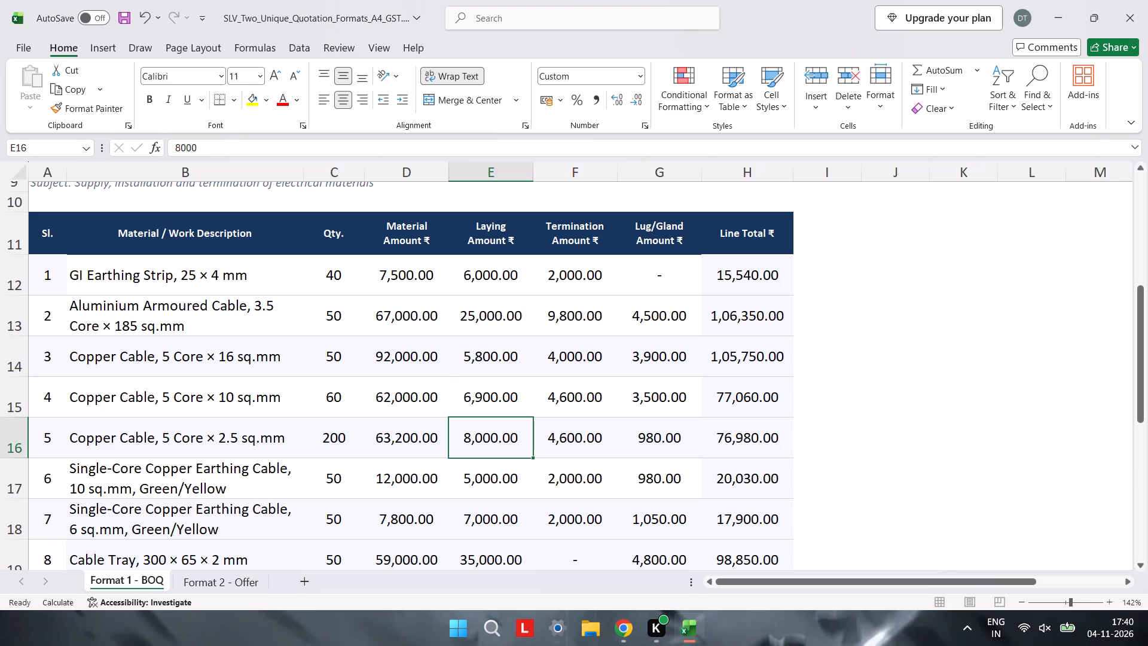
text(9600)
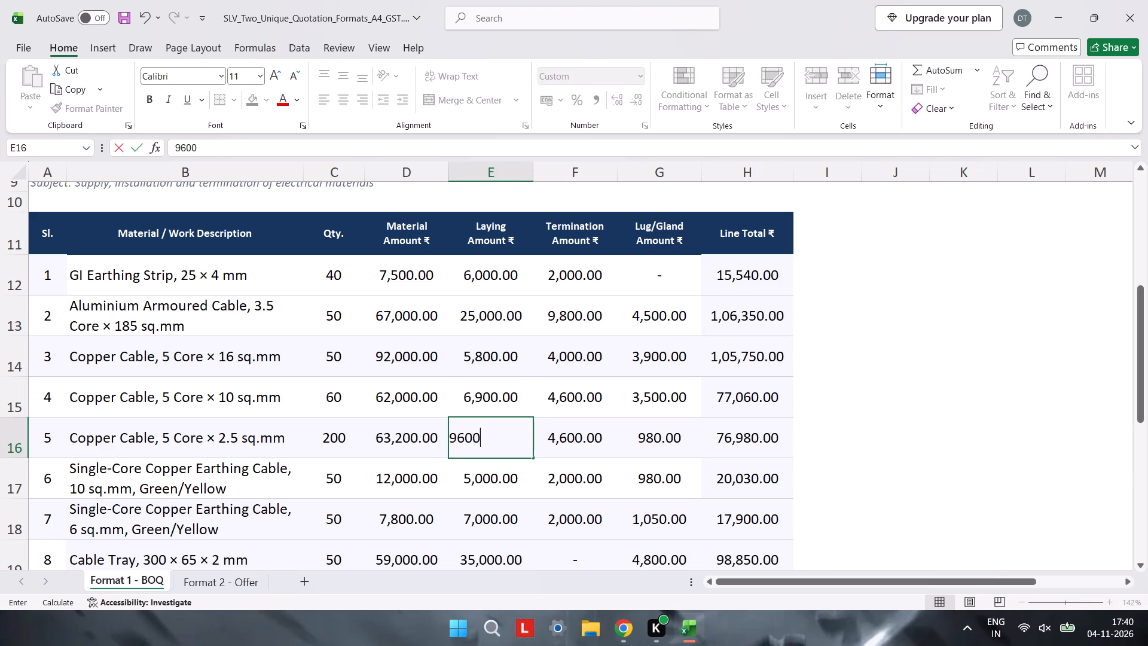
key(Down)
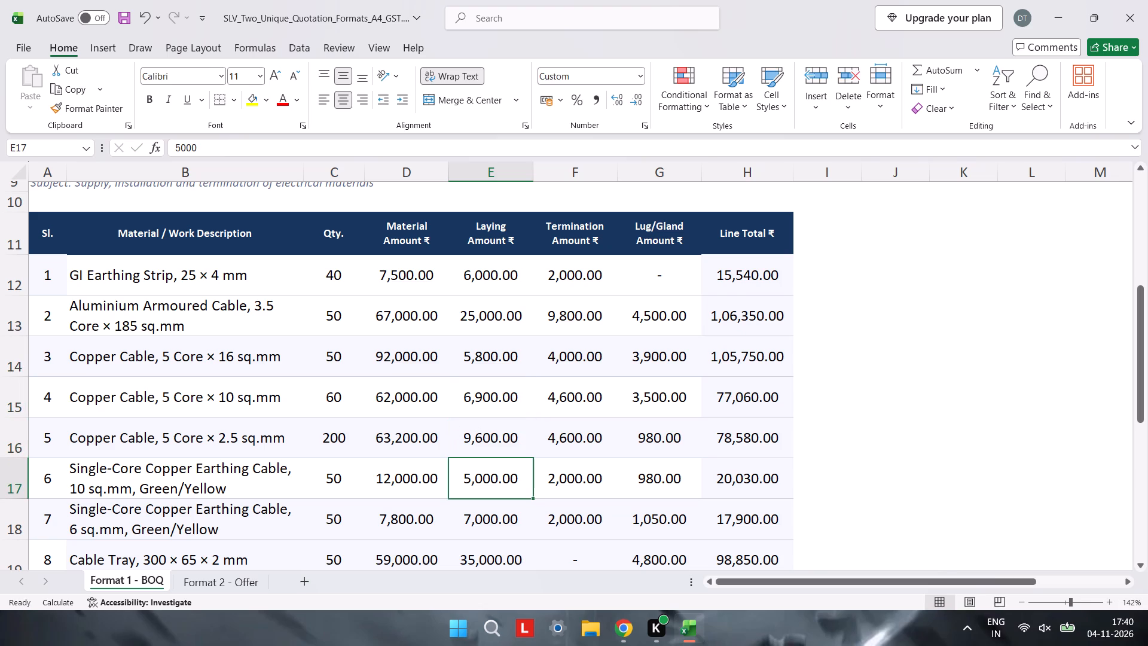
Set the laying amounts of the single-core copper earthing cables to 7000 for 10 sq.mm and 8500 for 6 sq.mm.
text(7000)
key(Down)
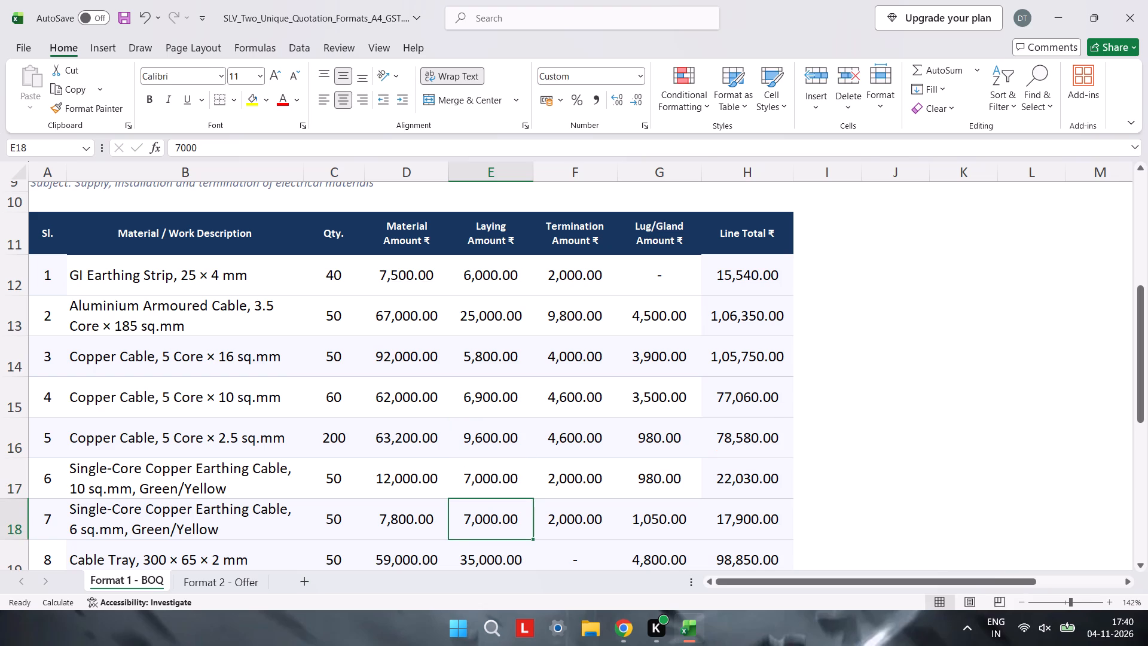
text(8500)
key(Down)
Set the laying amounts to 45000 for the 300 × 65 × 2 mm cable tray, 8000 for the 100 × 50 × 2 mm tray and 6500 for the MS Angle.
key(Right)
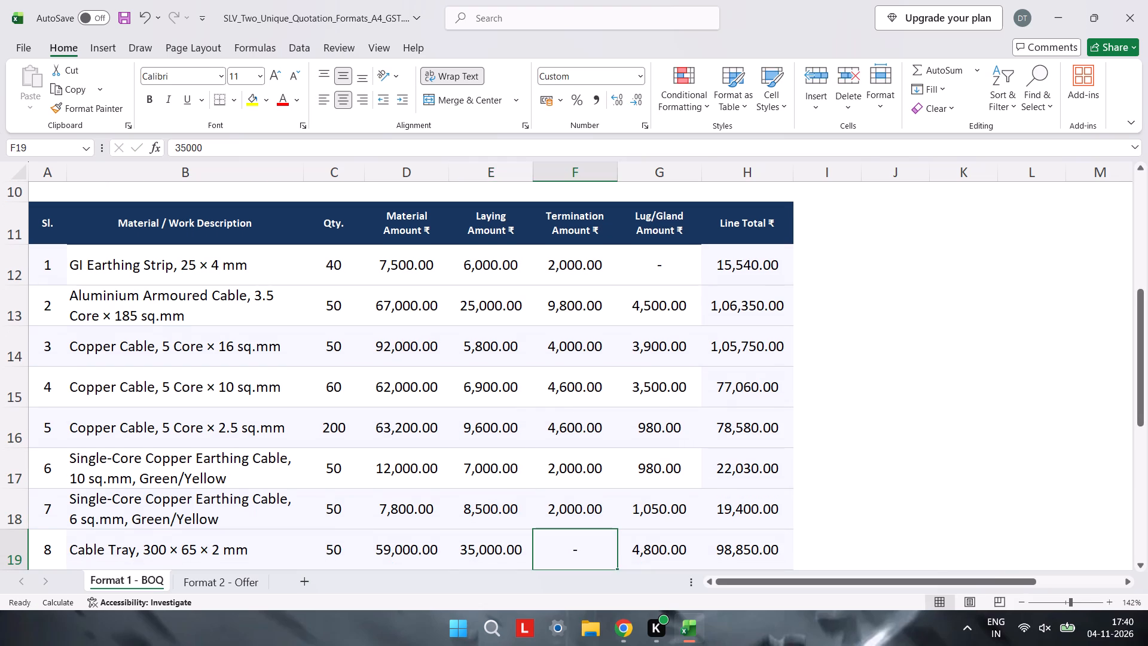
key(Left)
text(45000)
key(Down)
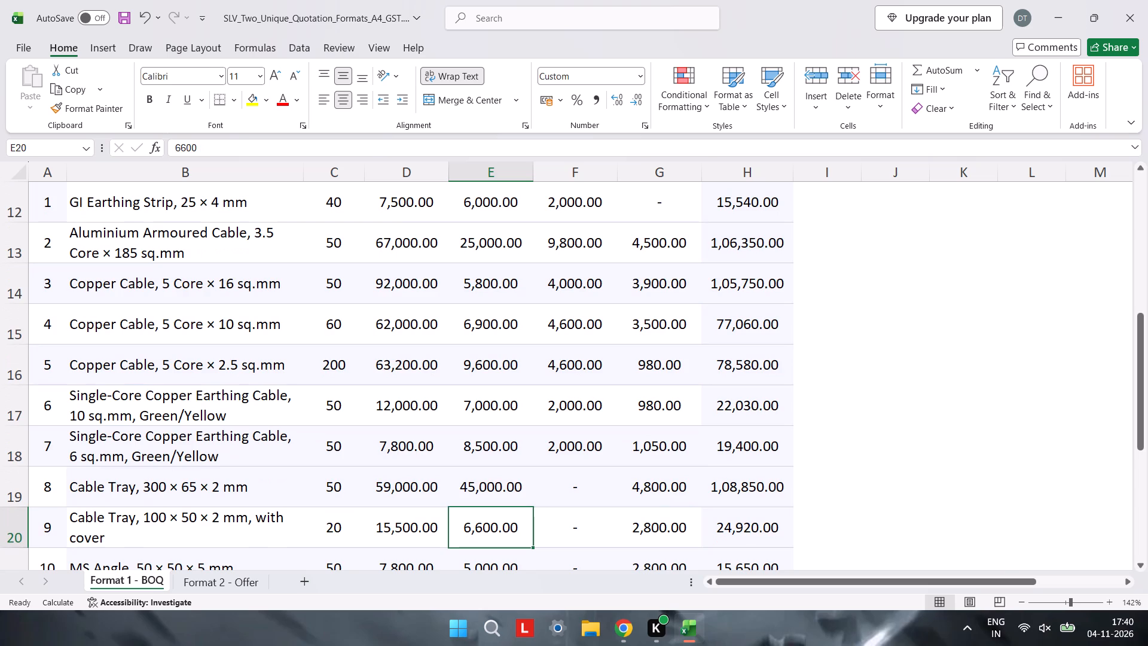
text(8000)
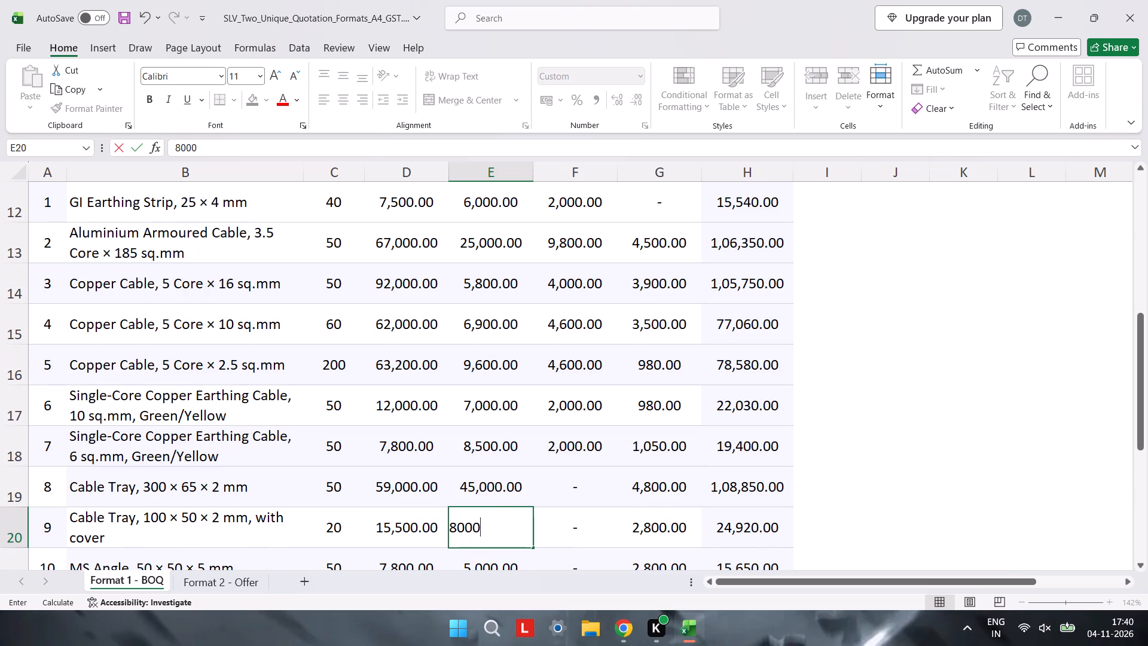
key(Down)
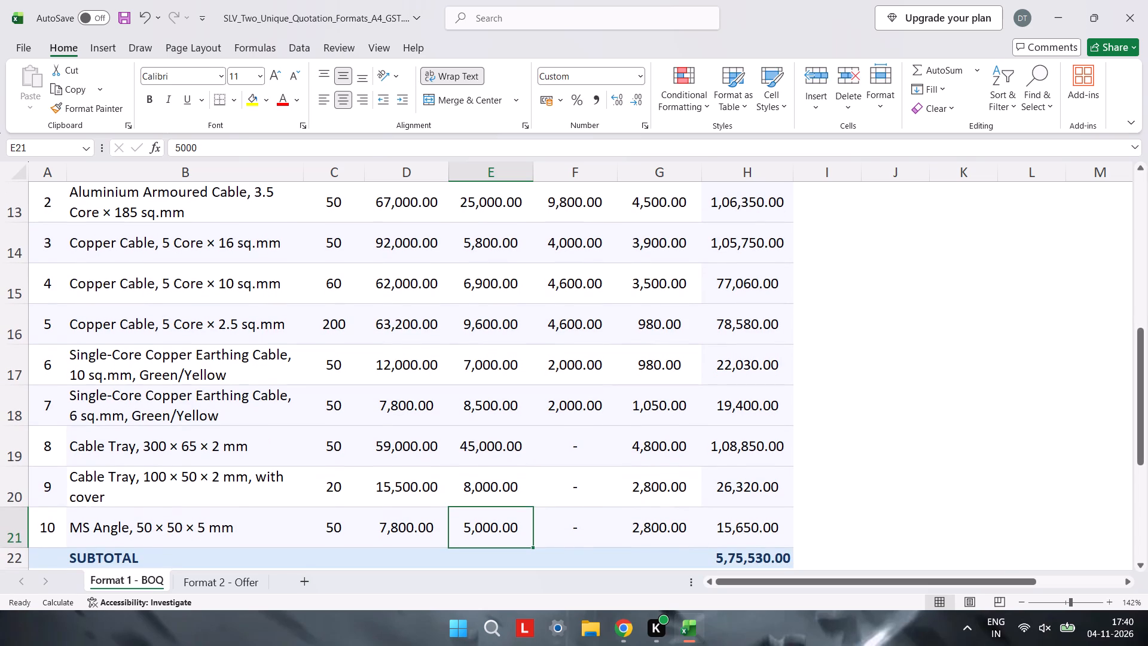
text(6500)
key(Down)
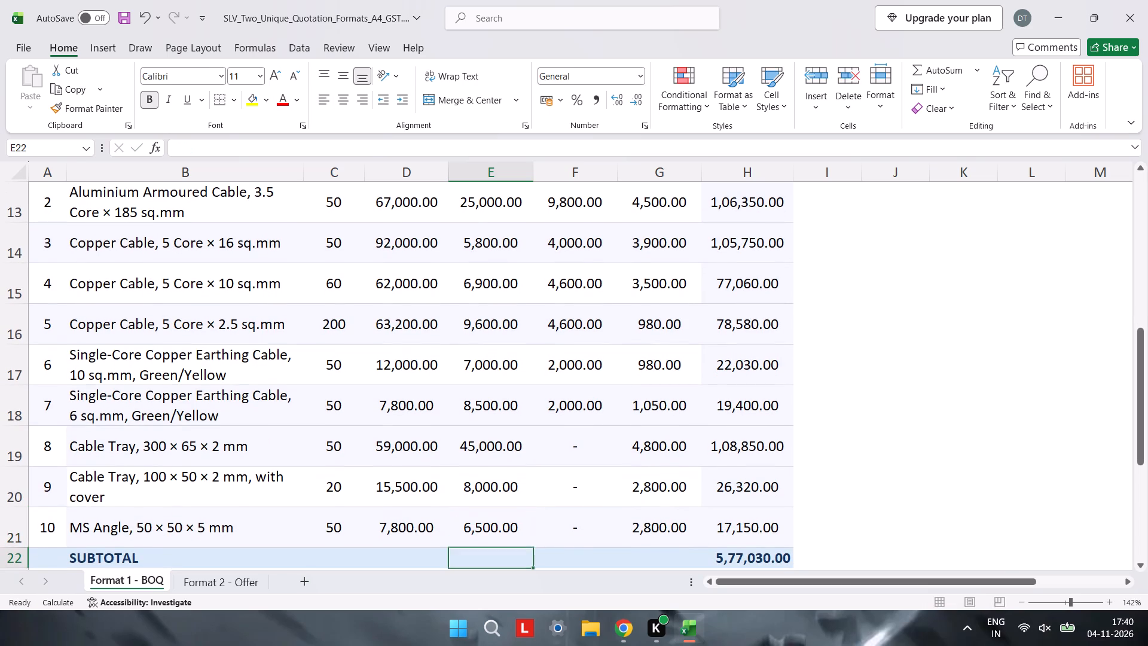
Set the lug/gland amounts to 5500 for the 300 × 65 × 2 mm cable tray and 3500 each for the 100 × 50 × 2 mm tray and MS Angle.
key(Right)
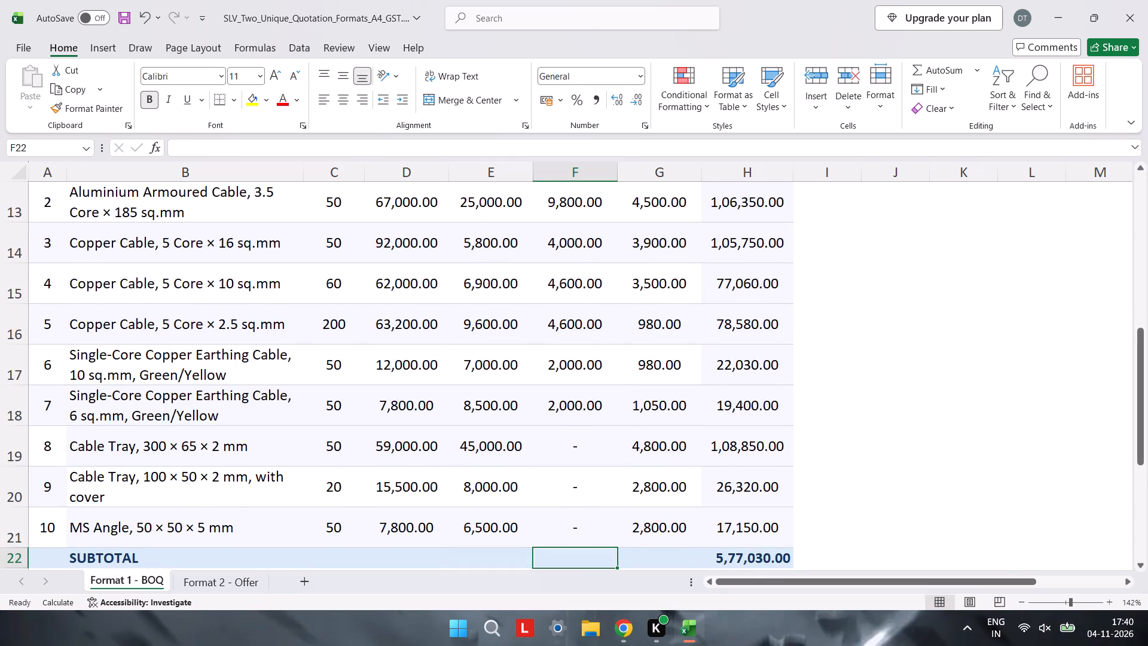
key(Down)
key(Up)
key(Up)
key(Up)
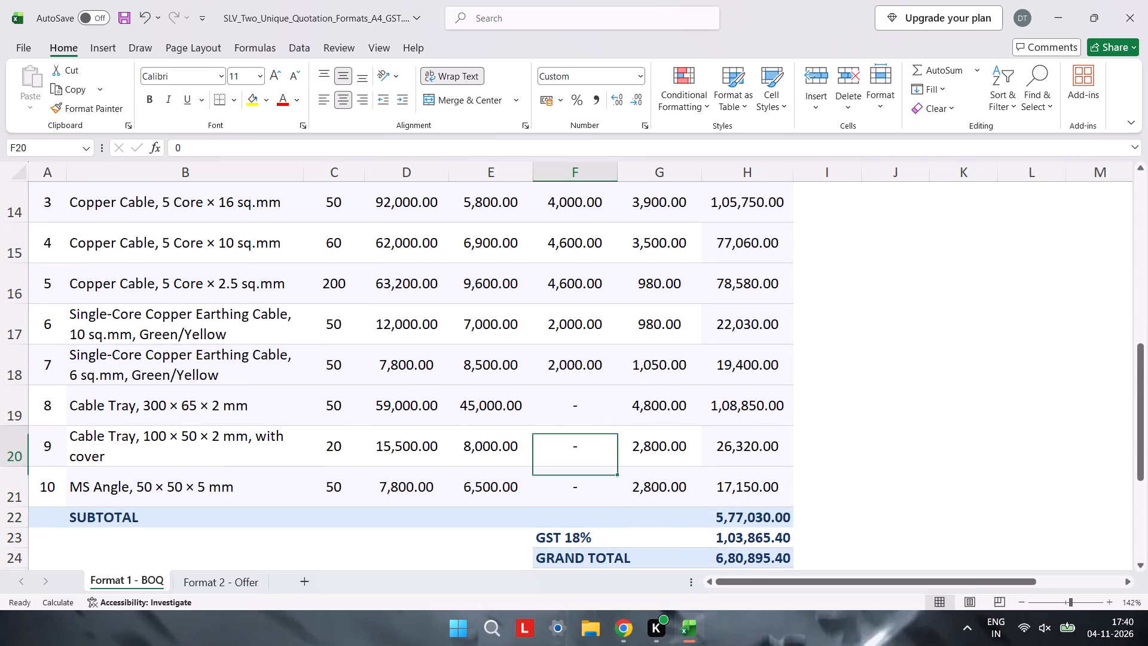
key(Up)
key(Right)
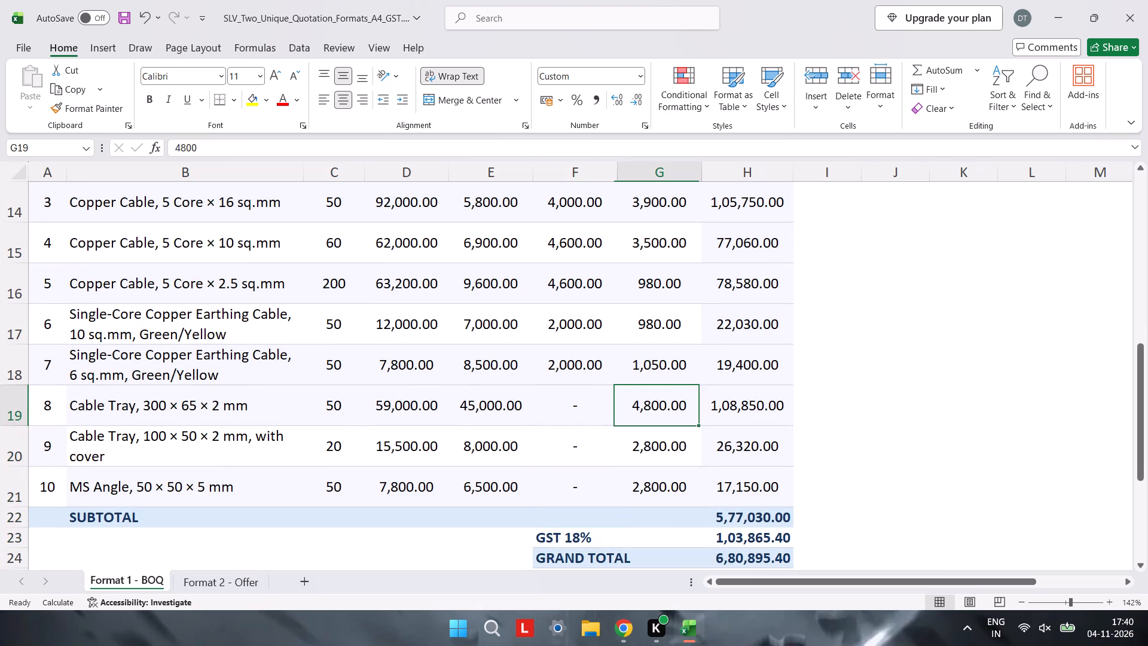
text(5500)
key(Down)
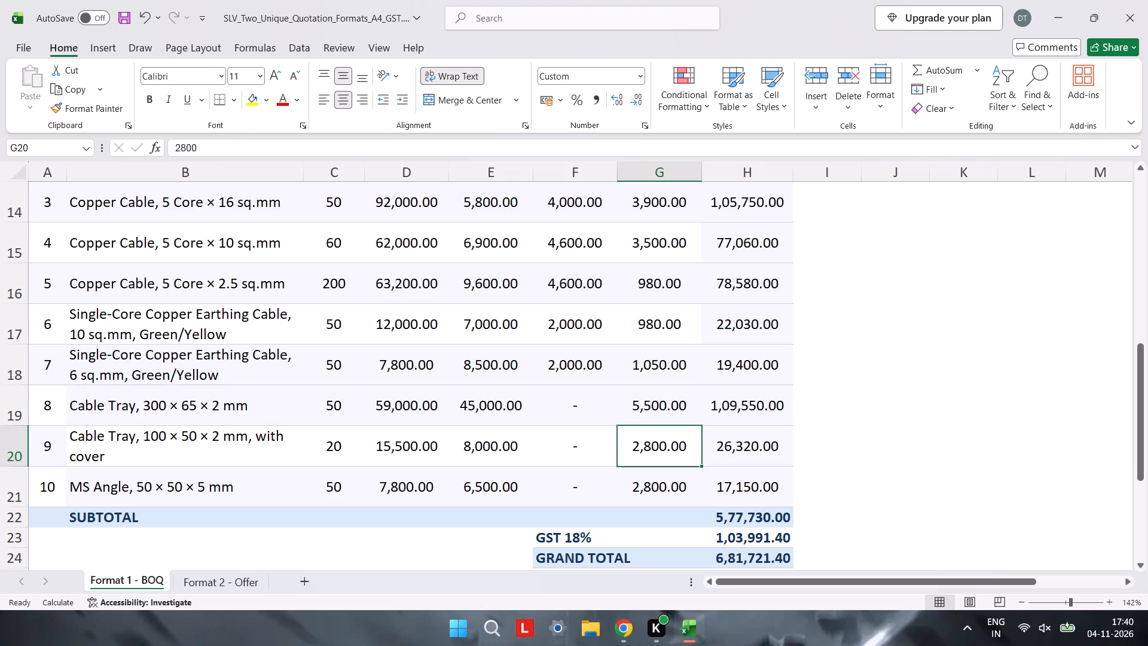
text(3500)
key(Right)
key(Down)
key(Left)
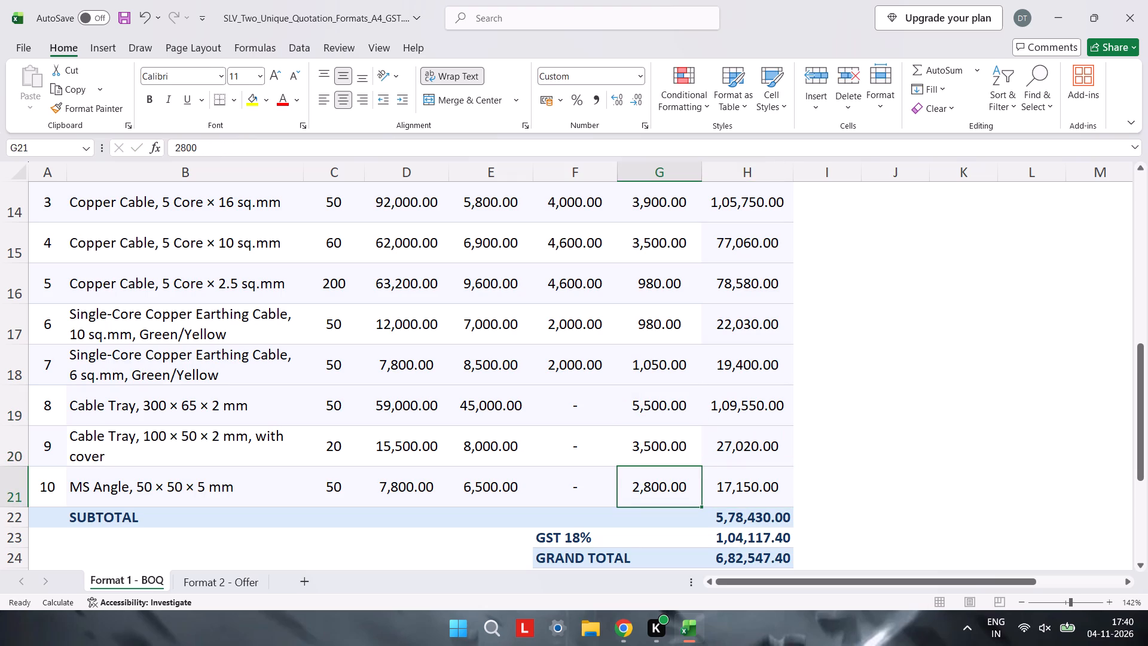
text(3500)
key(Up)
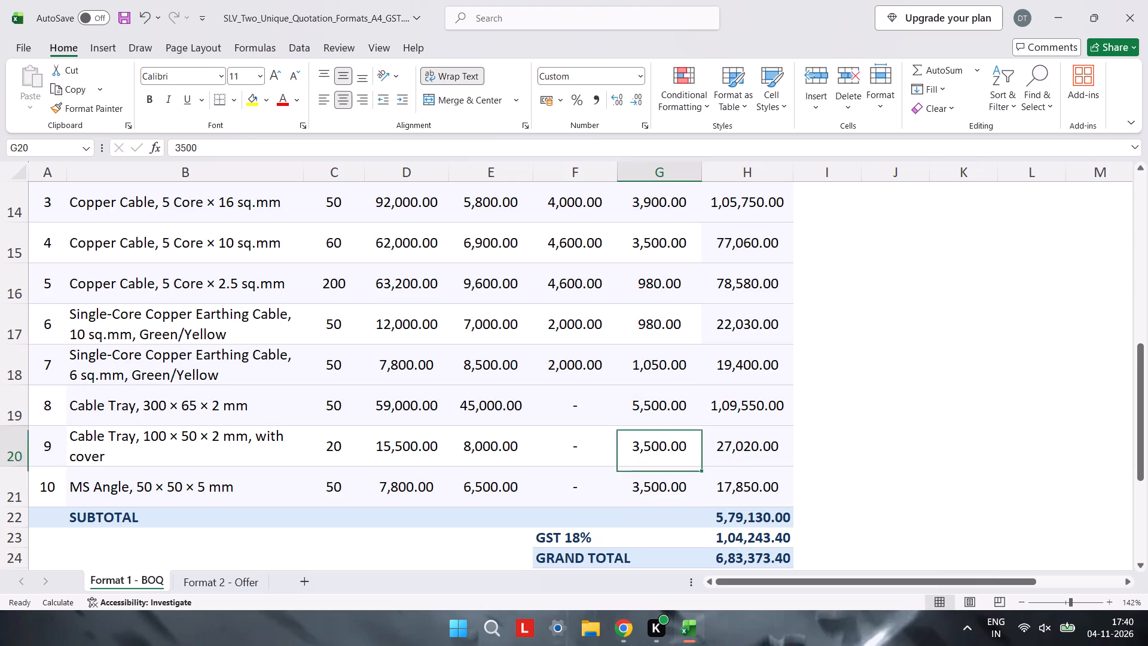
Set the lug/gland amounts of the single-core earthing cables to 1550 for 6 sq.mm and 1050 for 10 sq.mm.
key(Up)
key(Up)
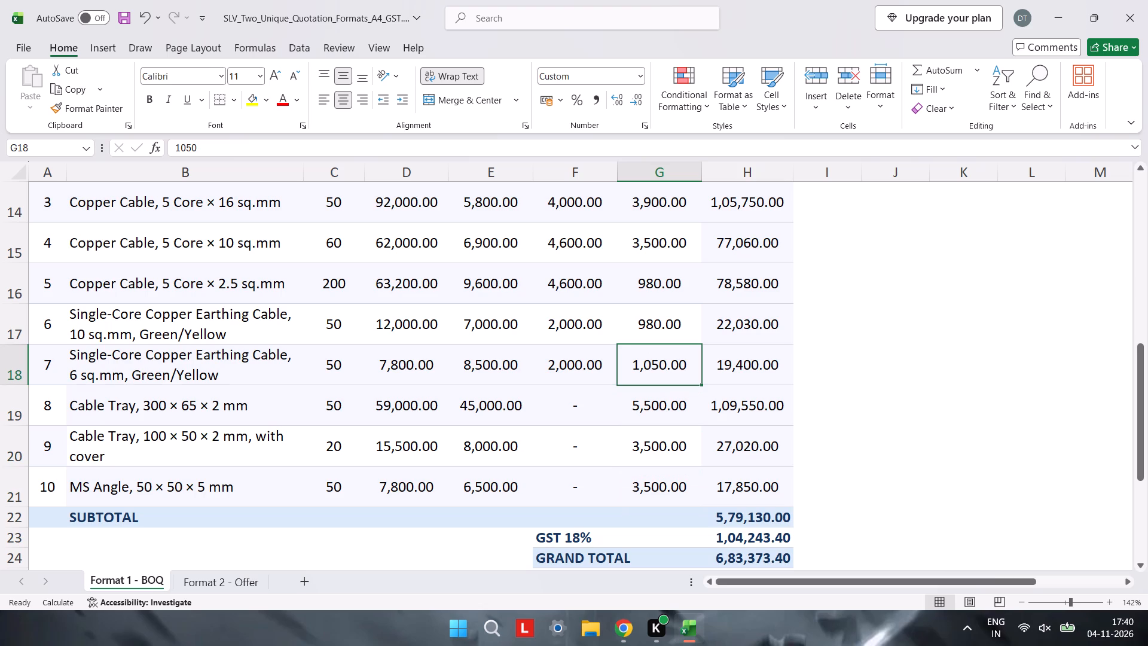
text(1550)
key(Up)
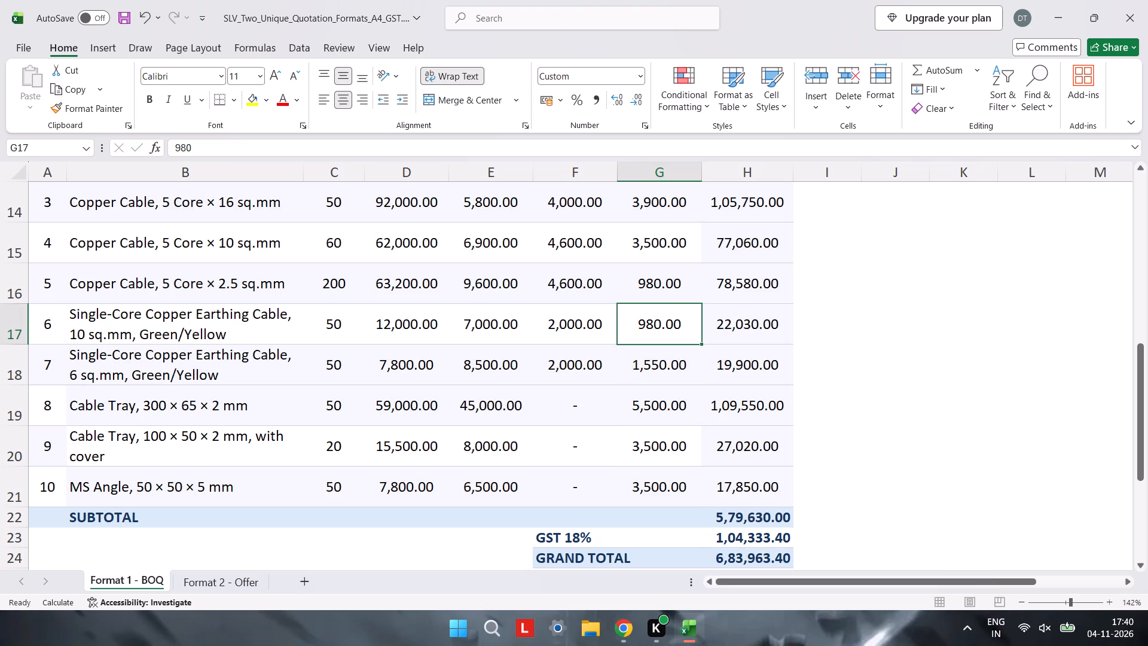
text(10)
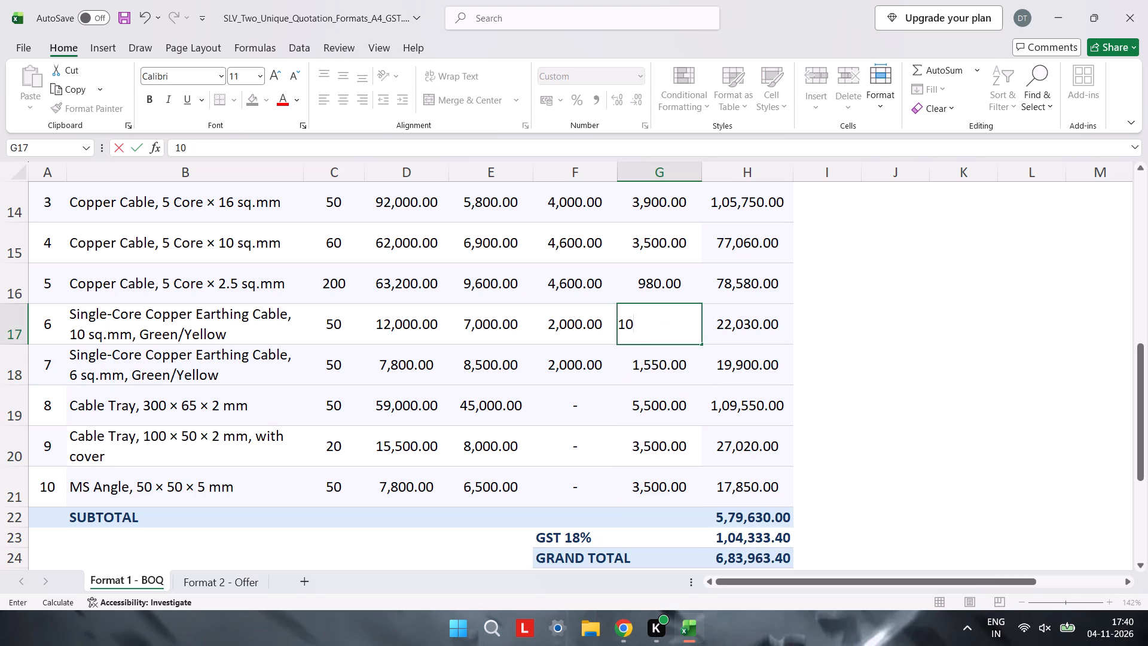
text(50)
key(Up)
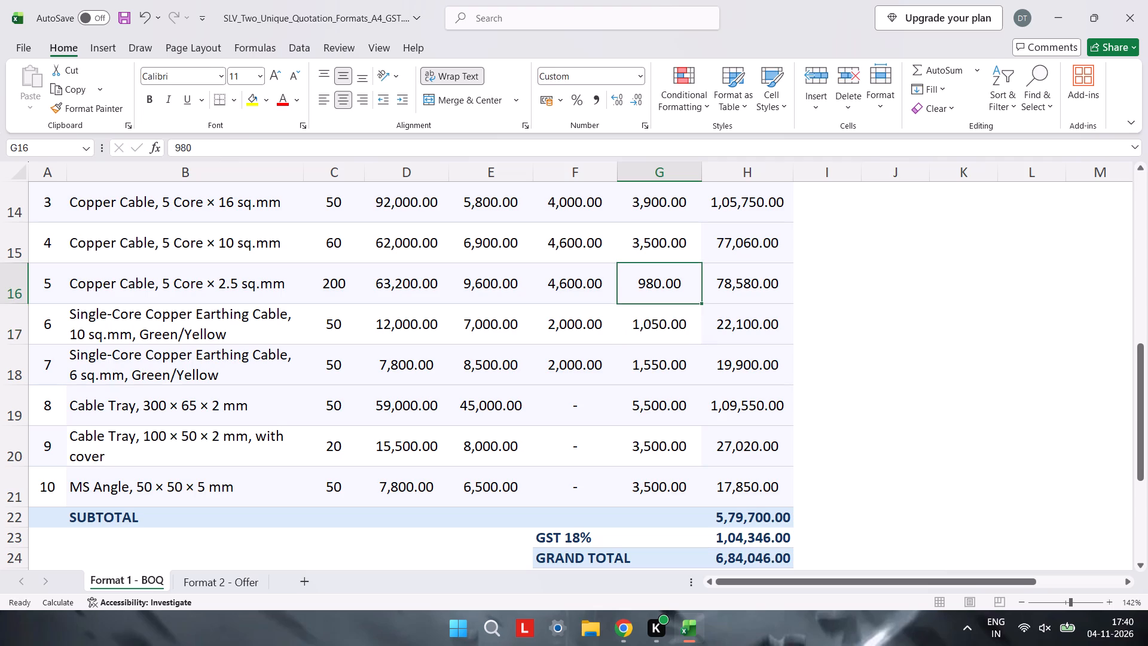
Set the lug/gland amounts of the 5-core copper cables to 1050 for 2.5 sq.mm and 4200 for 10 sq.mm.
text(1050)
key(Up)
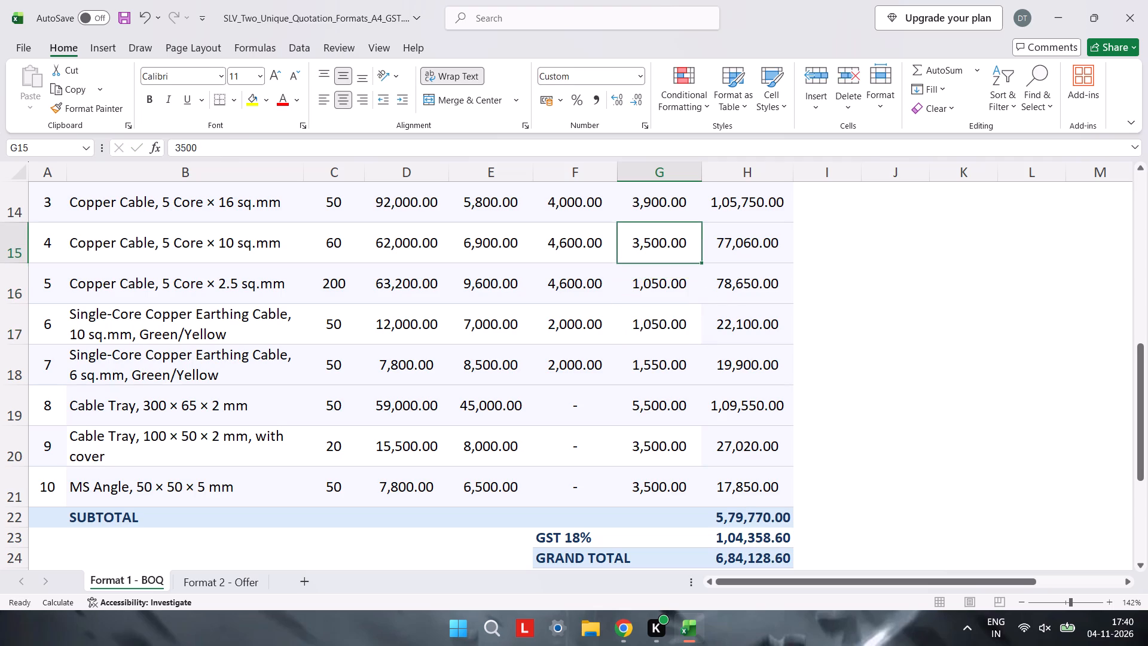
text(4200)
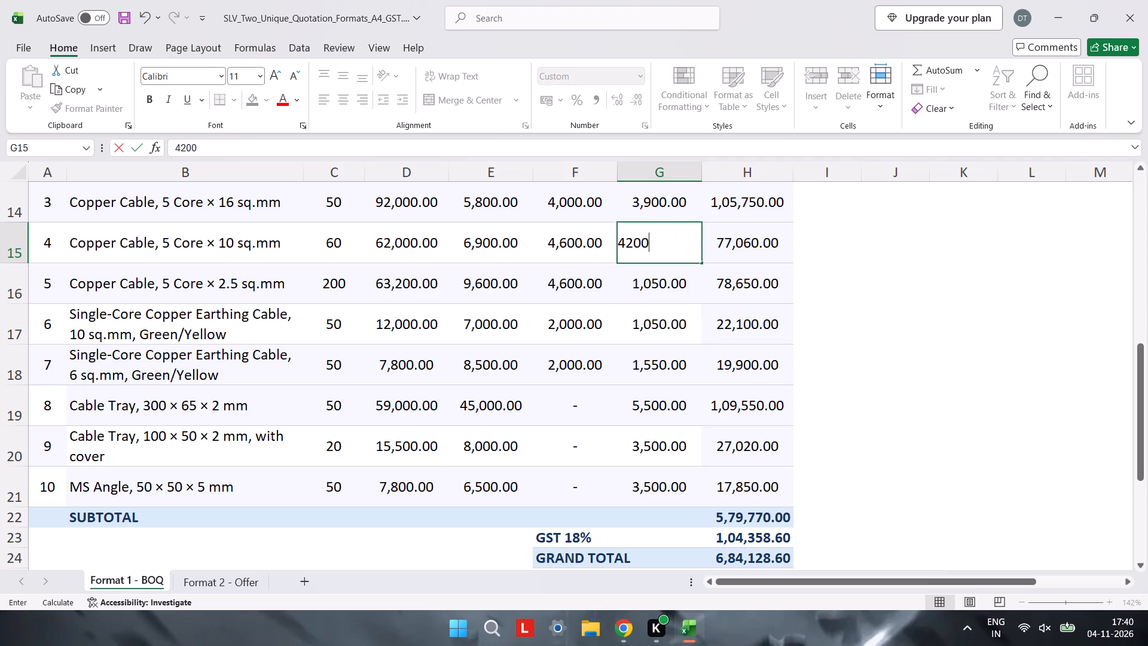
key(Up)
Set the lug/gland amounts to 4200 for the 5 Core × 16 sq.mm copper cable and 5600 for the aluminium armoured cable.
text(1200)
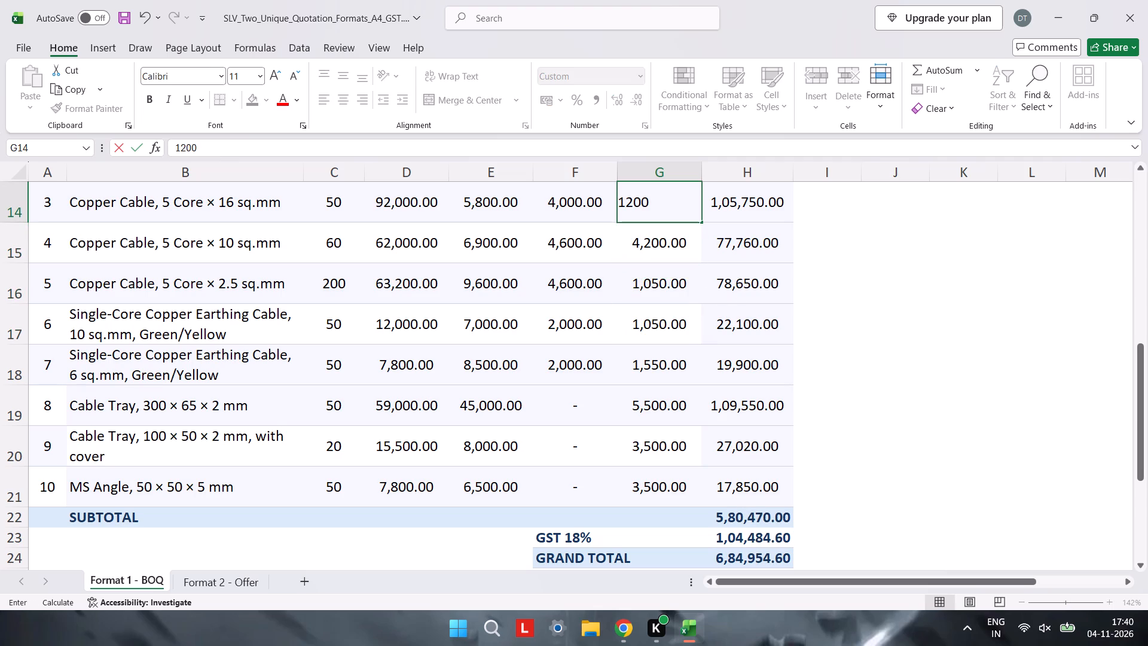
key(BackSpace)
key(BackSpace)
key(BackSpace)
key(BackSpace)
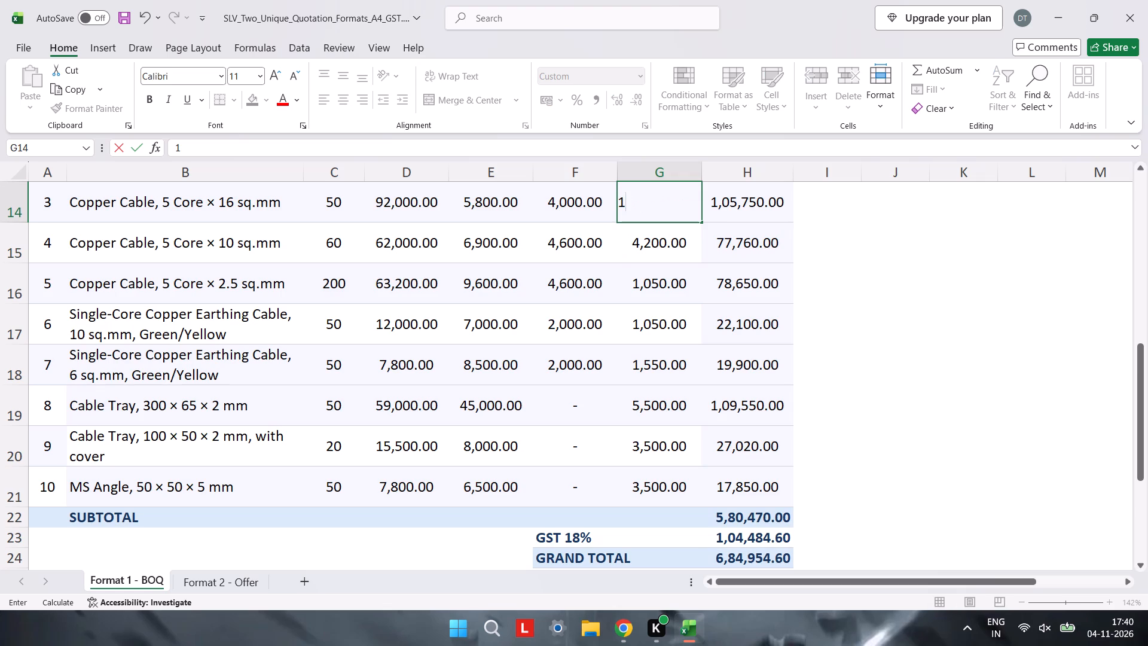
text(4200)
key(Up)
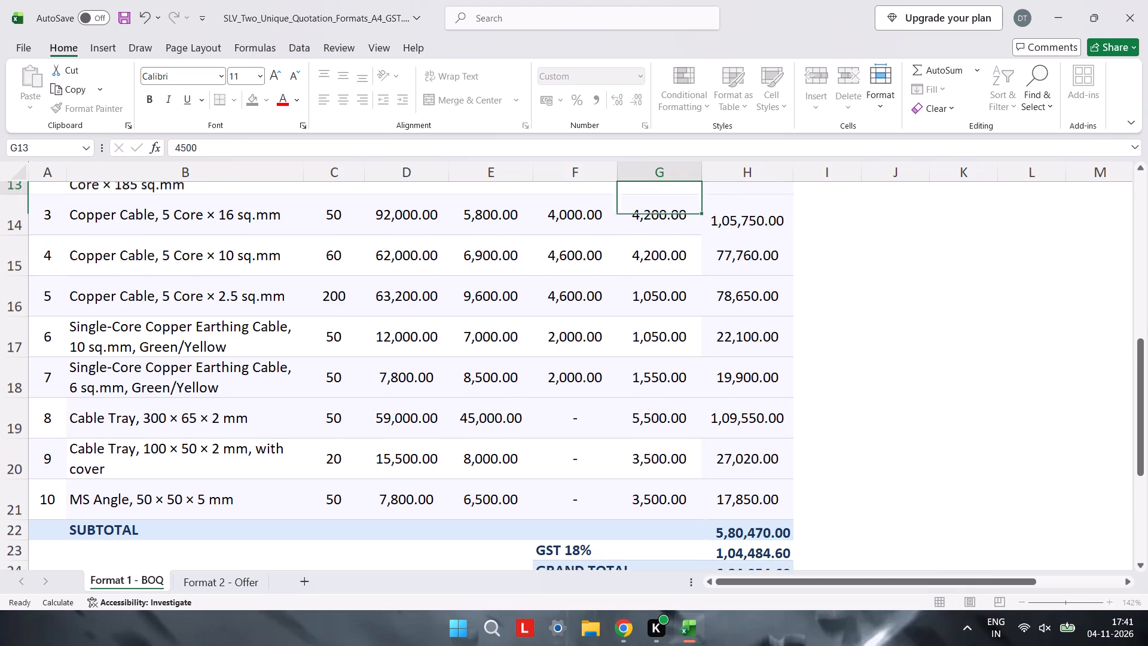
key(Up)
key(Down)
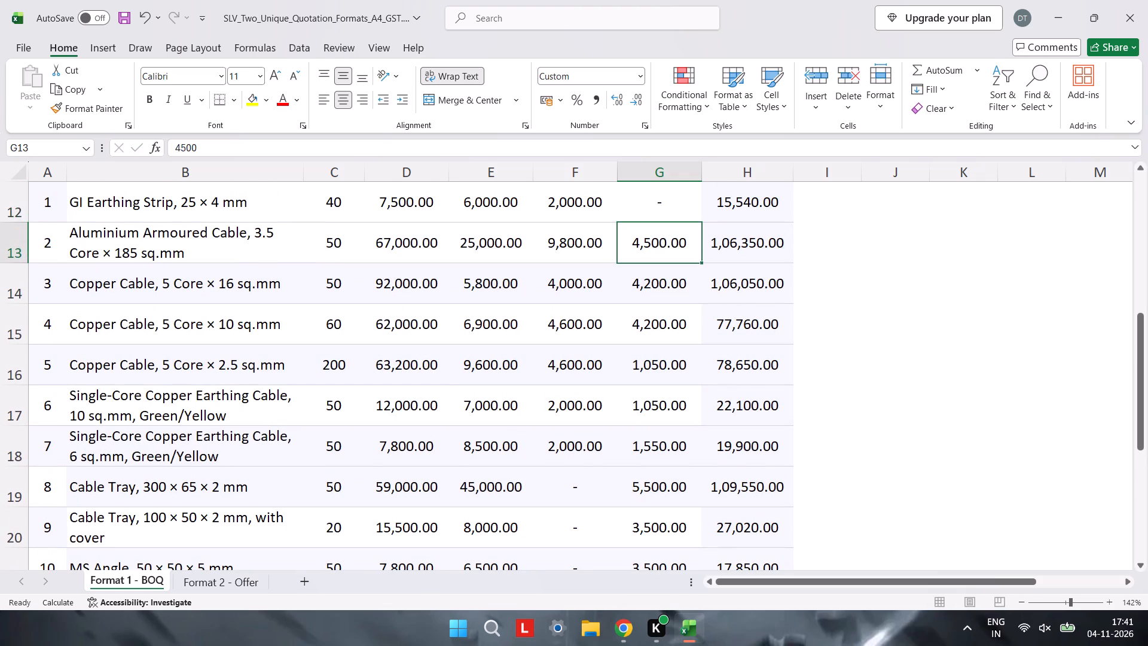
text(5600)
key(Up)
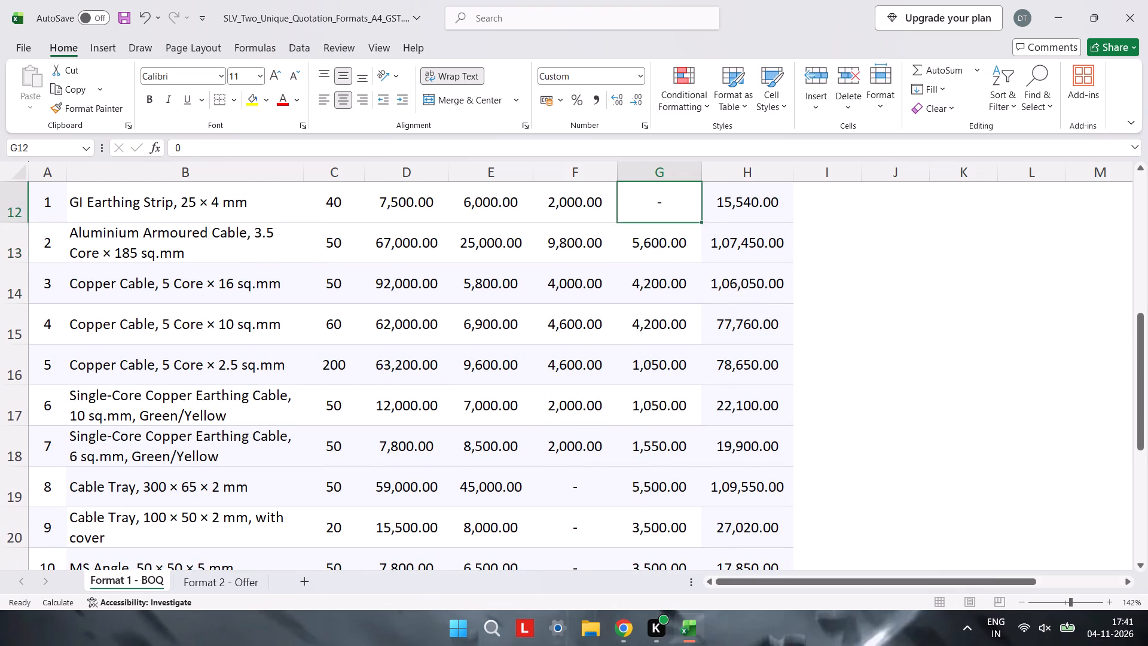
Review the amounts down the item table through the subtotal, GST 18% and grand total rows.
key(Up)
key(Down)
key(Down)
key(Down)
key(Down)
key(Down)
key(Down)
key(Down)
key(Down)
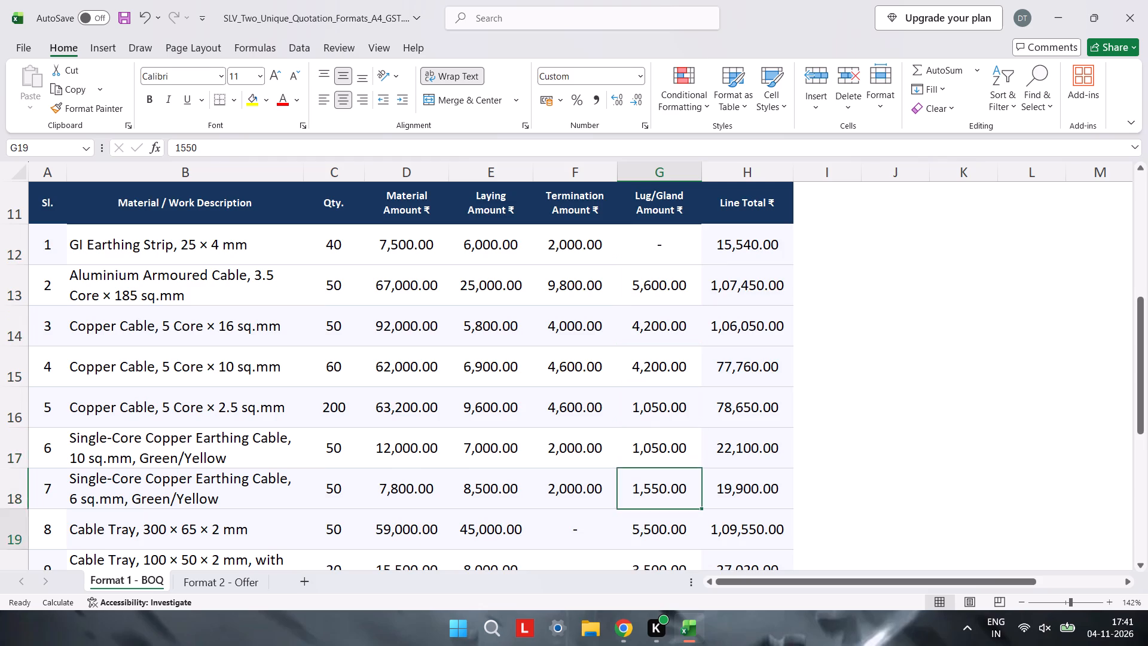
key(Down)
key(Down)
key(Down)
key(Down)
key(Down)
key(Down)
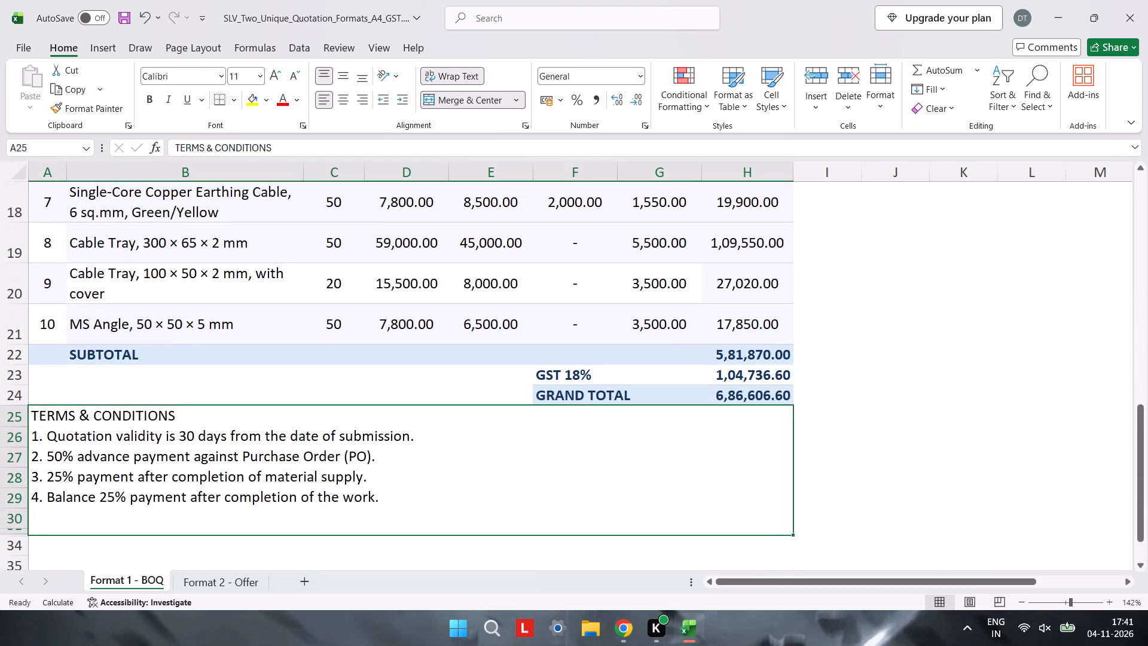
Set the material amount of the GI Earthing Strip, 25 × 4 mm to 8100.
scroll(505, 310, up, 2)
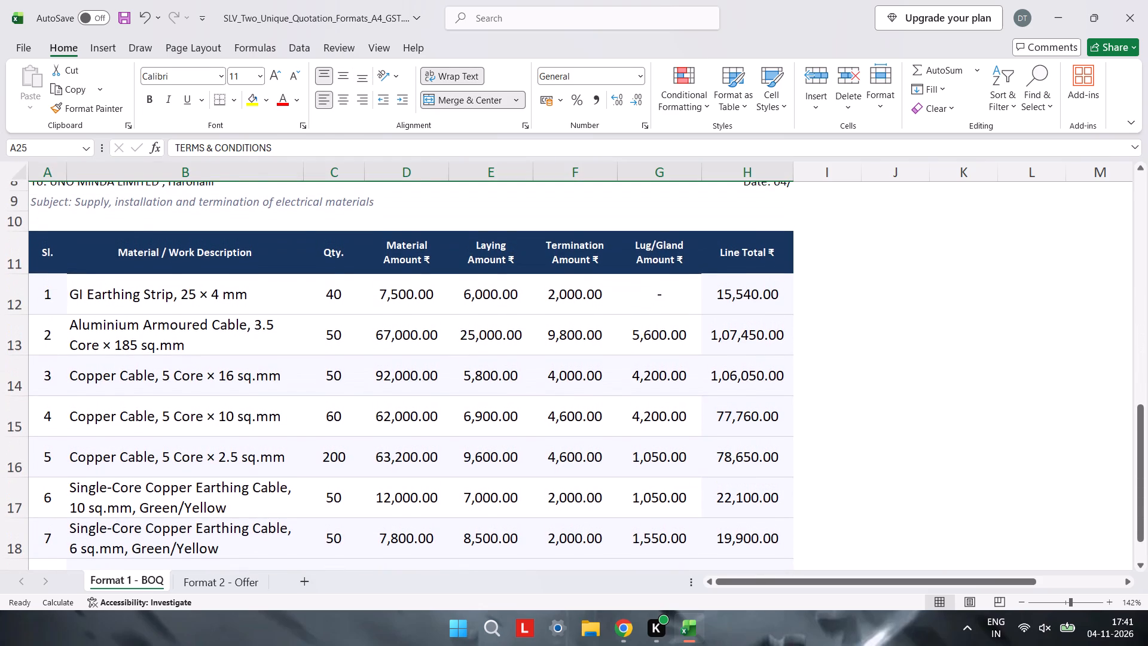
click(425, 304)
scroll(425, 304, down, 4)
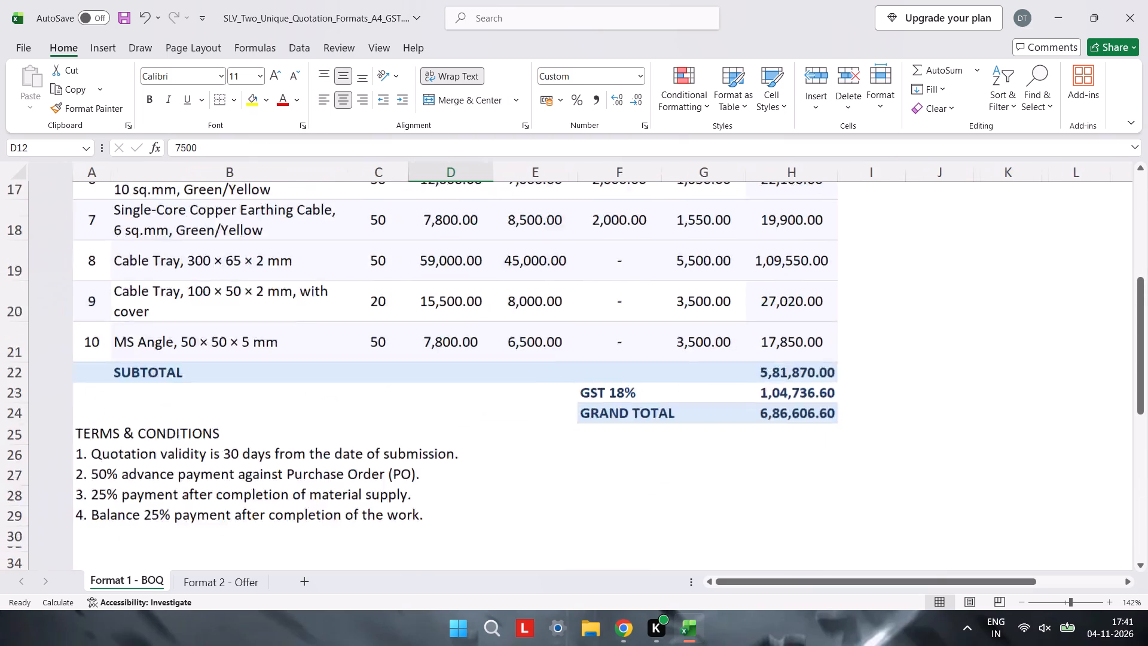
scroll(425, 304, up, 4)
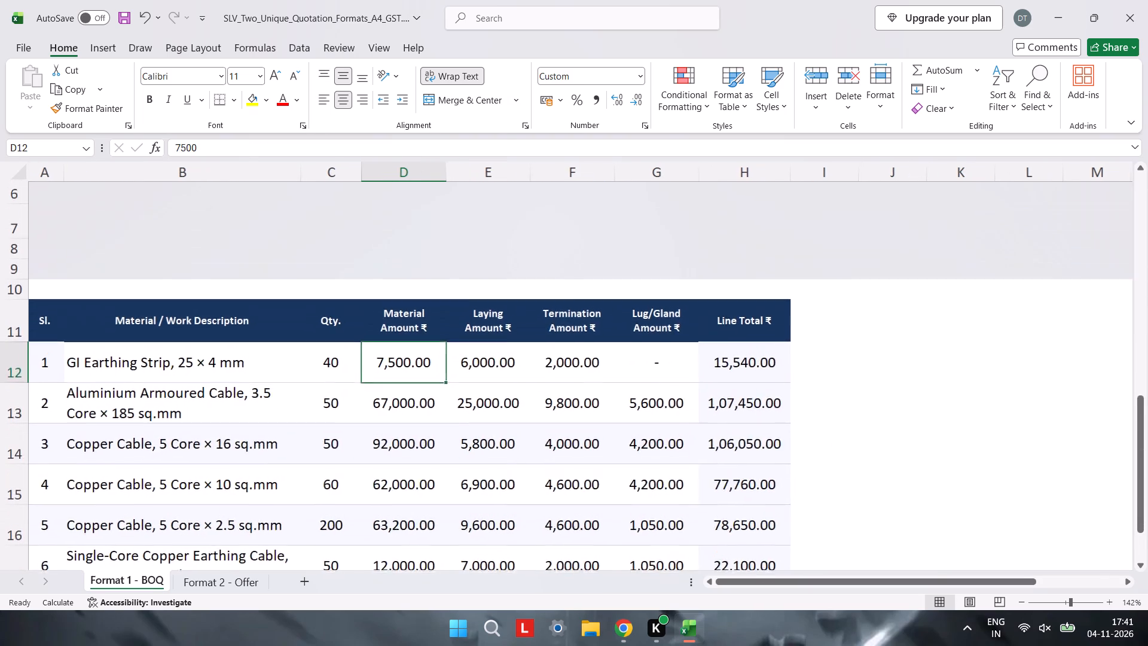
scroll(425, 304, up, 1)
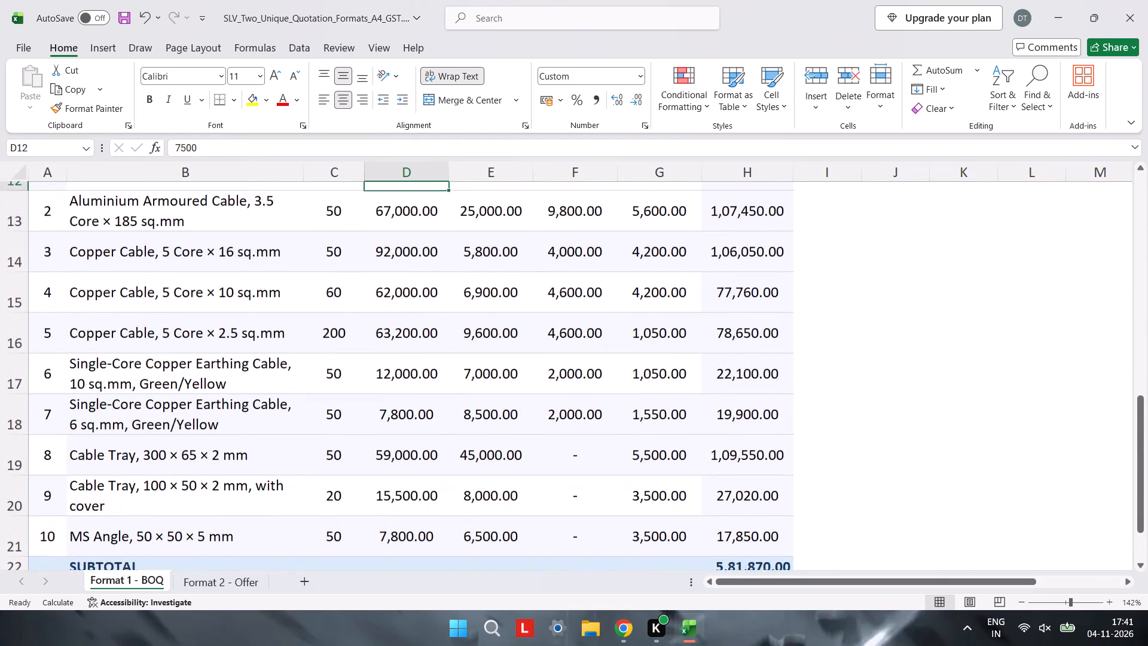
scroll(425, 304, up, 1)
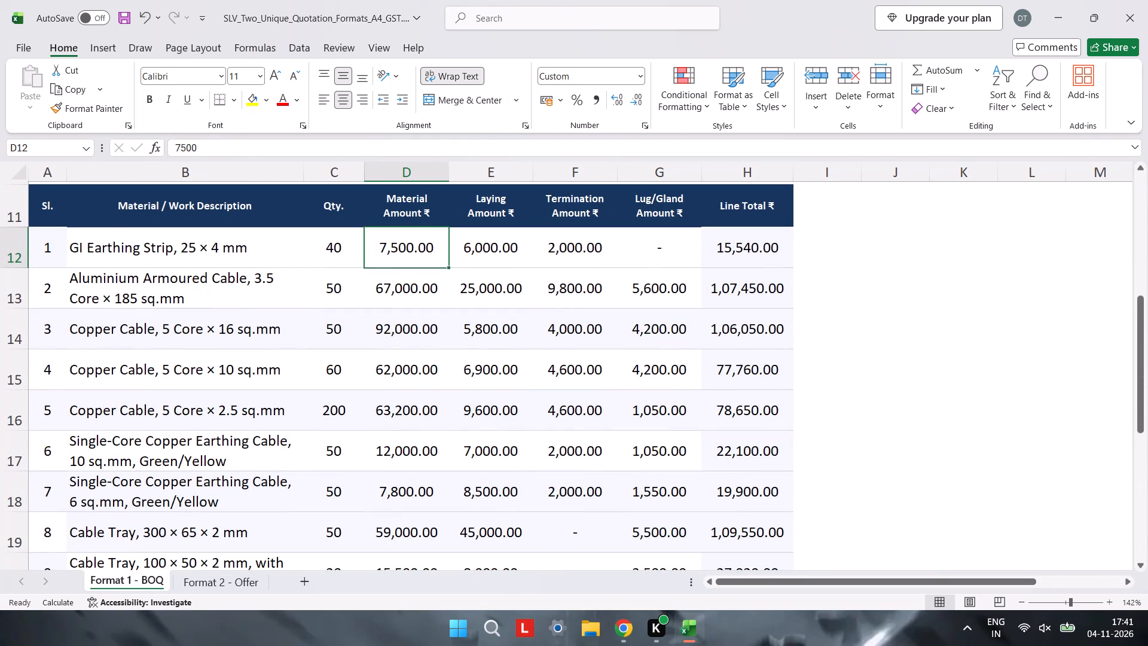
text(8100)
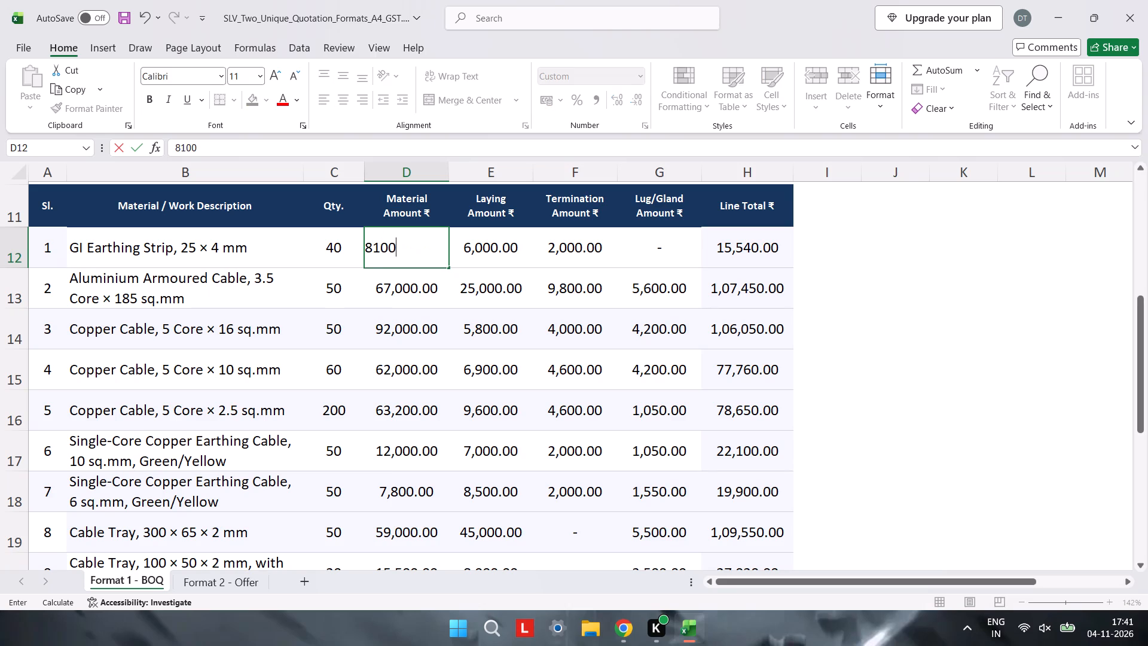
key(Down)
Set the material amounts of the 5-core copper cables to 95000 for 16 sq.mm and 64000 for 10 sq.mm.
key(Down)
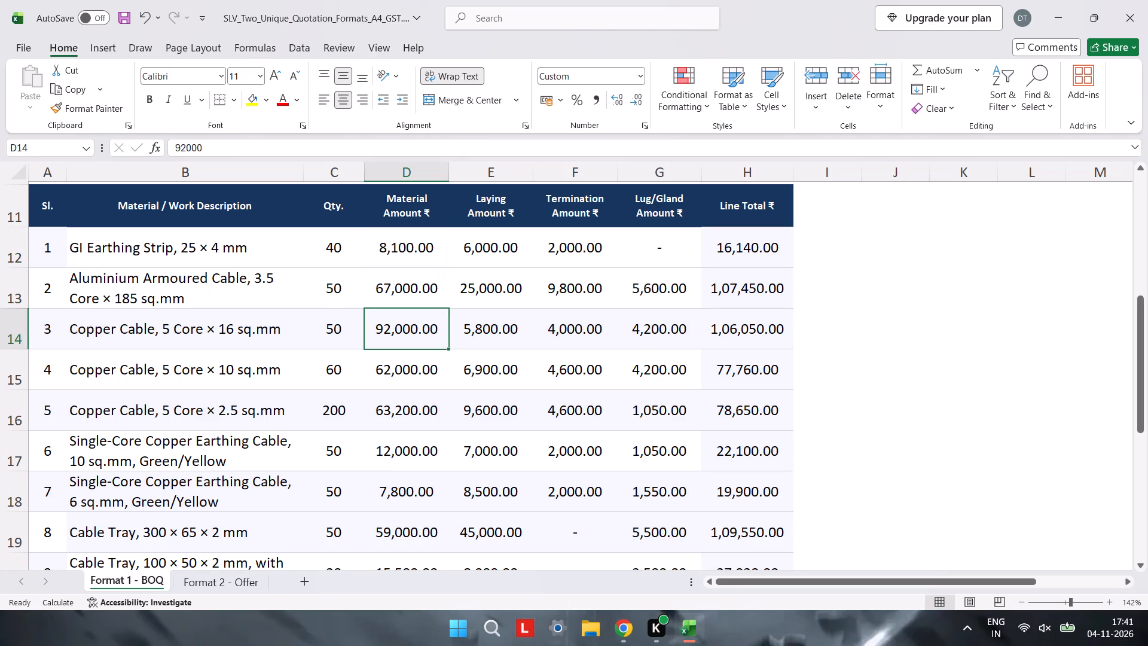
text(95000)
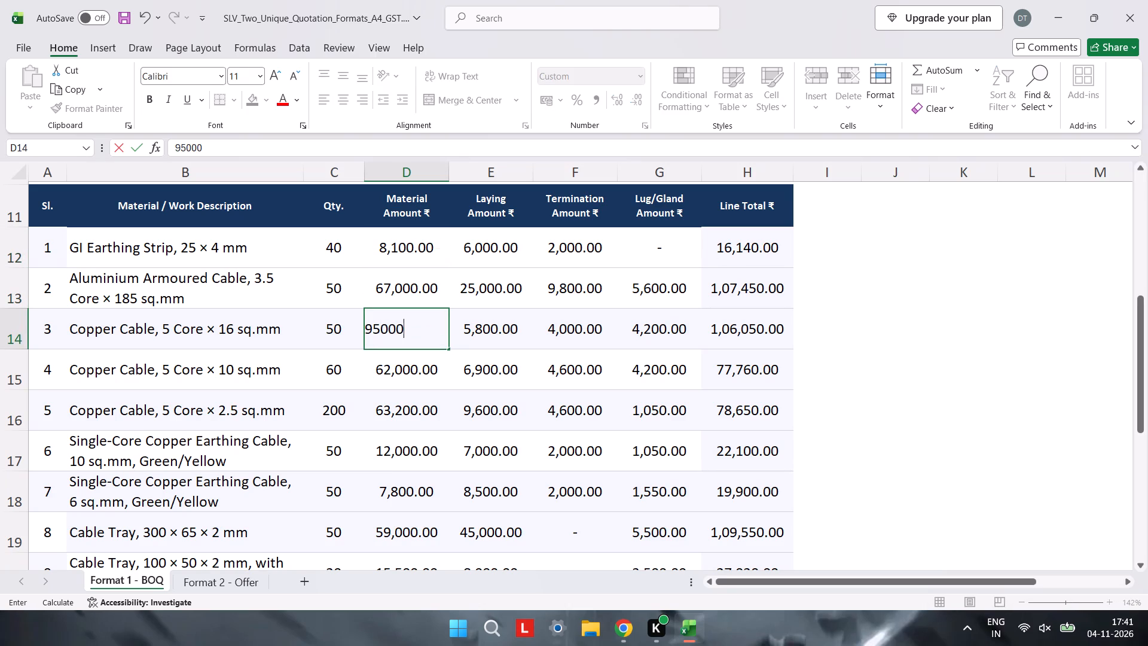
key(Down)
text(64000)
key(Down)
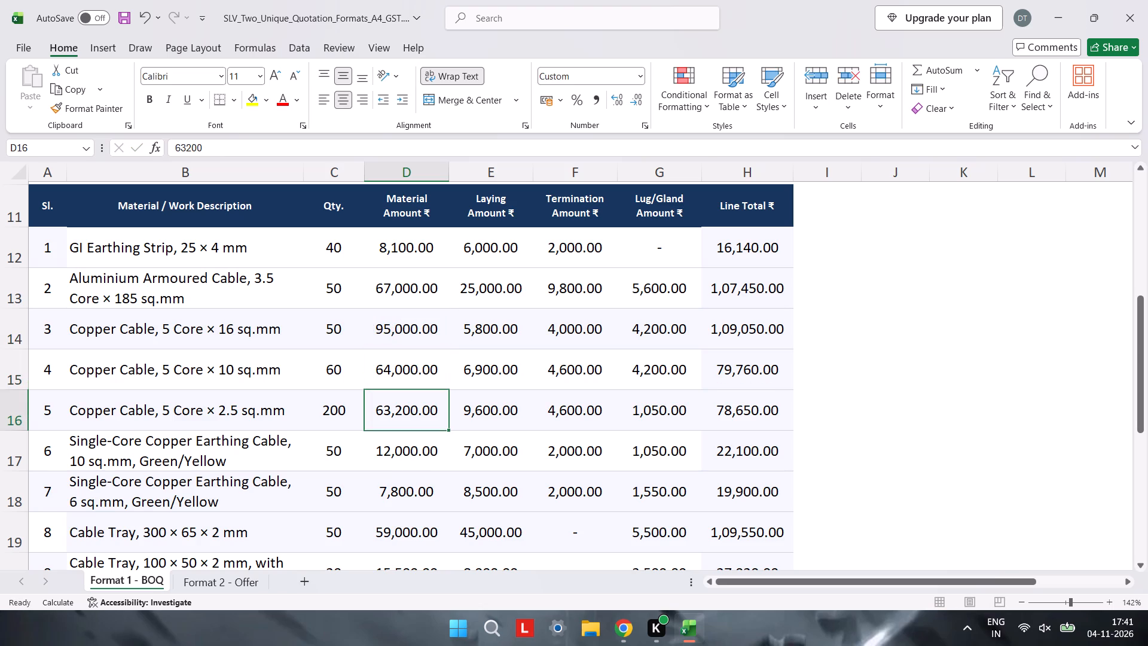
Set the MS Angle's material amount to 8500 and its laying amount to 7200.
key(Down)
key(Down)
key(Down)
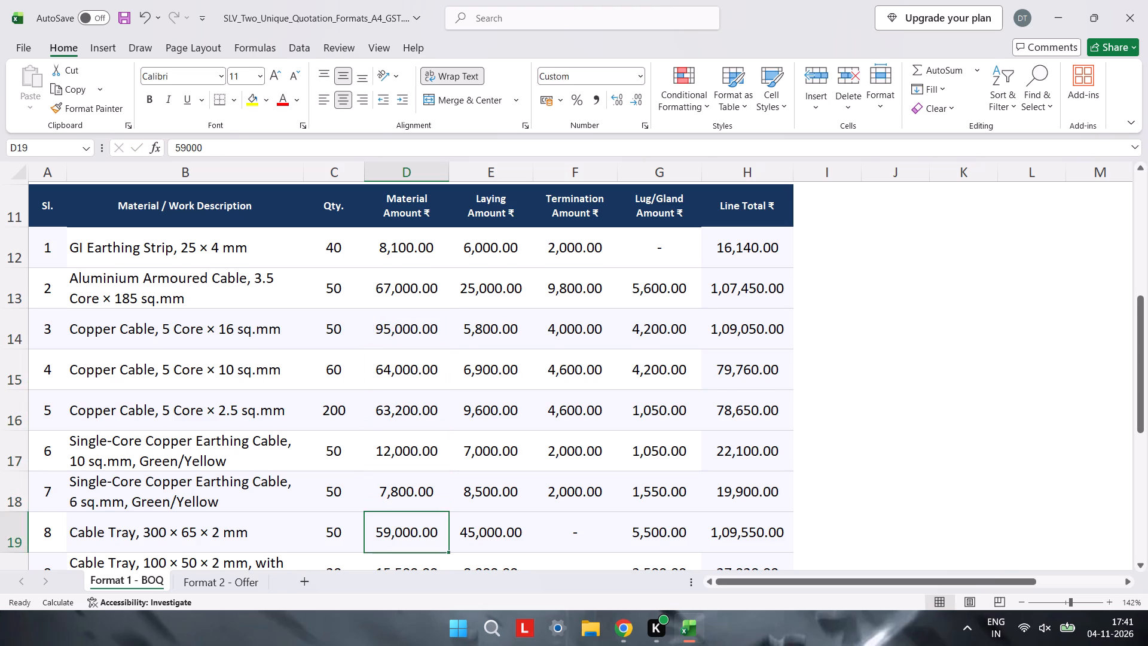
key(Down)
key(Down)
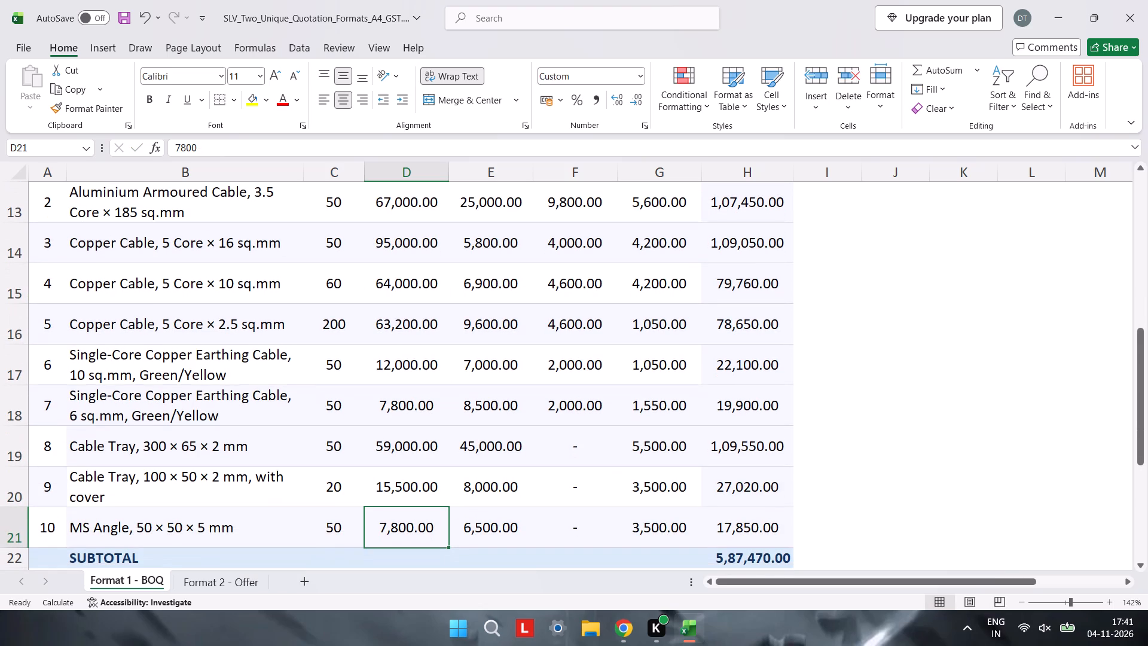
text(8500)
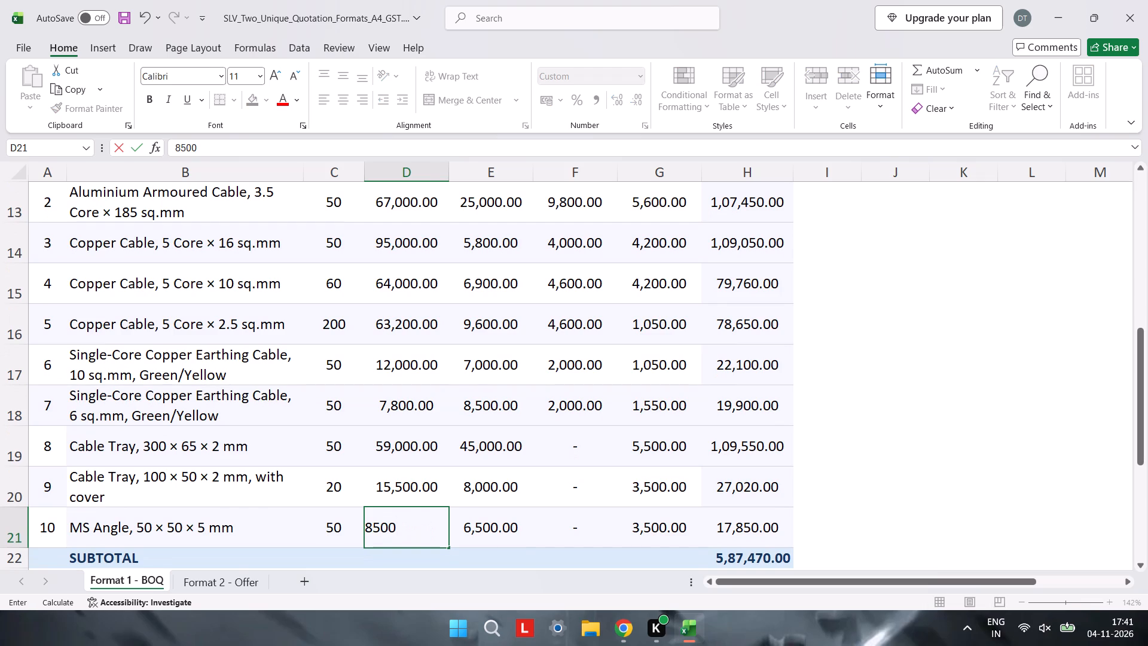
key(Right)
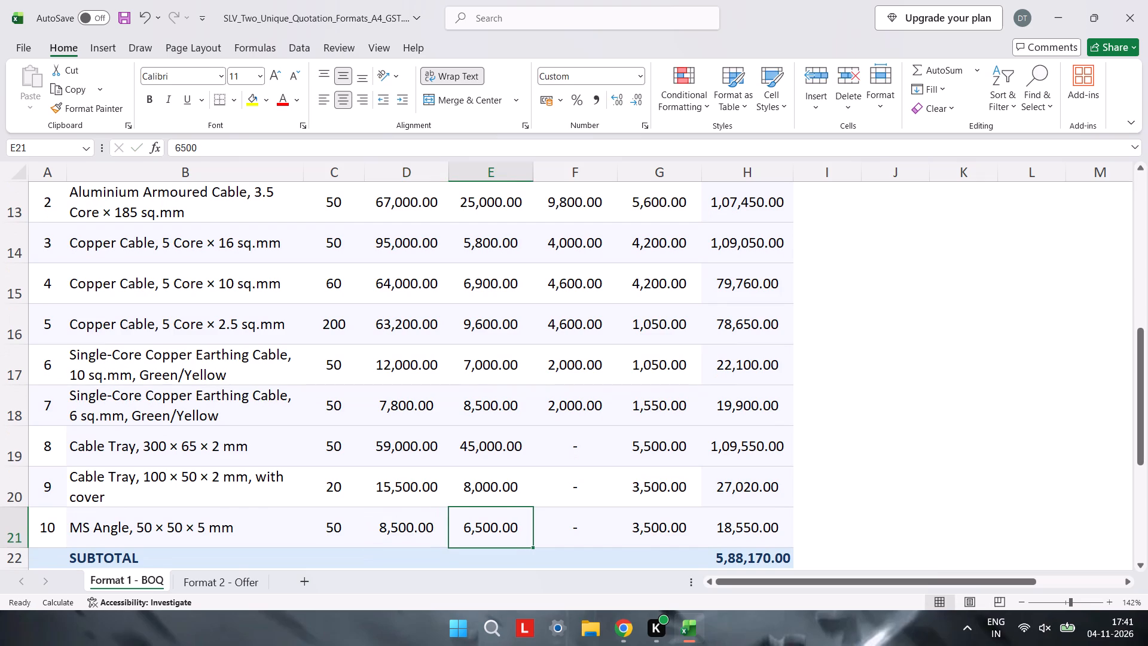
text(7200)
key(Up)
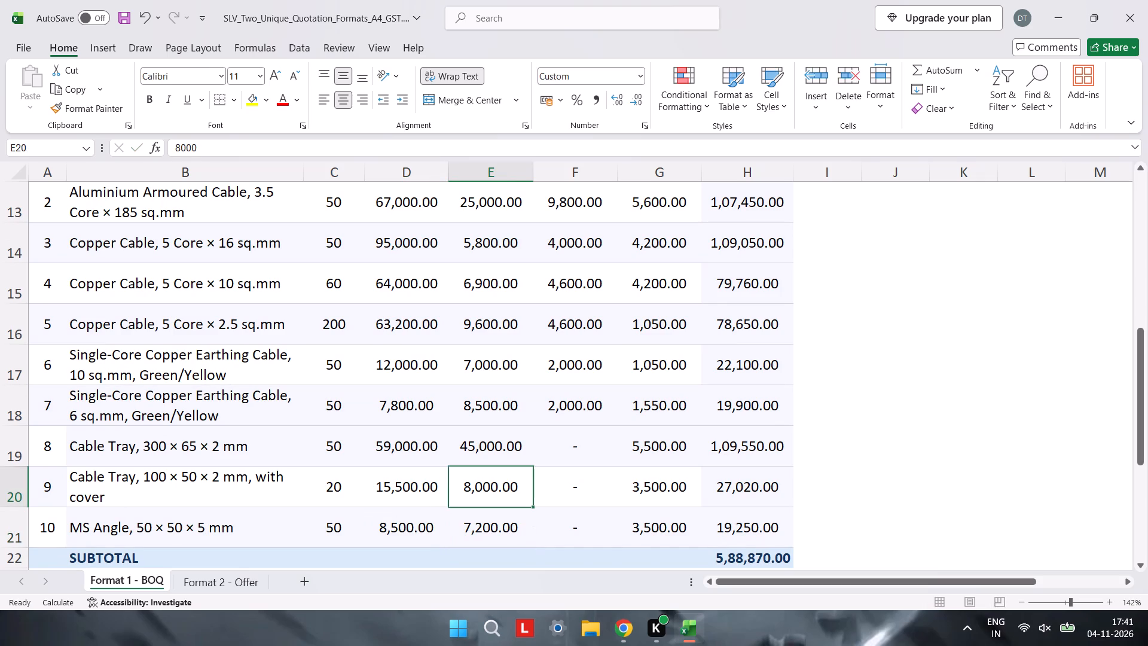
Set the laying amount of the 300 × 65 × 2 mm cable tray to 47000.
key(Up)
text(47000)
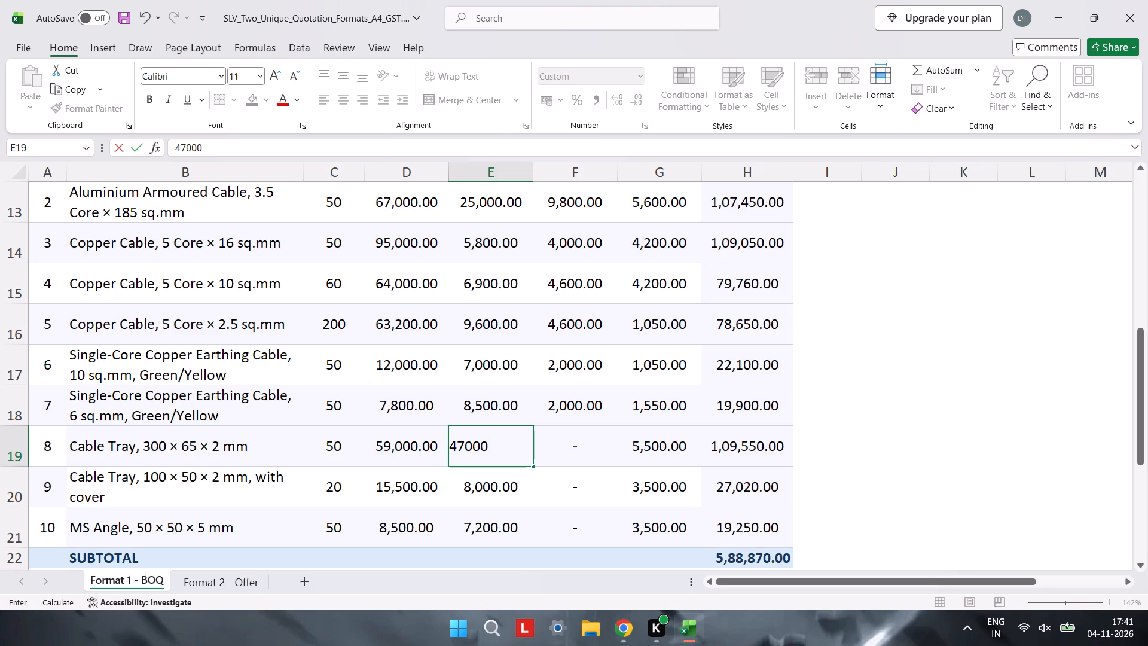
key(Up)
key(Down)
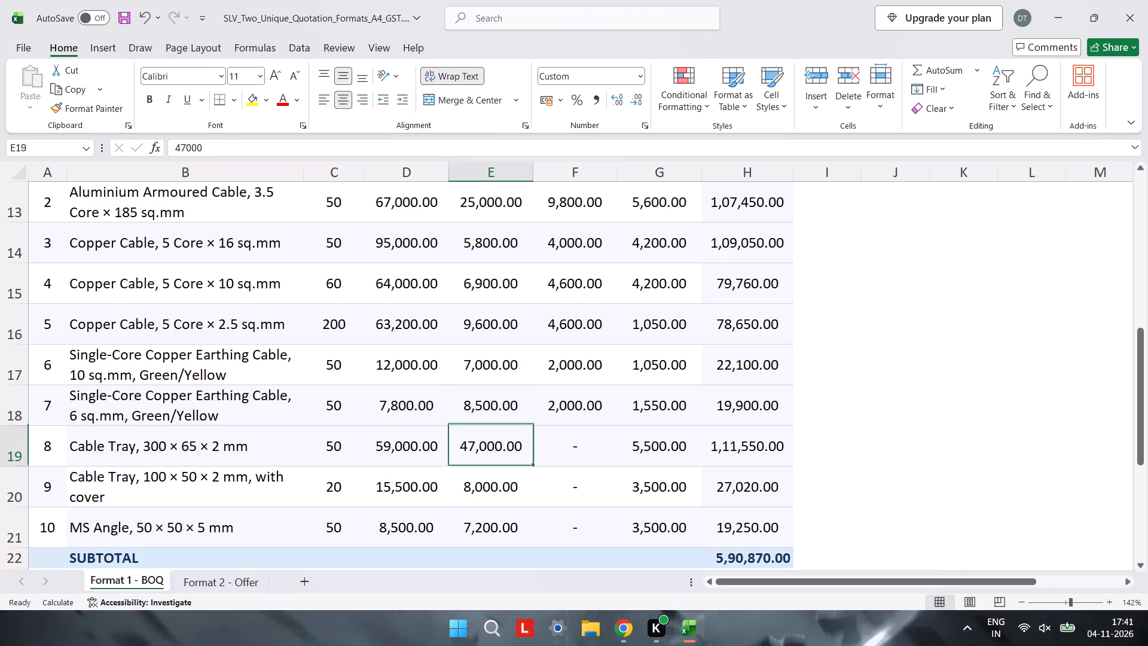
Set the lug/gland amounts to 6500 for the 300 × 65 × 2 mm cable tray and 2200 for the 6 sq.mm earthing cable.
key(Down)
key(Down)
key(Down)
key(Down)
key(Up)
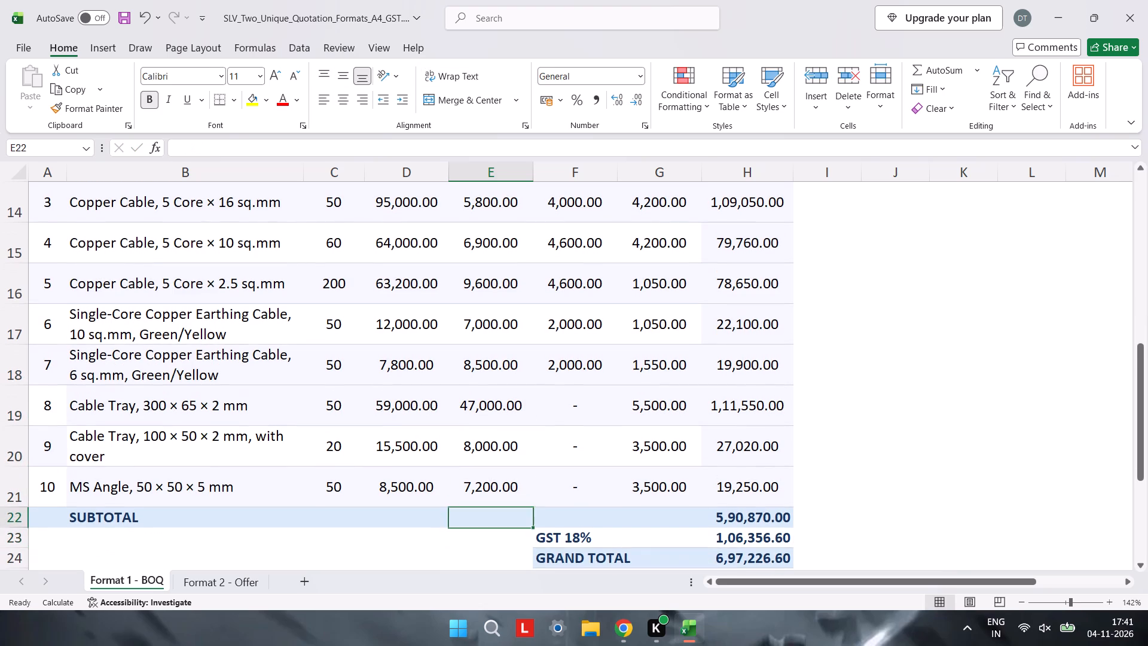
key(Up)
key(Up)
key(Up)
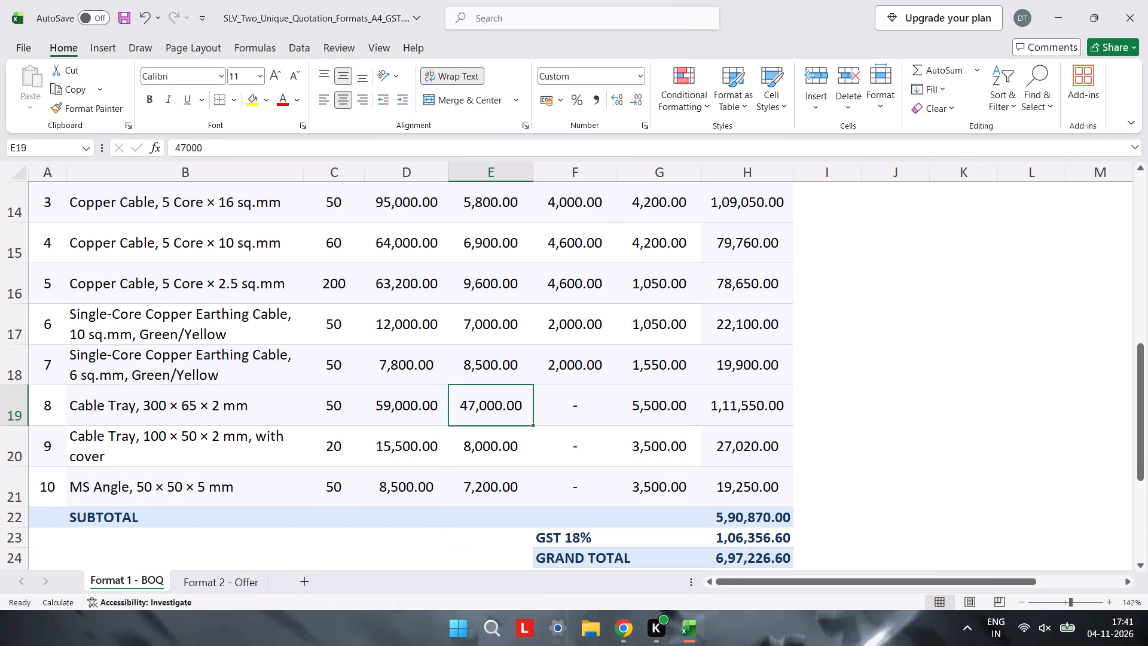
key(Right)
key(Right)
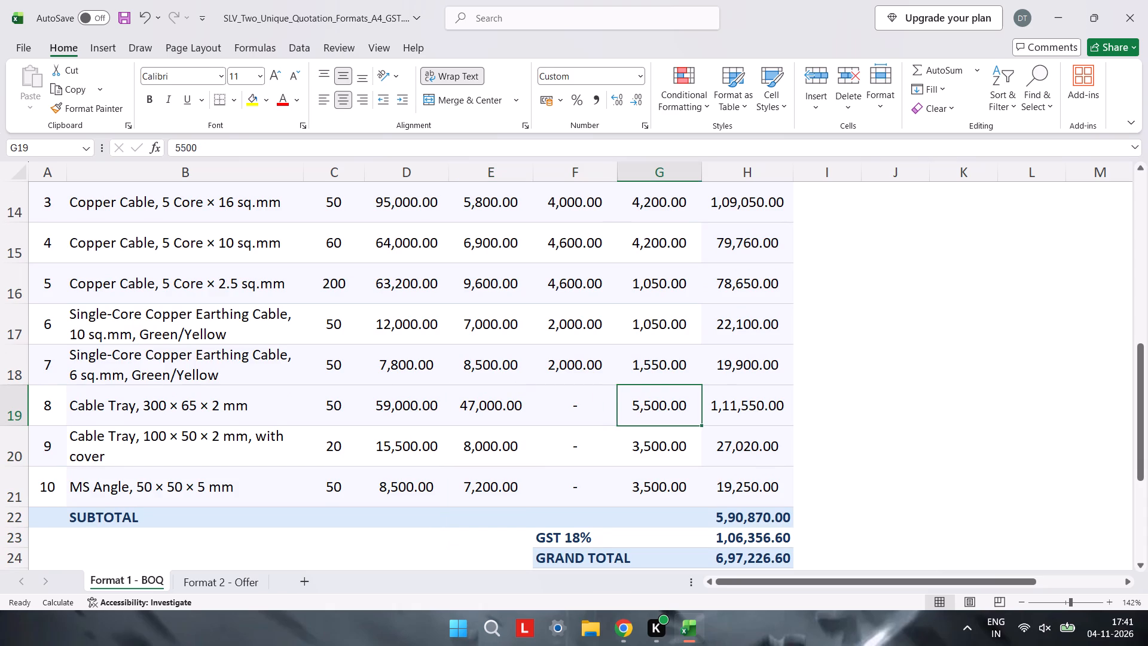
text(6500)
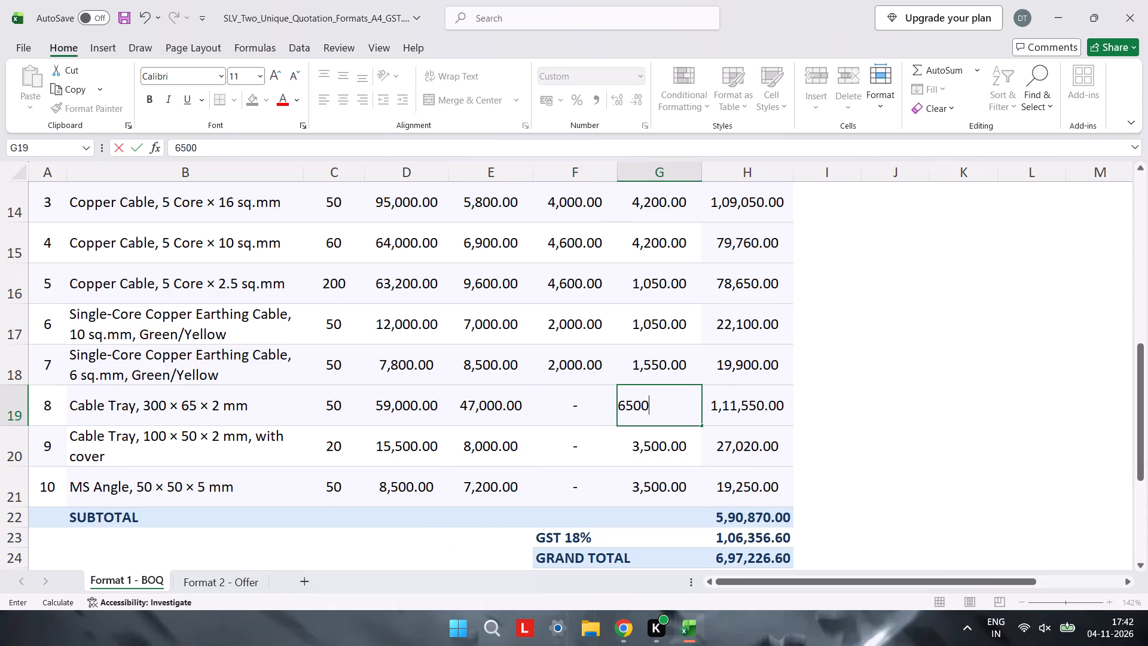
key(Up)
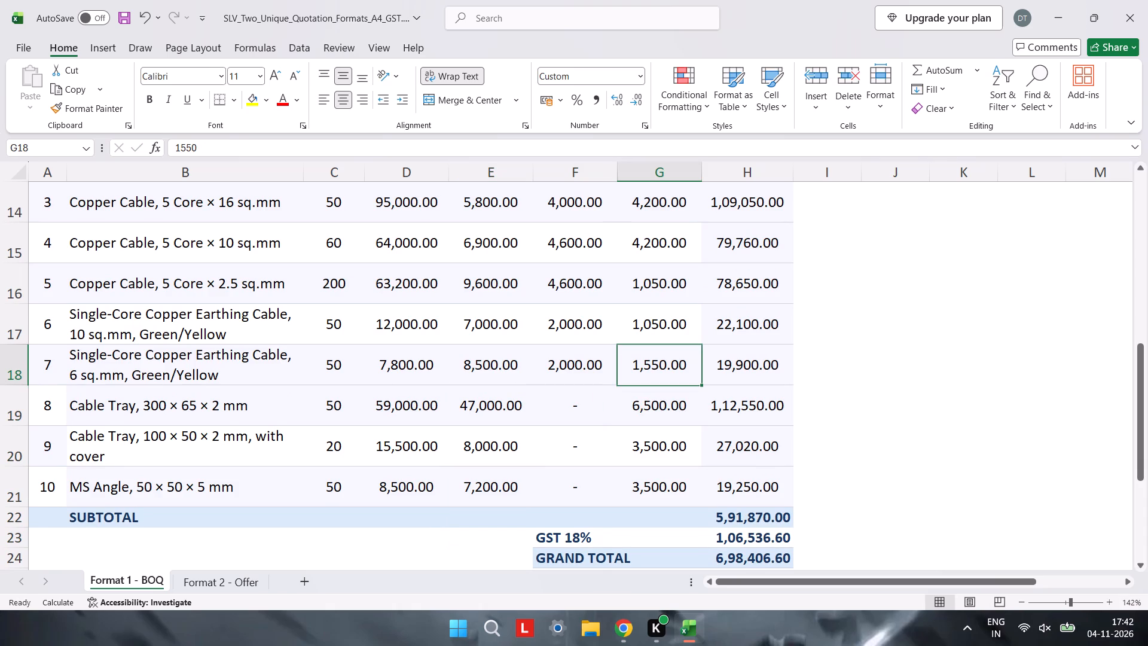
text(2200)
key(Up)
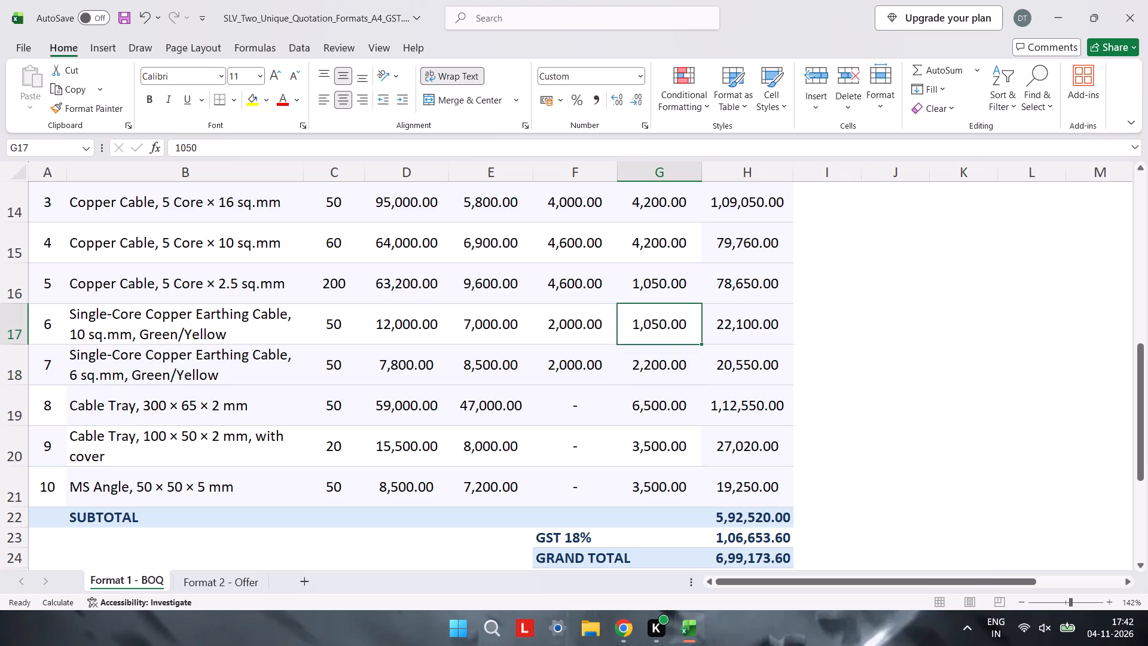
Set the lug/gland amounts to 1250 each for the 5 Core × 2.5 sq.mm copper cable and the 10 sq.mm earthing cable.
key(Up)
key(Up)
key(Up)
key(Down)
key(Down)
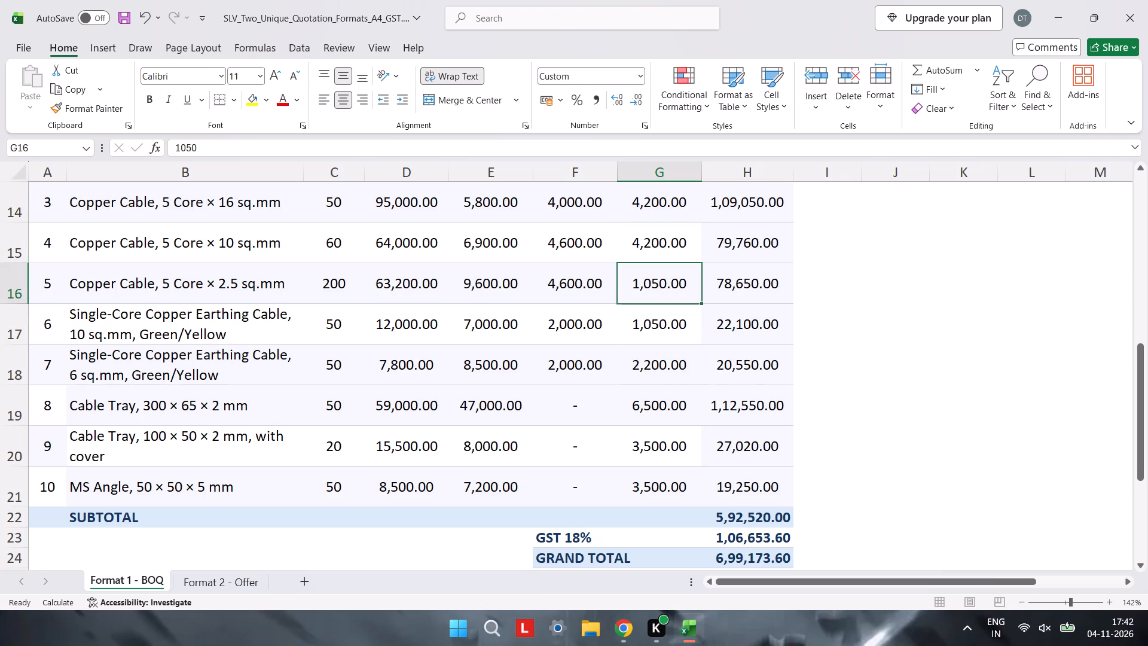
text(12)
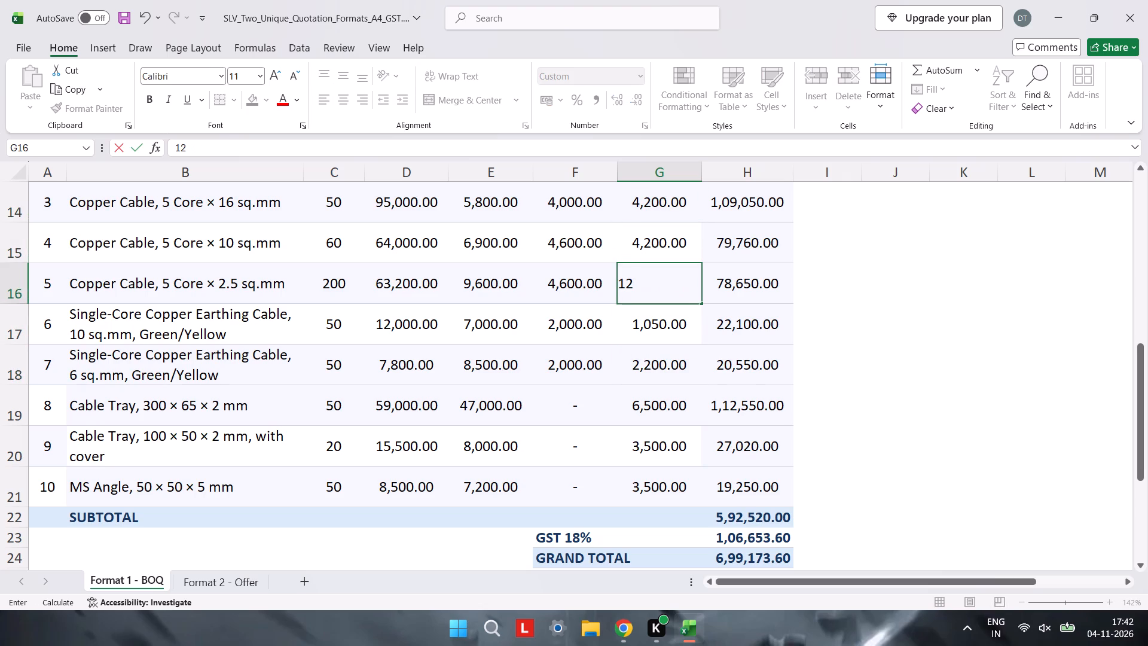
text(50)
key(Down)
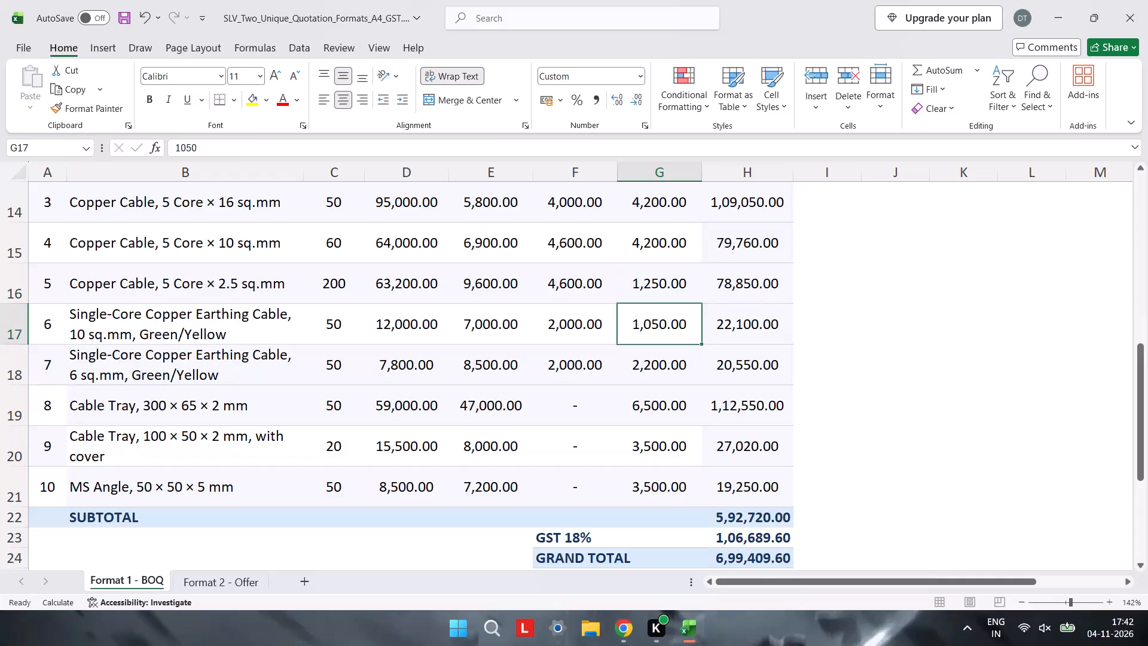
text(1250)
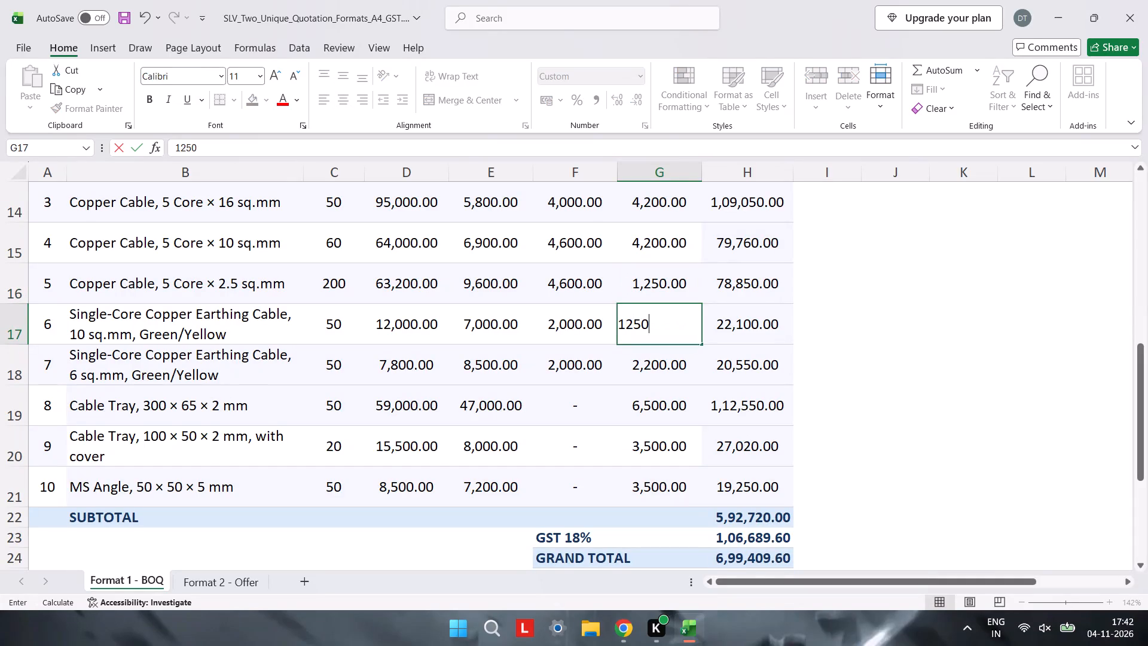
key(Down)
Set the termination amount of the 5 Core × 16 sq.mm copper cable to 4350.
key(Up)
key(Up)
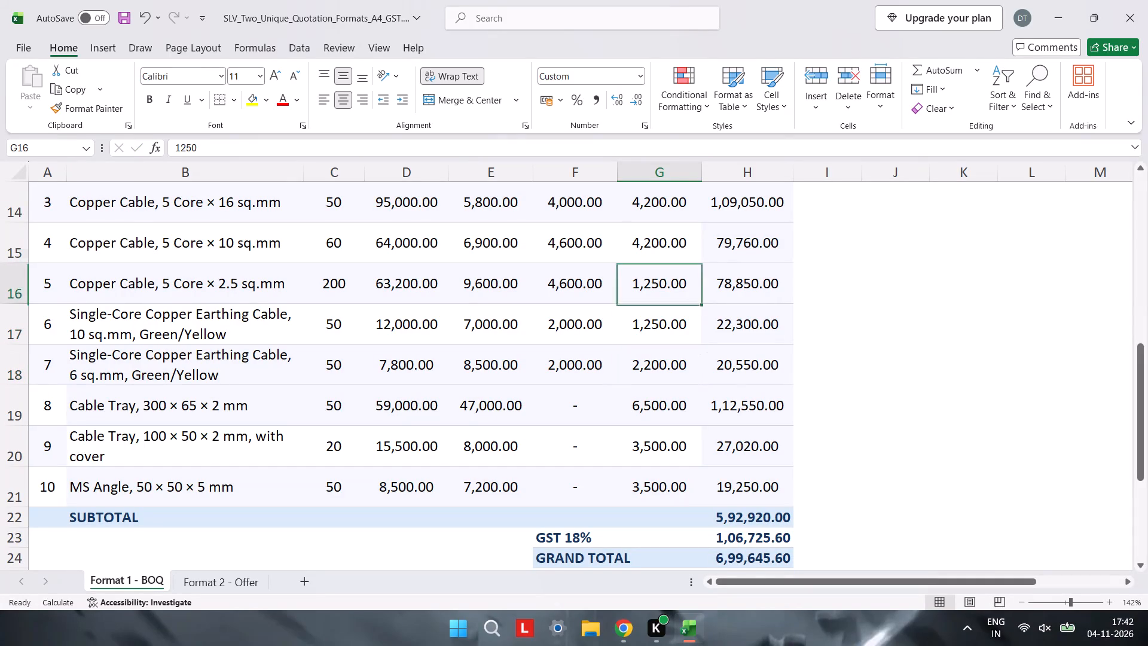
key(Up)
key(Up)
key(Up)
key(Up)
key(Up)
key(Left)
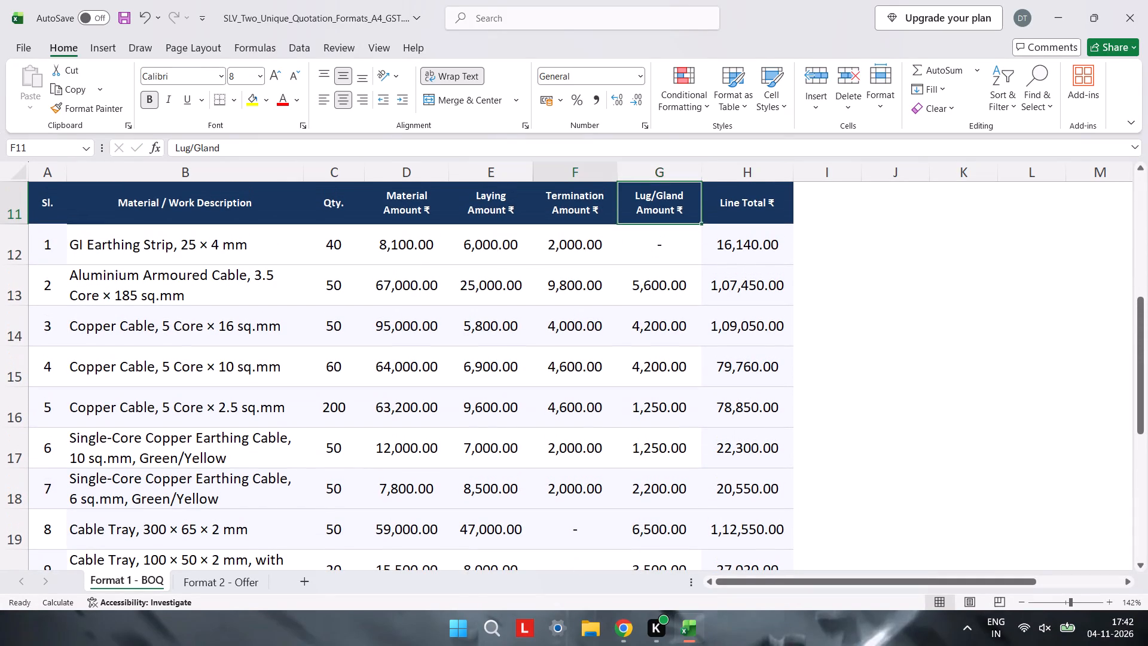
key(Down)
key(Down)
key(Down)
key(Down)
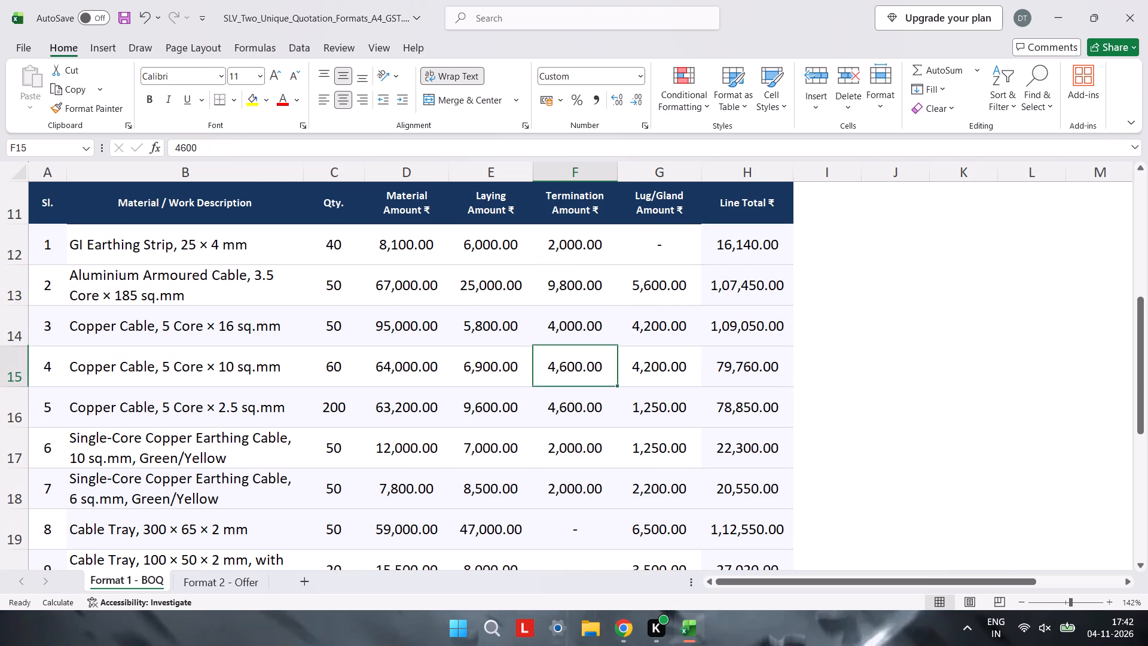
key(Up)
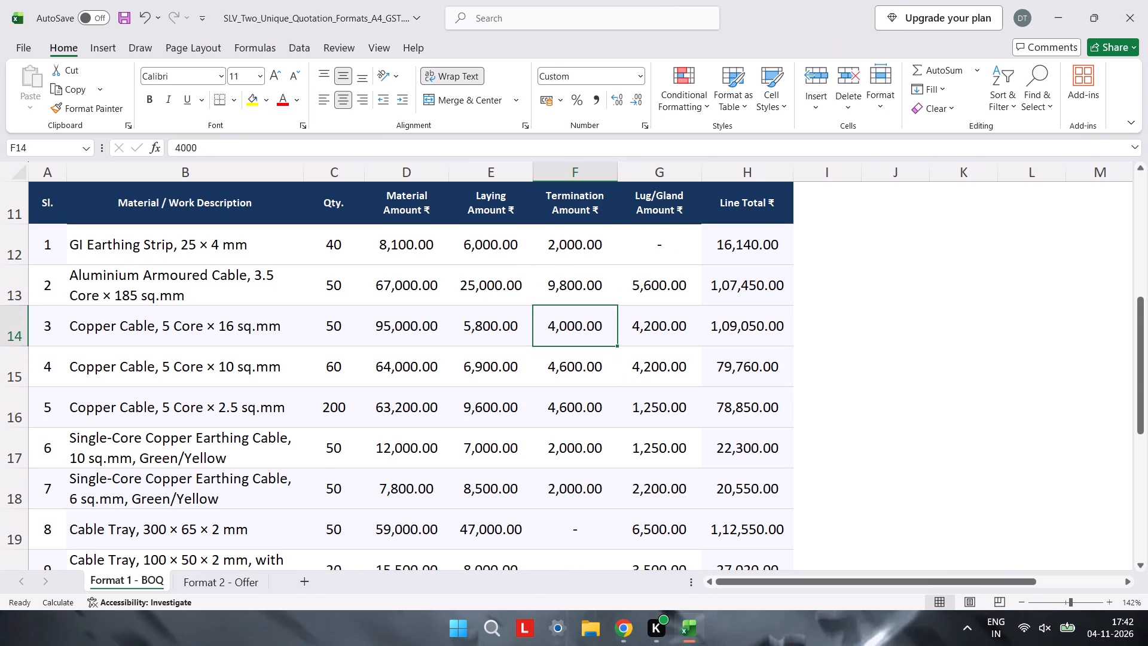
text(4350)
key(Down)
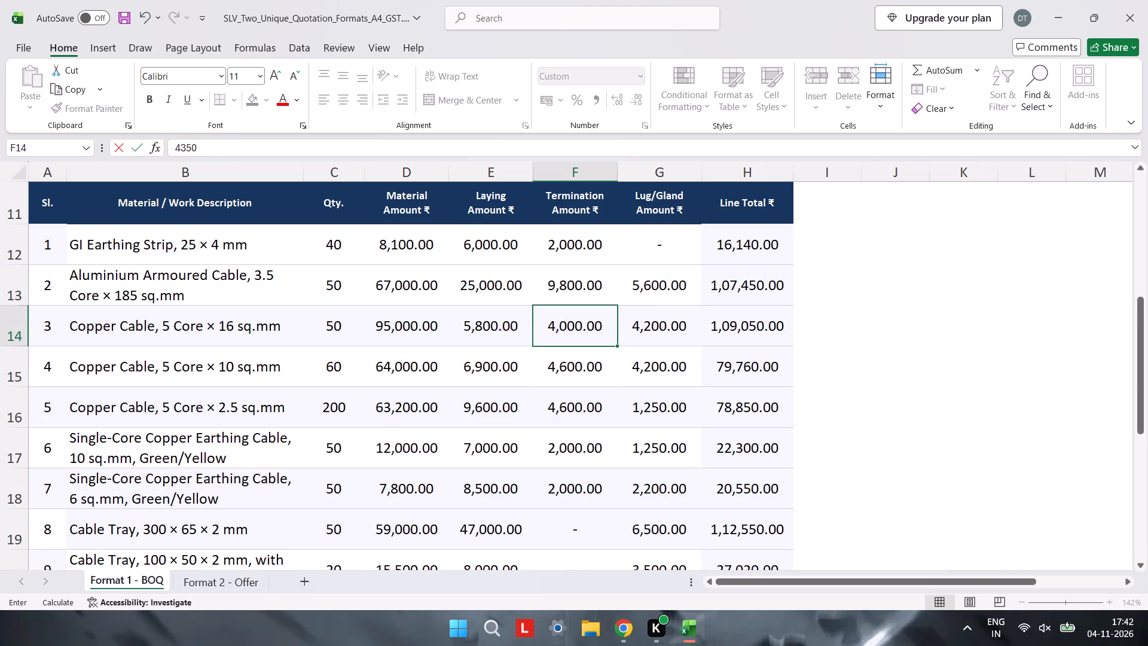
Set the termination amounts of the 10 sq.mm and 6 sq.mm single-core earthing cables to 2400 each.
key(Down)
key(Down)
key(Down)
key(Up)
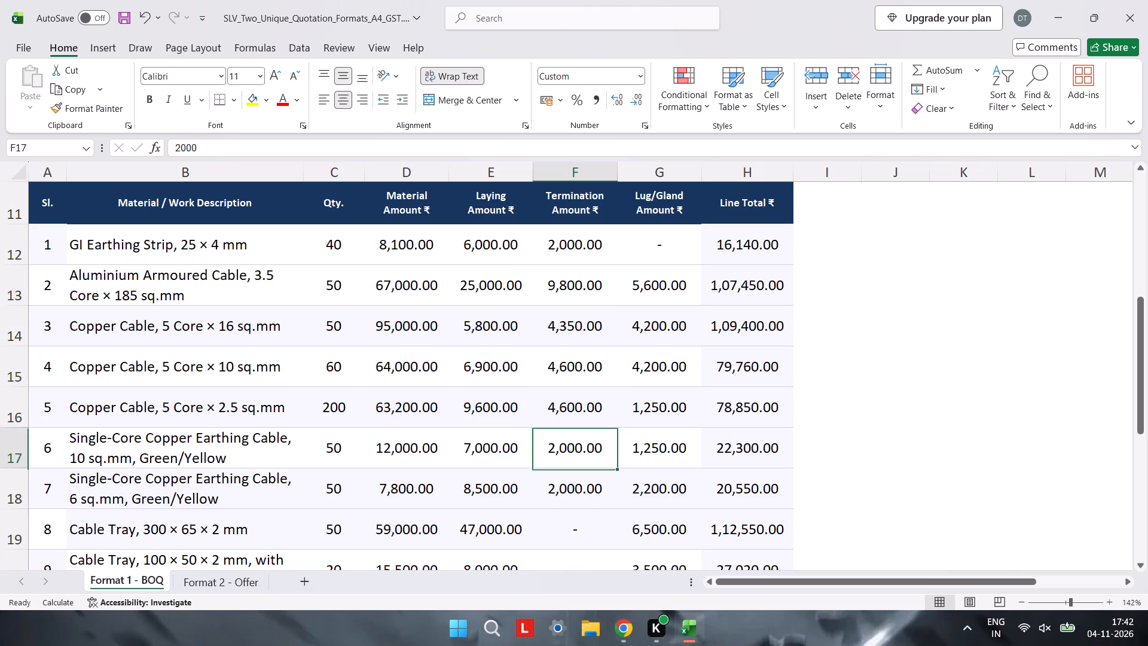
key(2)
text(400)
key(Down)
text(2400)
key(Down)
Review the totals, the terms and conditions, and the item rows of the quotation.
key(Down)
key(Down)
key(Down)
key(Down)
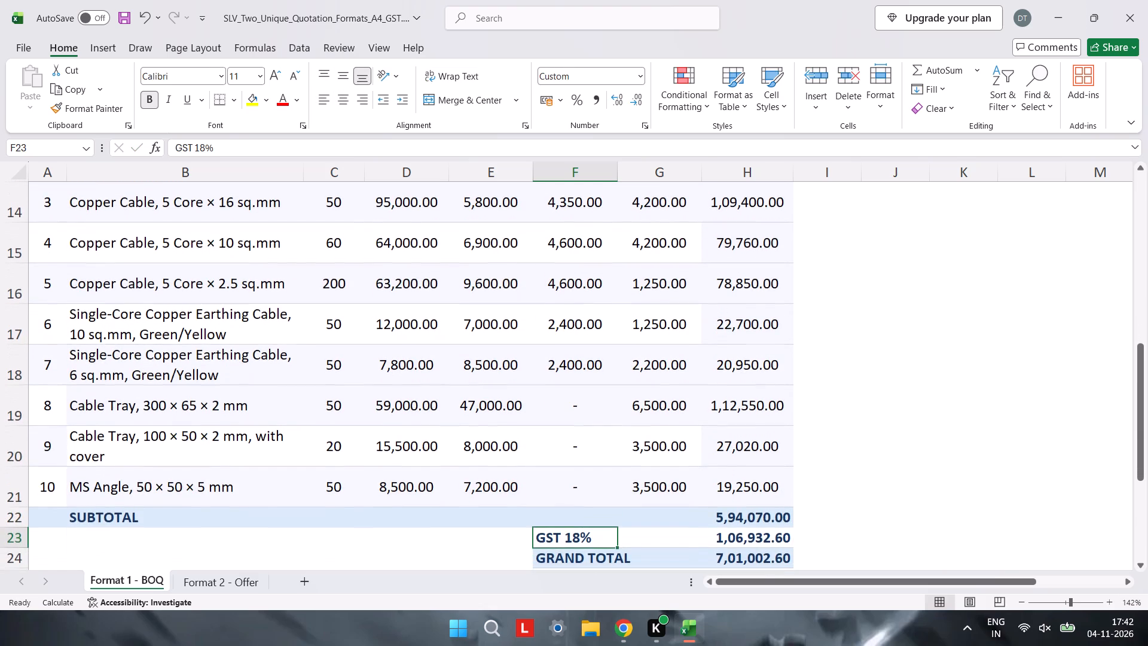
key(Down)
key(Down)
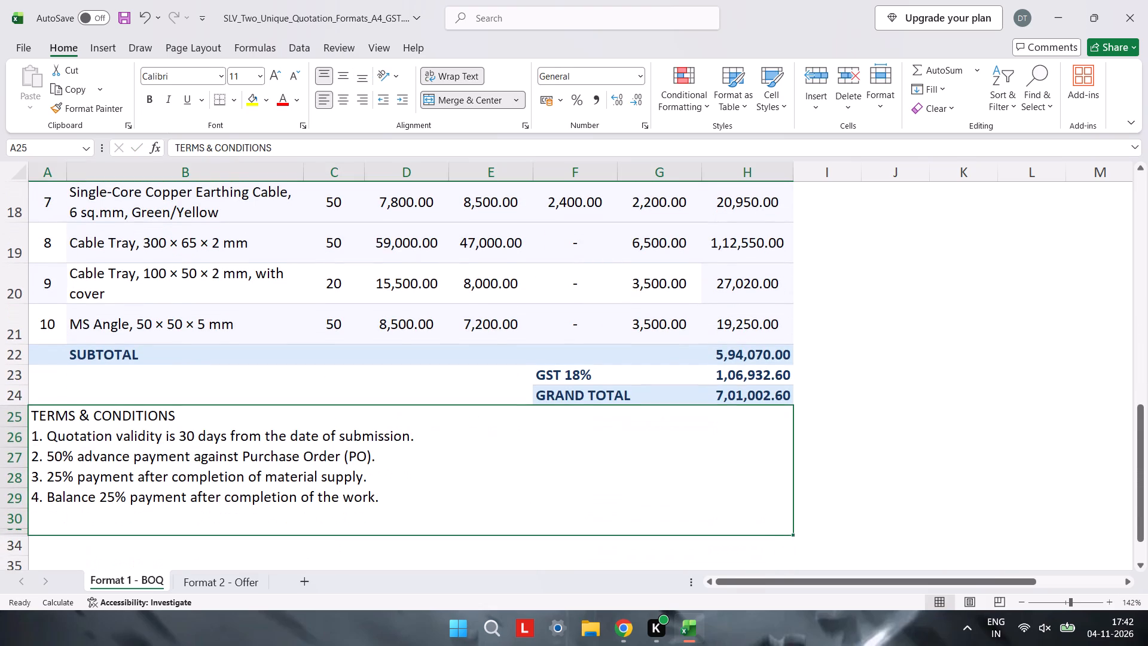
scroll(425, 304, down, 2)
scroll(425, 304, up, 3)
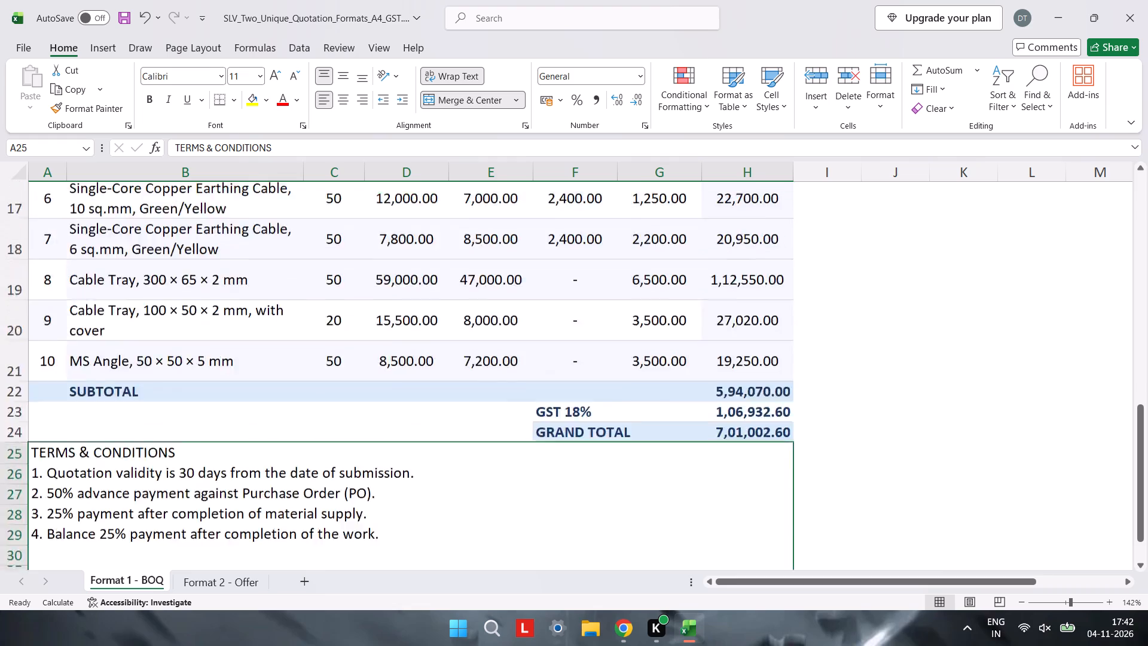
scroll(425, 304, up, 4)
scroll(425, 304, down, 2)
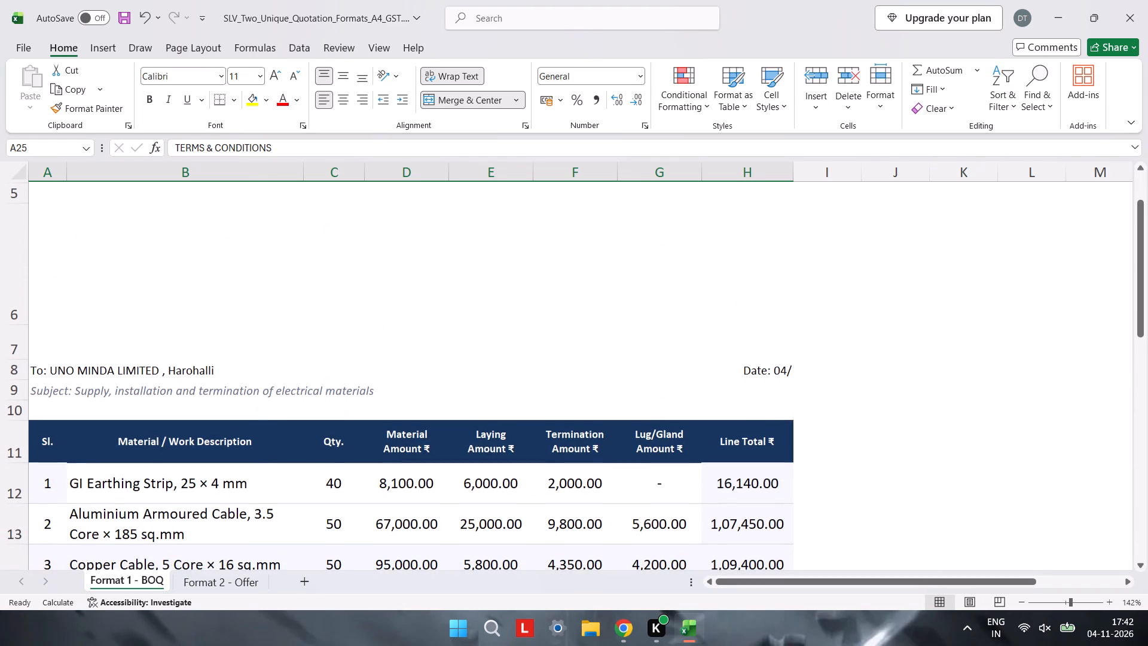
Remove surplus spaces before the date in the recipient line so the full date fits within the table's width.
click(242, 391)
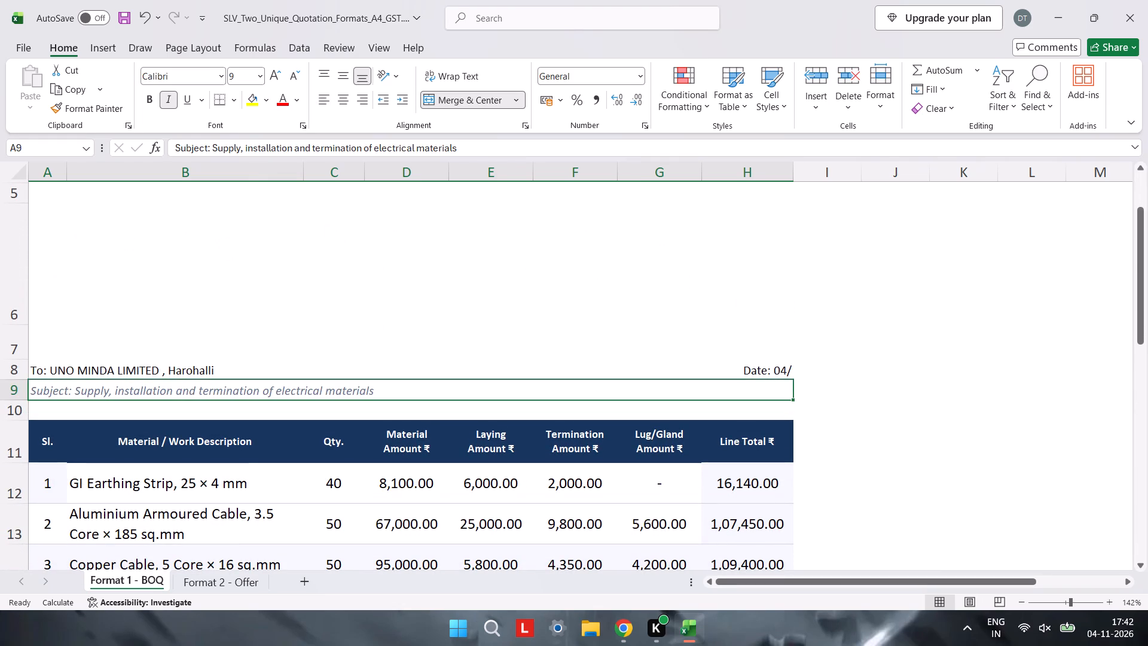
click(697, 372)
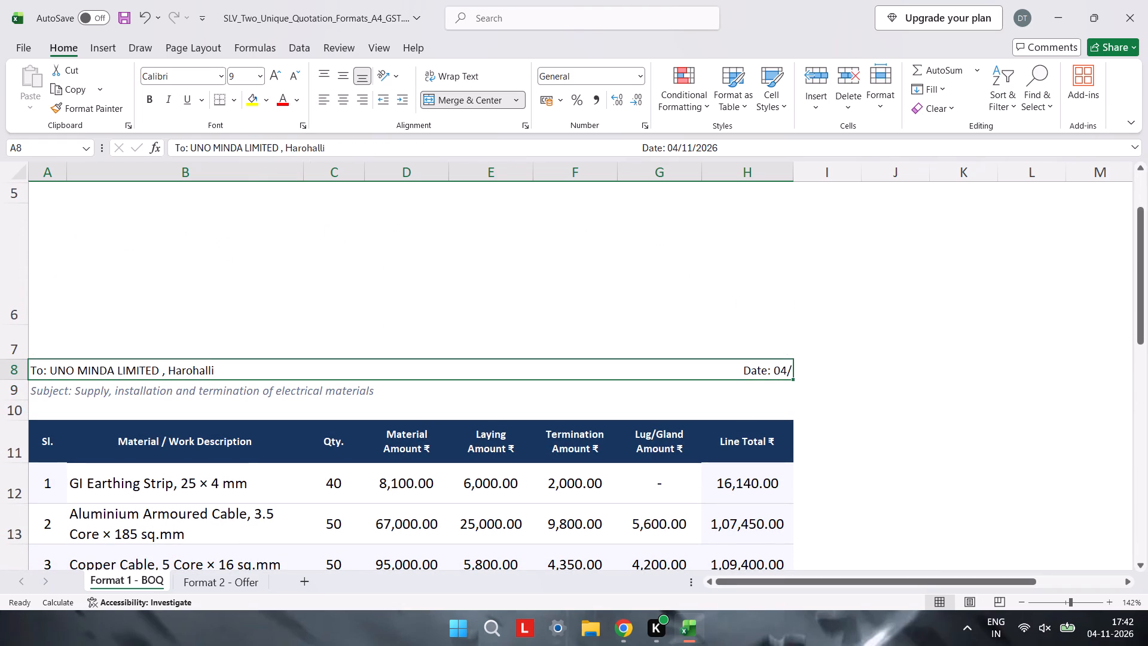
double_click(697, 372)
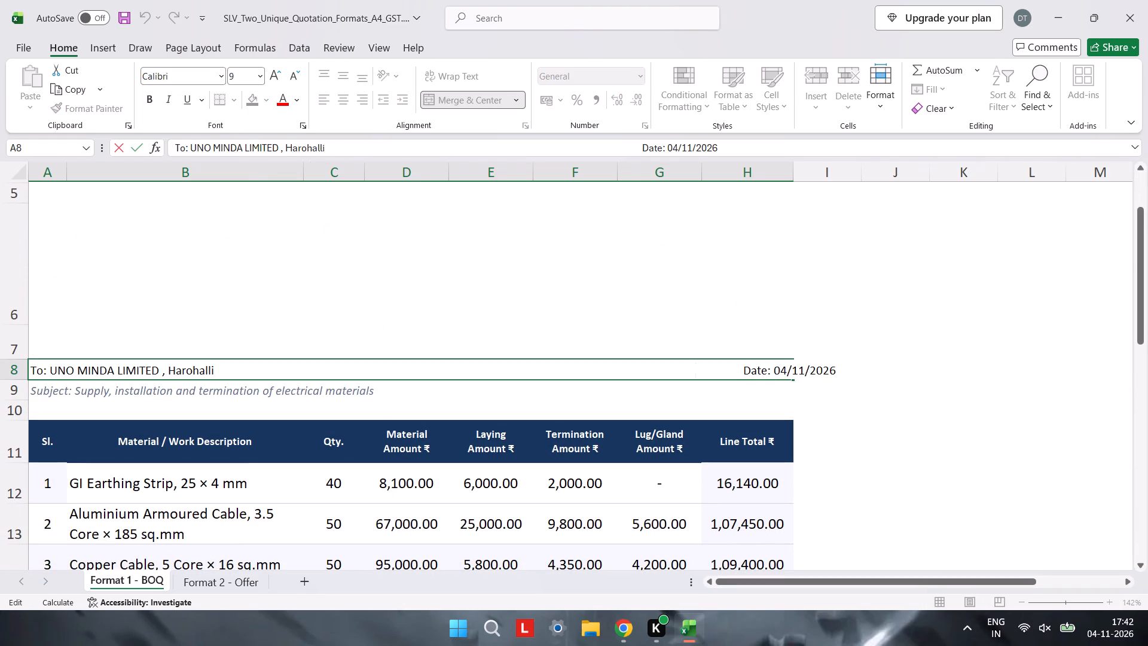
key(BackSpace)
key(BackSpace)
key(BackSpace)
key(BackSpace)
key(BackSpace)
key(BackSpace)
key(BackSpace)
key(BackSpace)
key(BackSpace)
key(BackSpace)
key(BackSpace)
key(BackSpace)
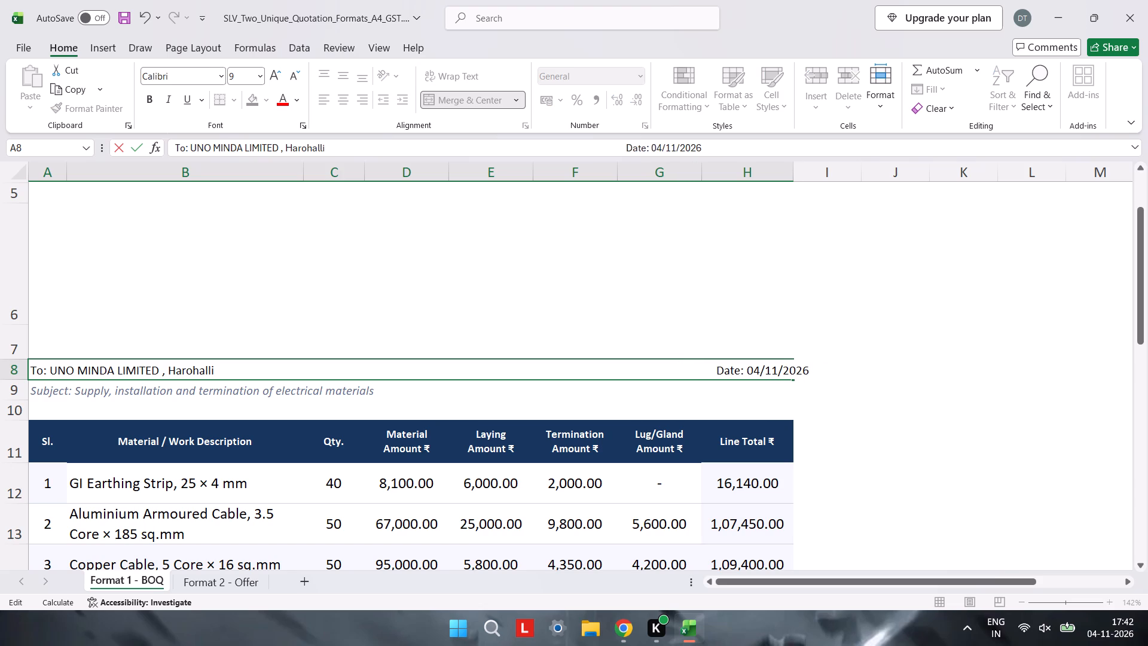
key(BackSpace)
key(BackSpace)
key(BackSpace)
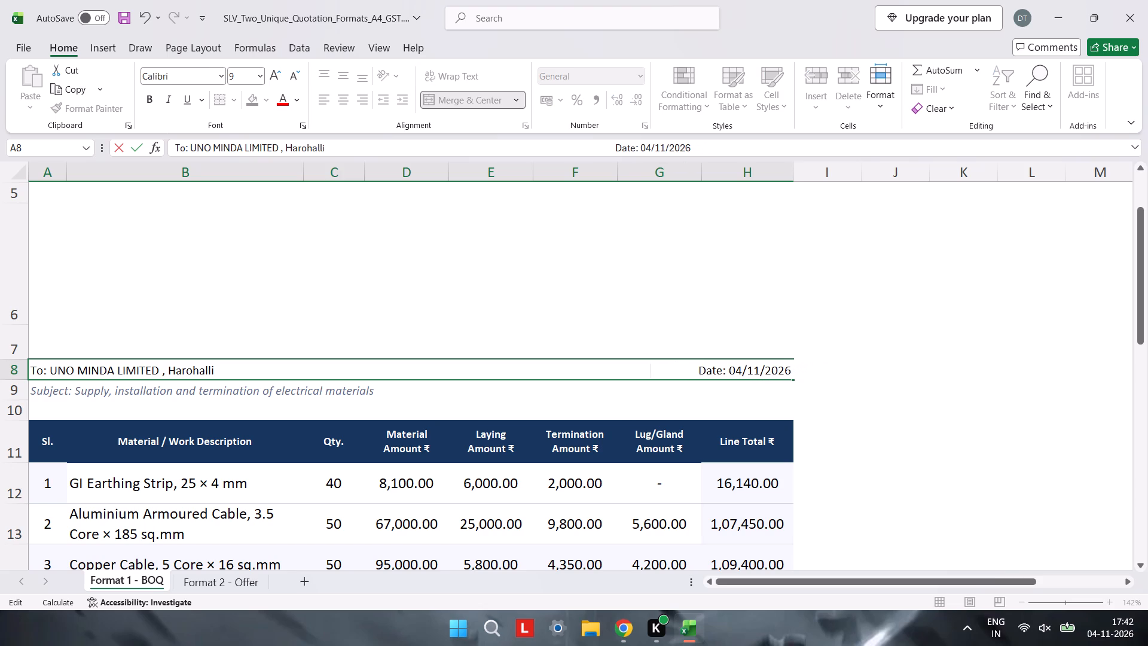
key(BackSpace)
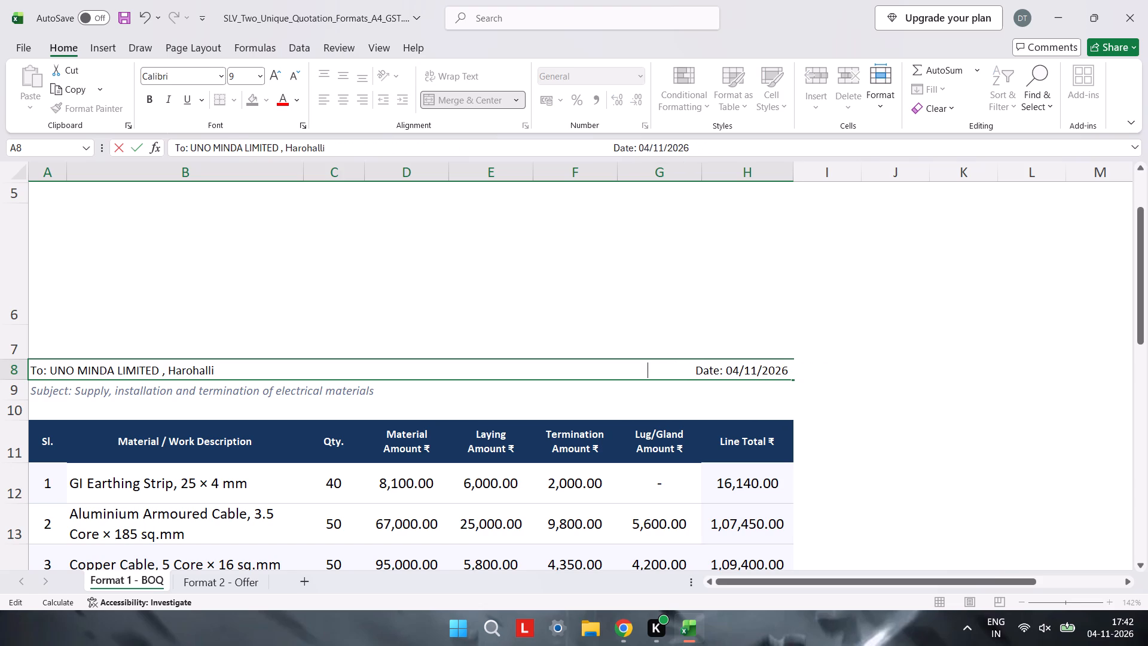
click(550, 388)
click(569, 445)
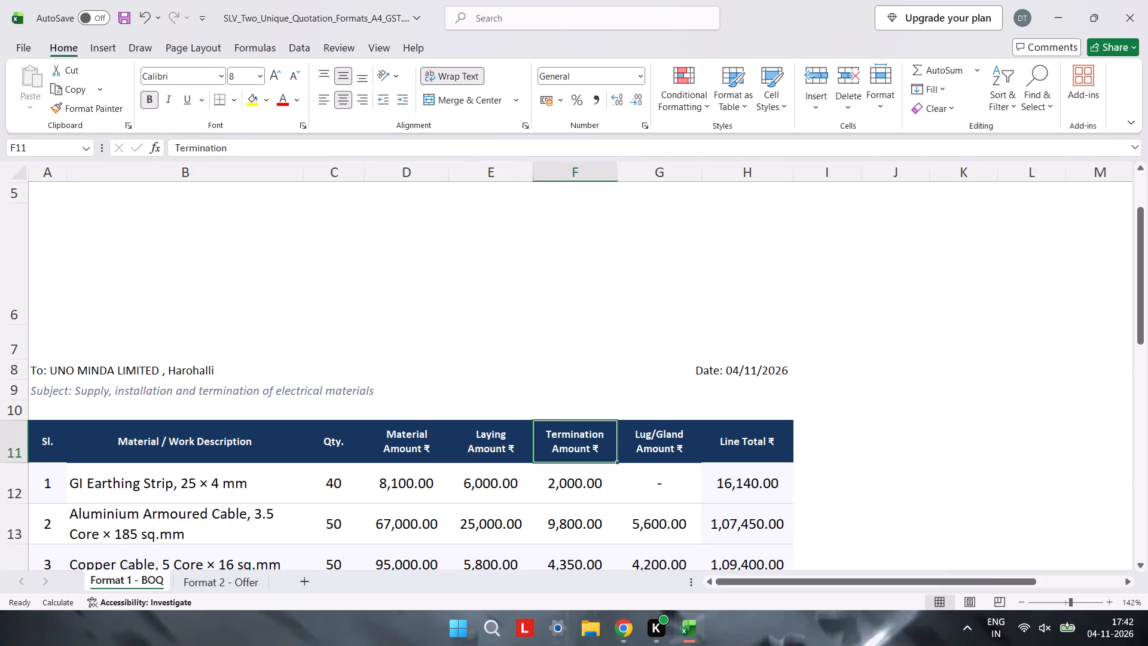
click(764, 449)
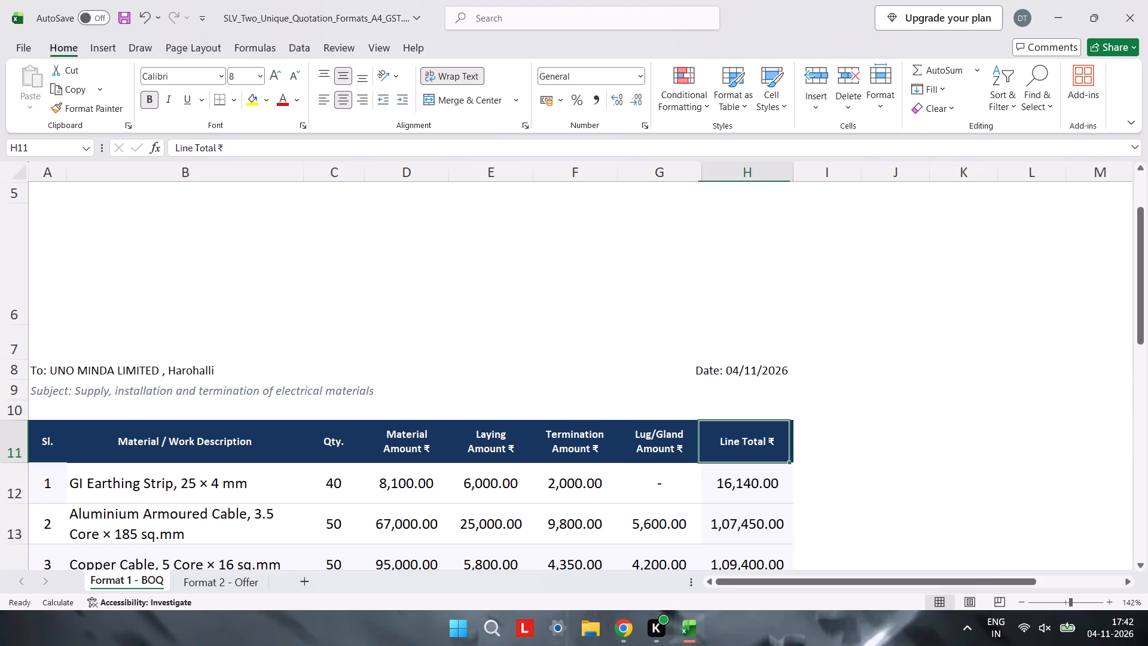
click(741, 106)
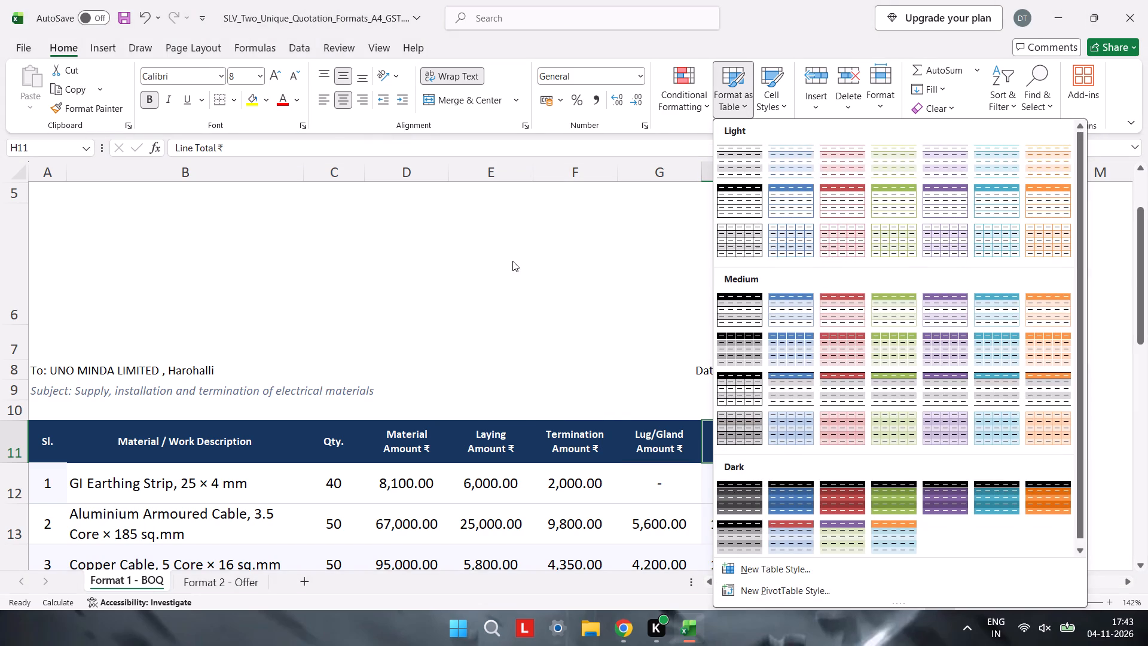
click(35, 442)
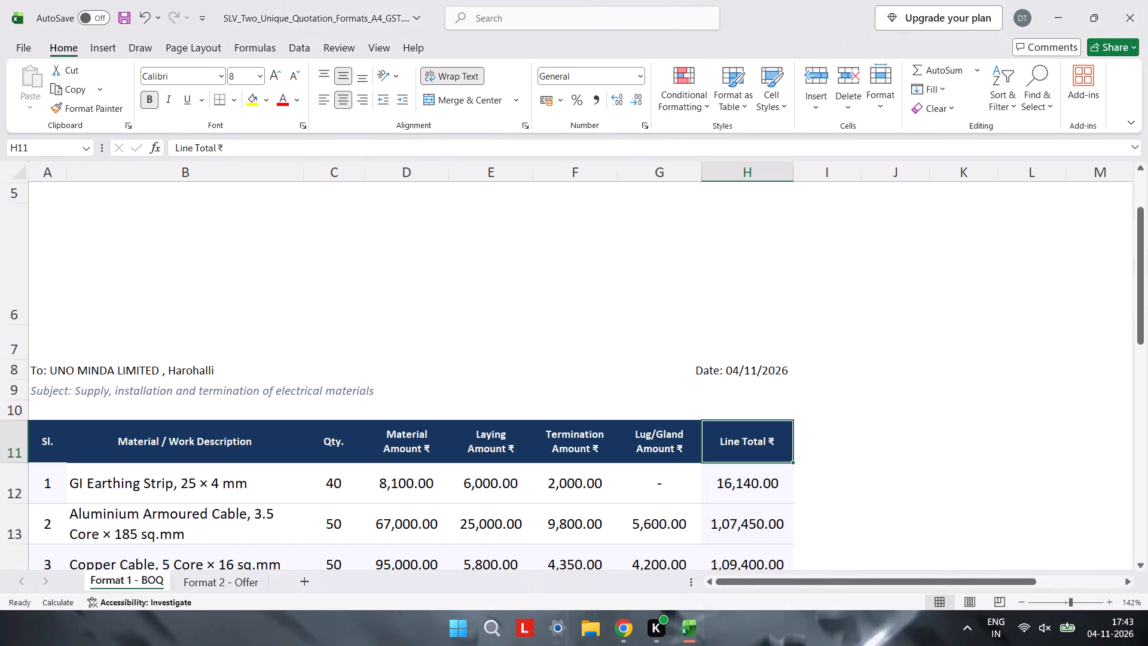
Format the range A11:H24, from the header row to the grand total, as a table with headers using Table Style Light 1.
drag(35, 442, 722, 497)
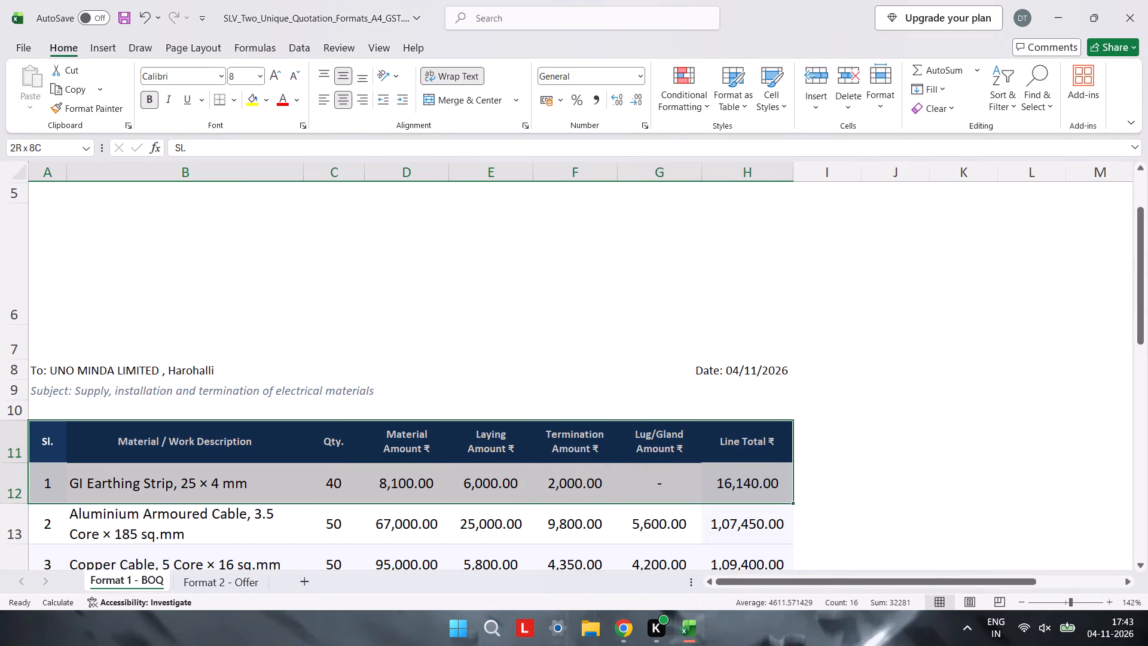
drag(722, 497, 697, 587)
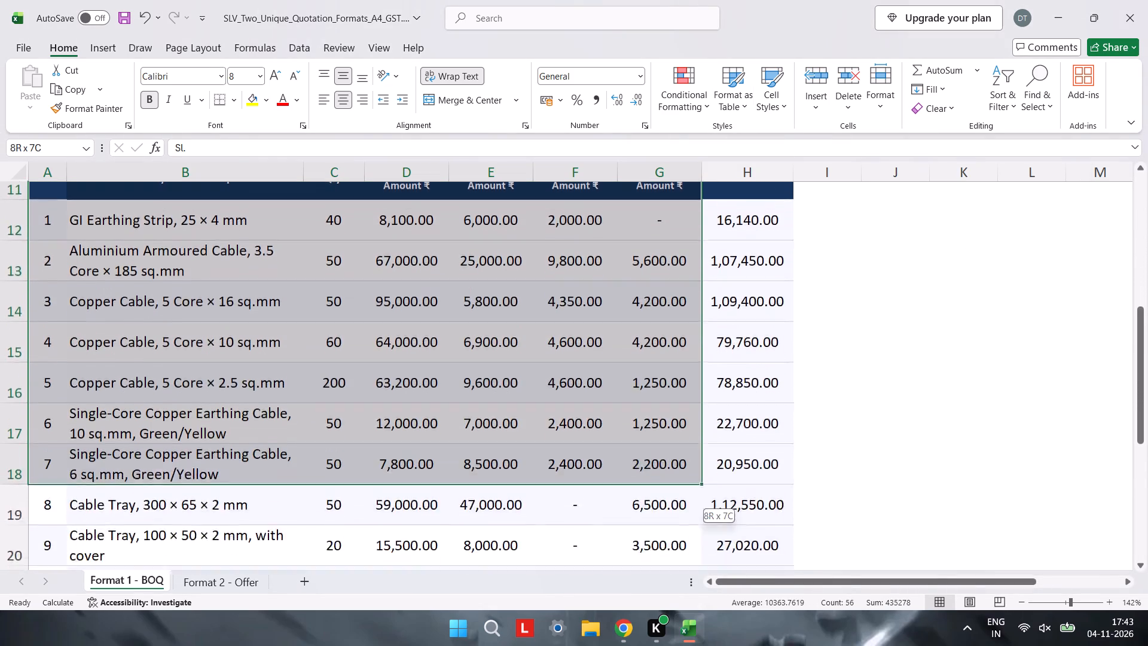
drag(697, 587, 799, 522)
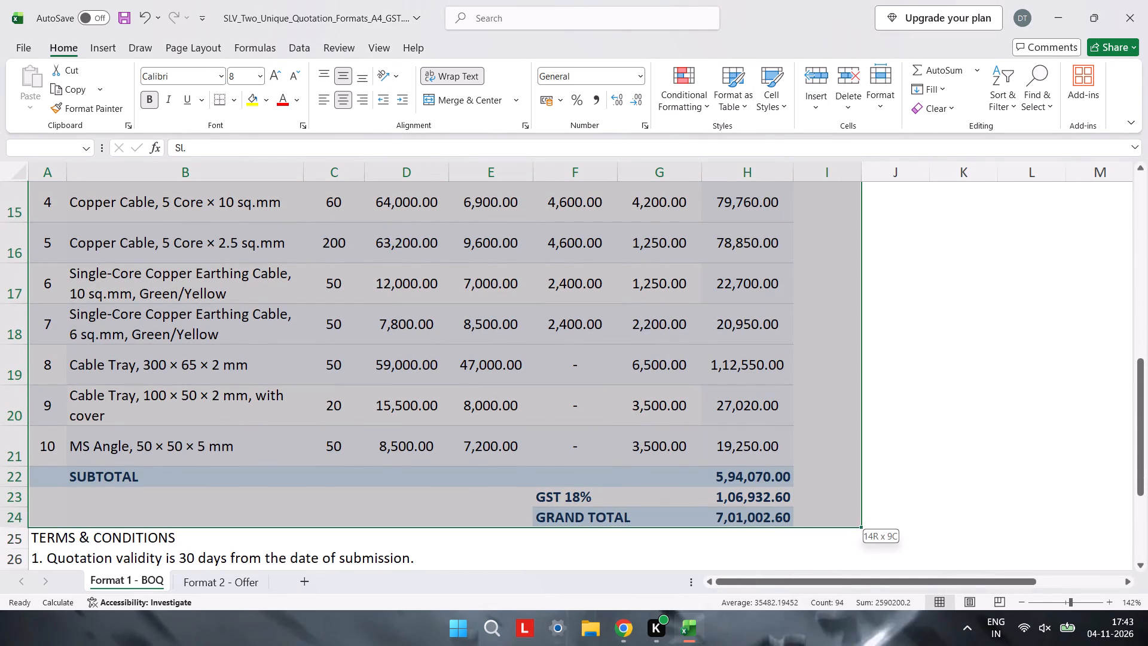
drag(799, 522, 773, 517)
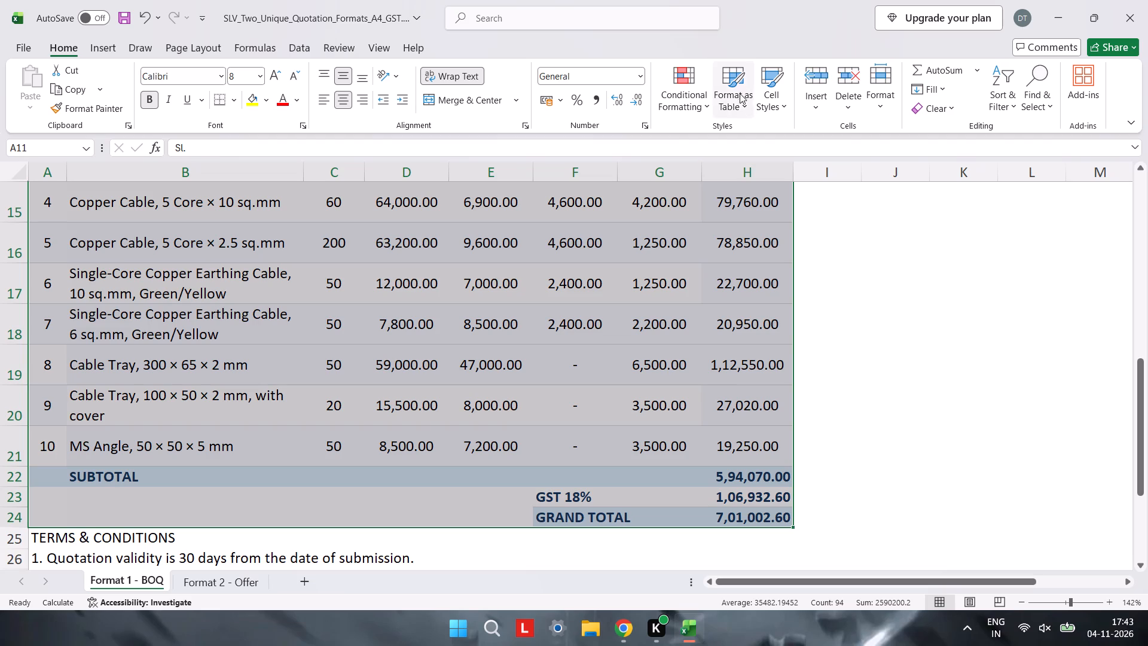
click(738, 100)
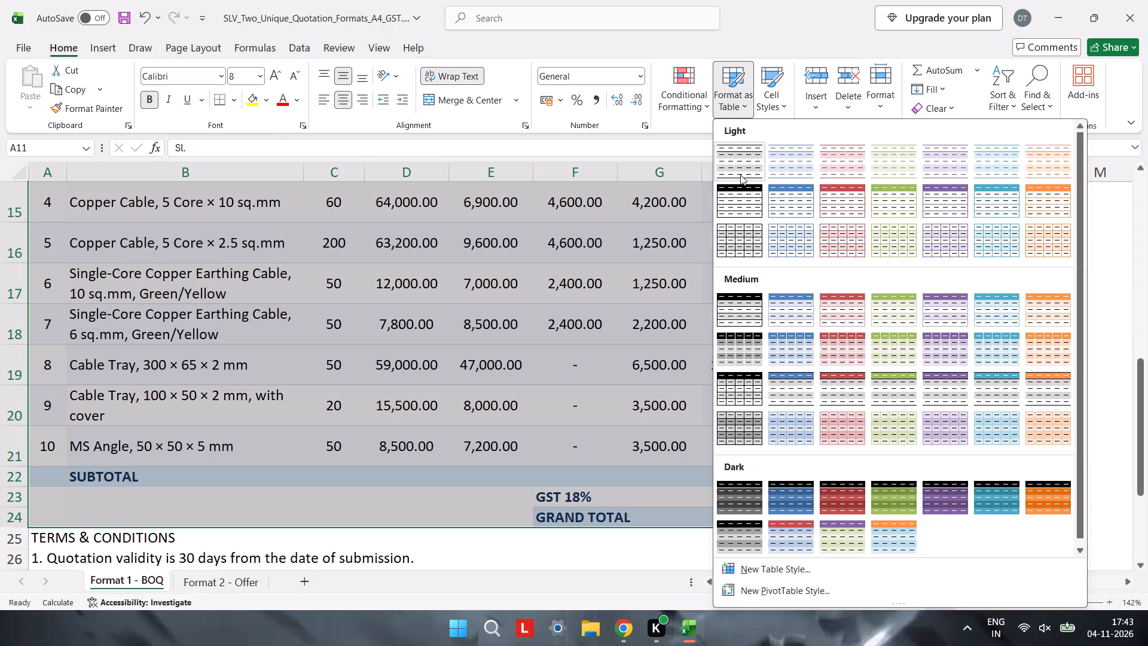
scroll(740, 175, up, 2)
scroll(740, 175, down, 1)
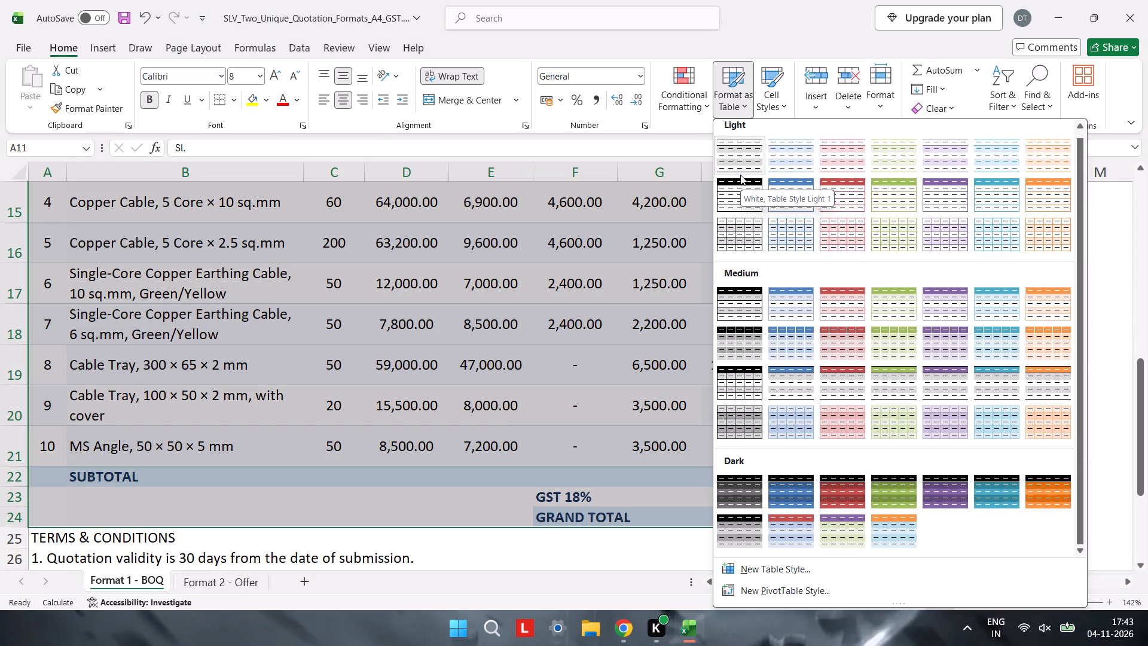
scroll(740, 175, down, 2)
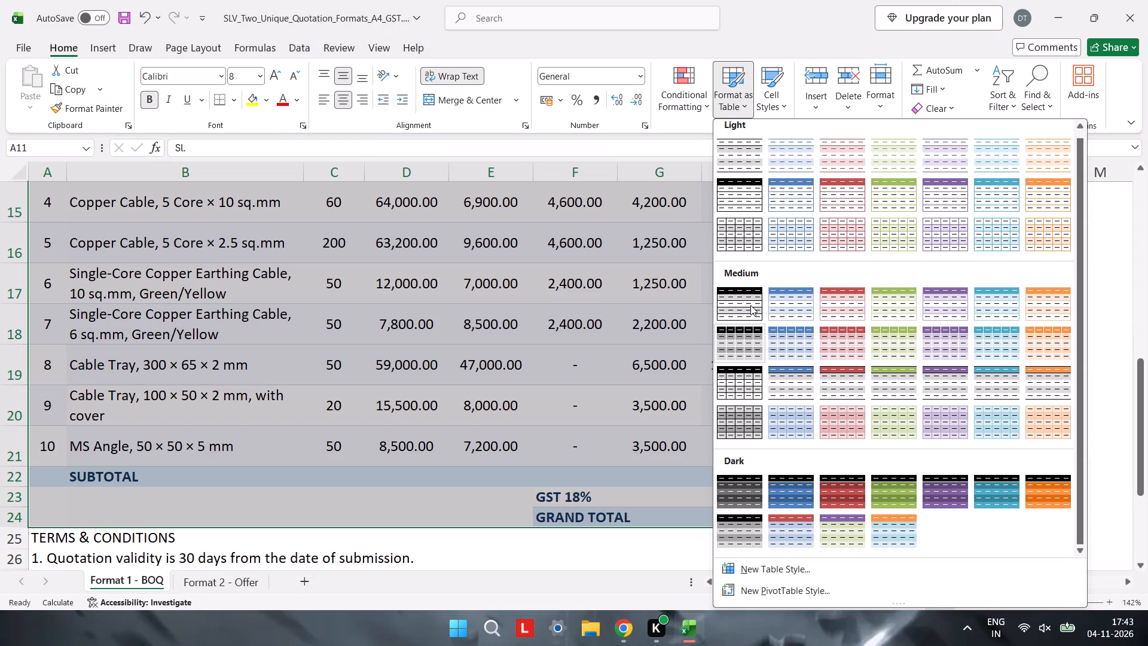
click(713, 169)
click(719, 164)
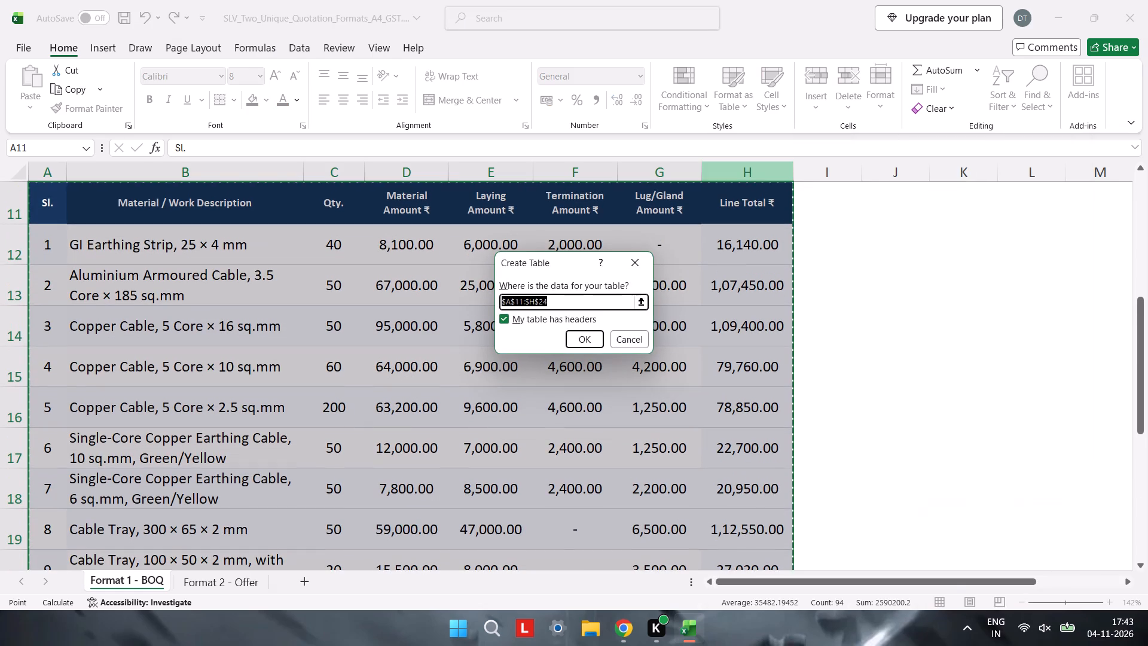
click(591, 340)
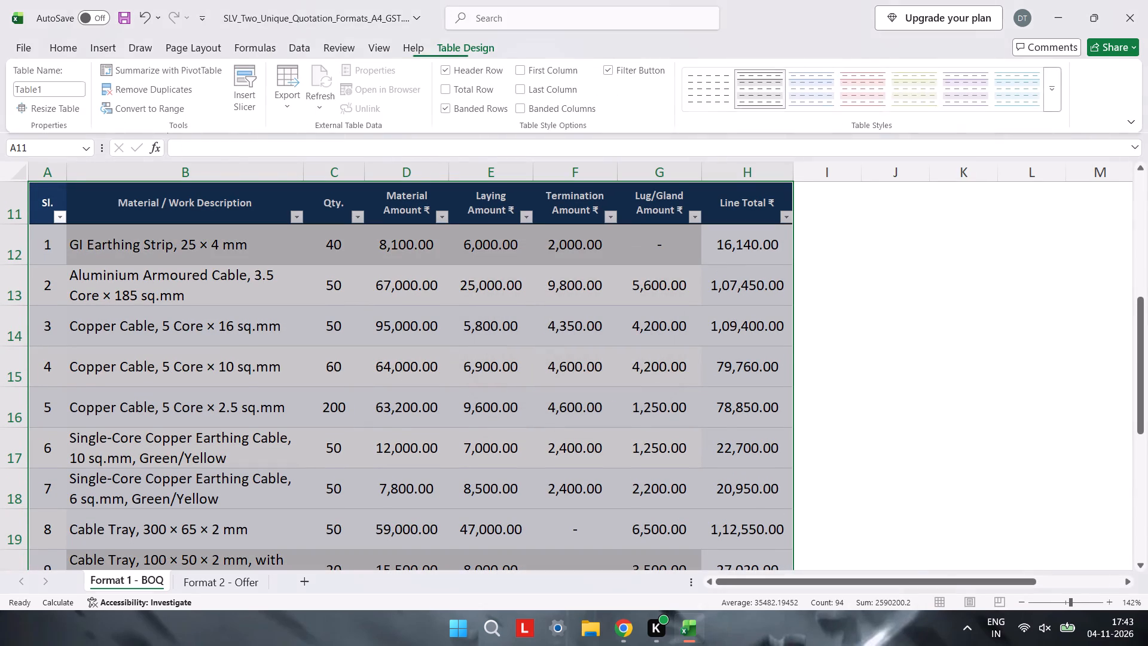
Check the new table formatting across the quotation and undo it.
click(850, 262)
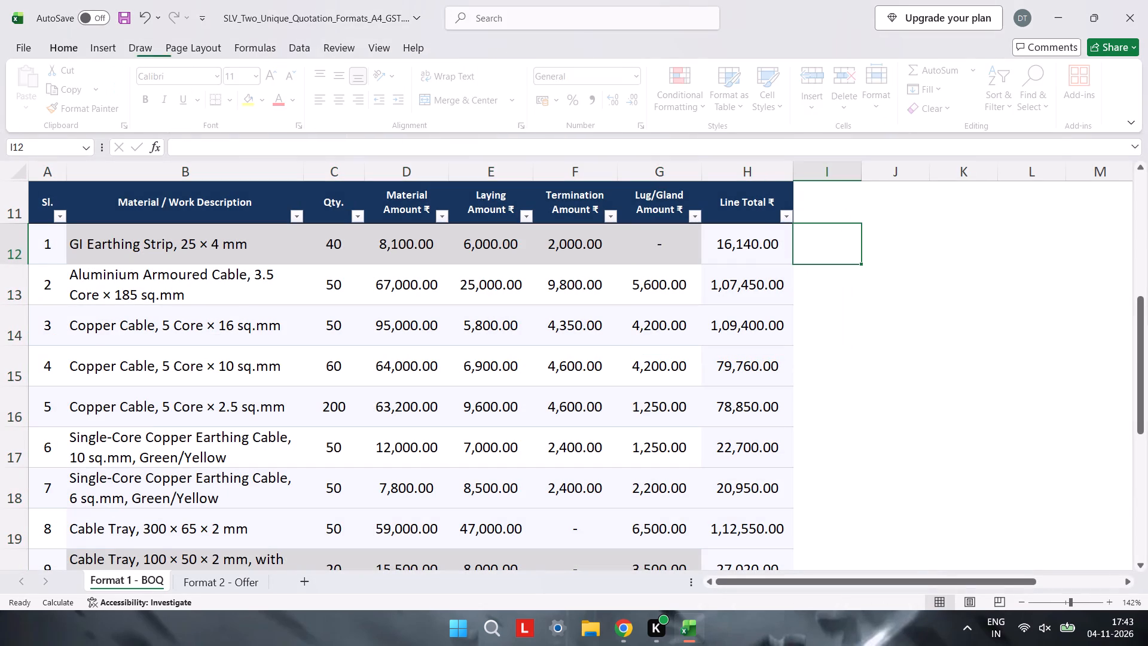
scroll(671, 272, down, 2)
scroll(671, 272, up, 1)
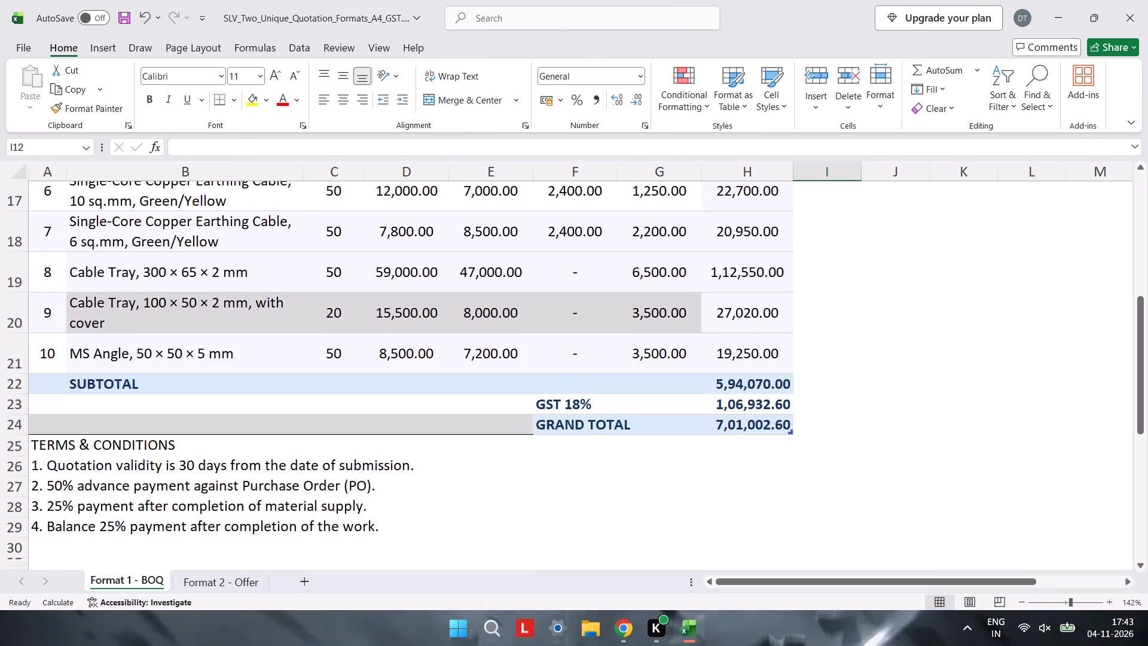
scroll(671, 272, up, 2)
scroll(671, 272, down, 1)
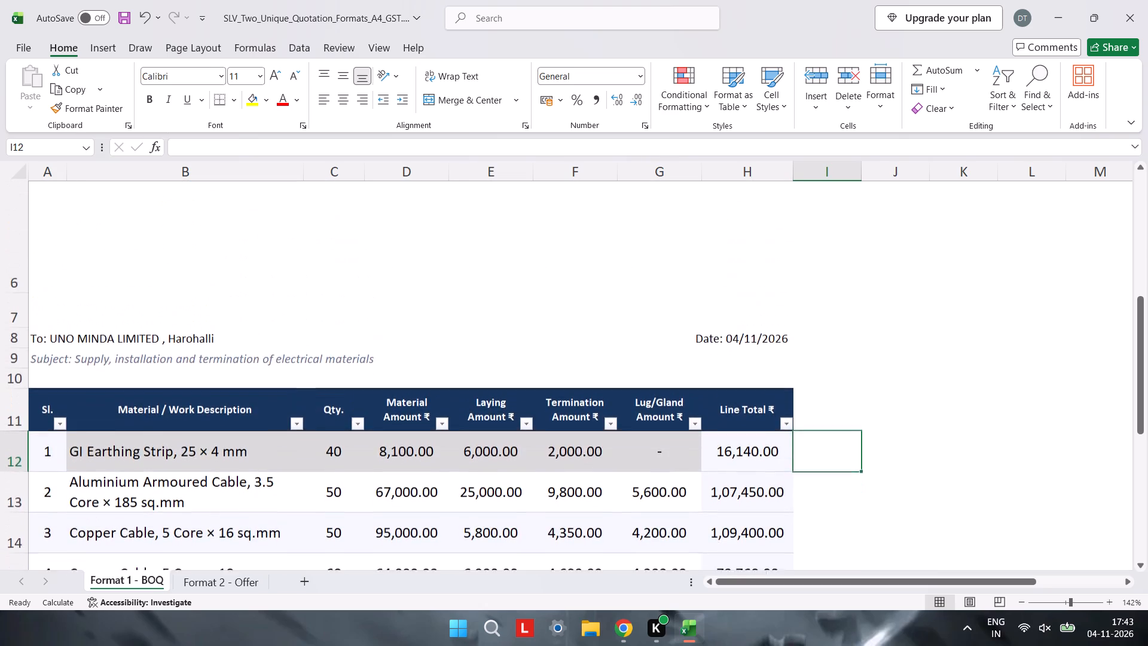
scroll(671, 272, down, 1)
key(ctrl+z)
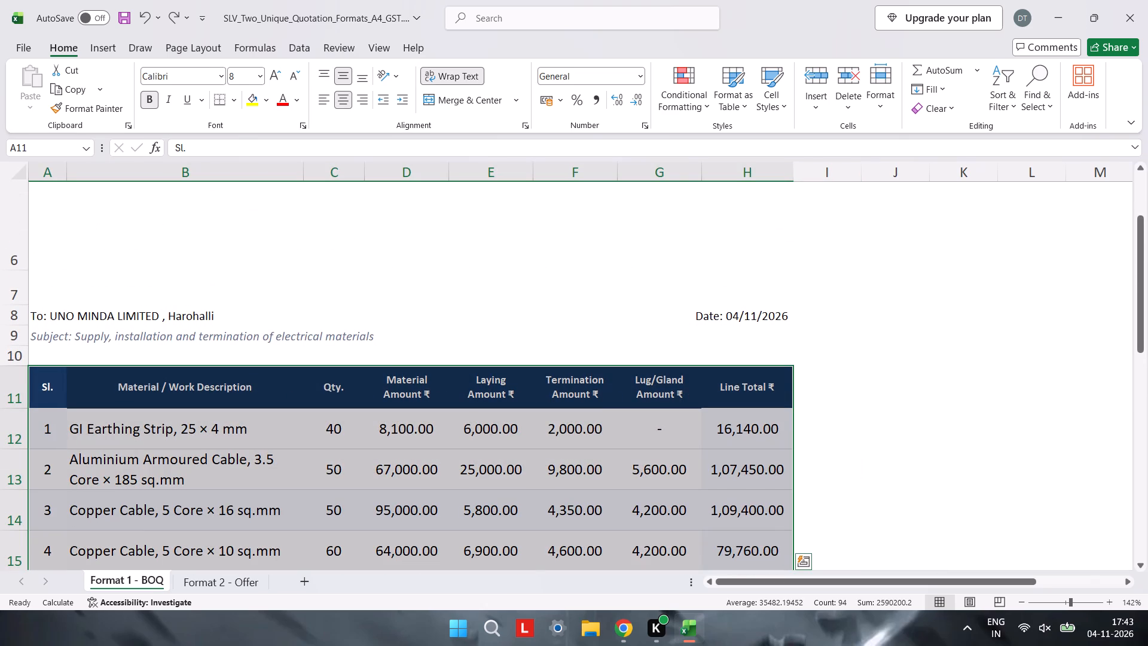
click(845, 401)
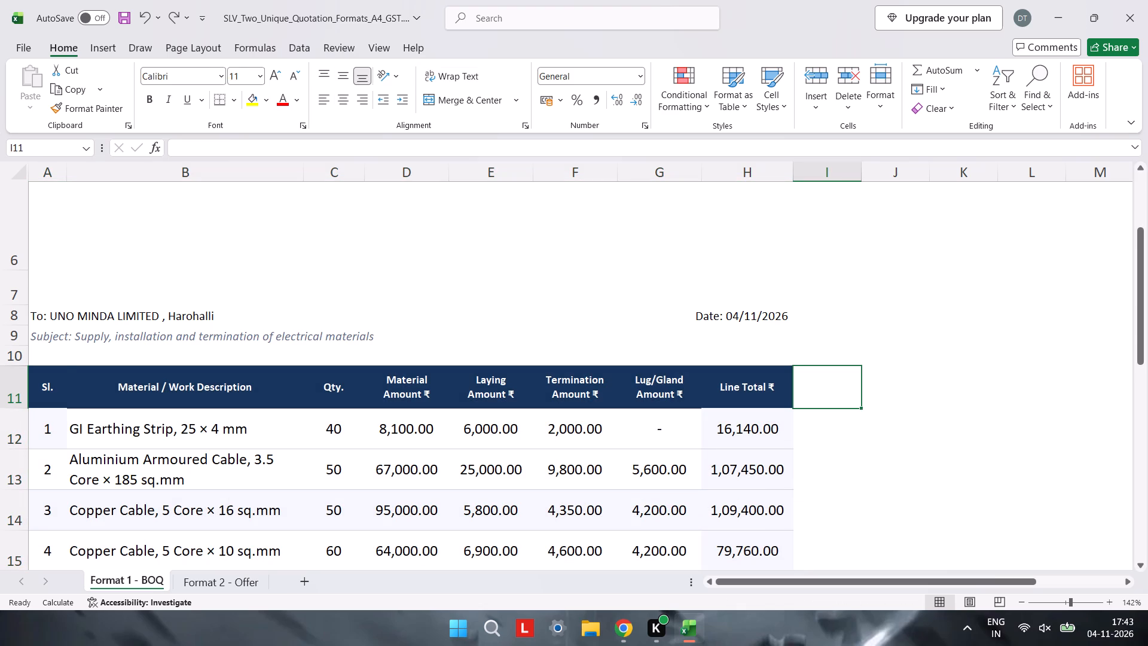
Apply the Normal cell style to the whole table header row, A11:H11.
click(30, 385)
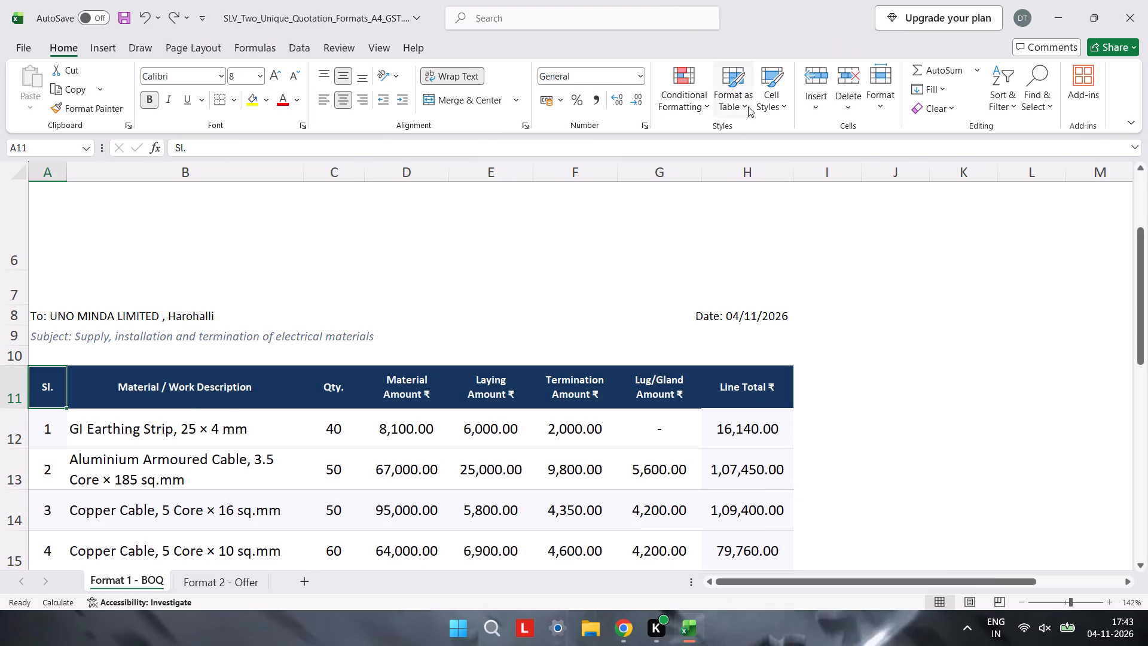
click(774, 114)
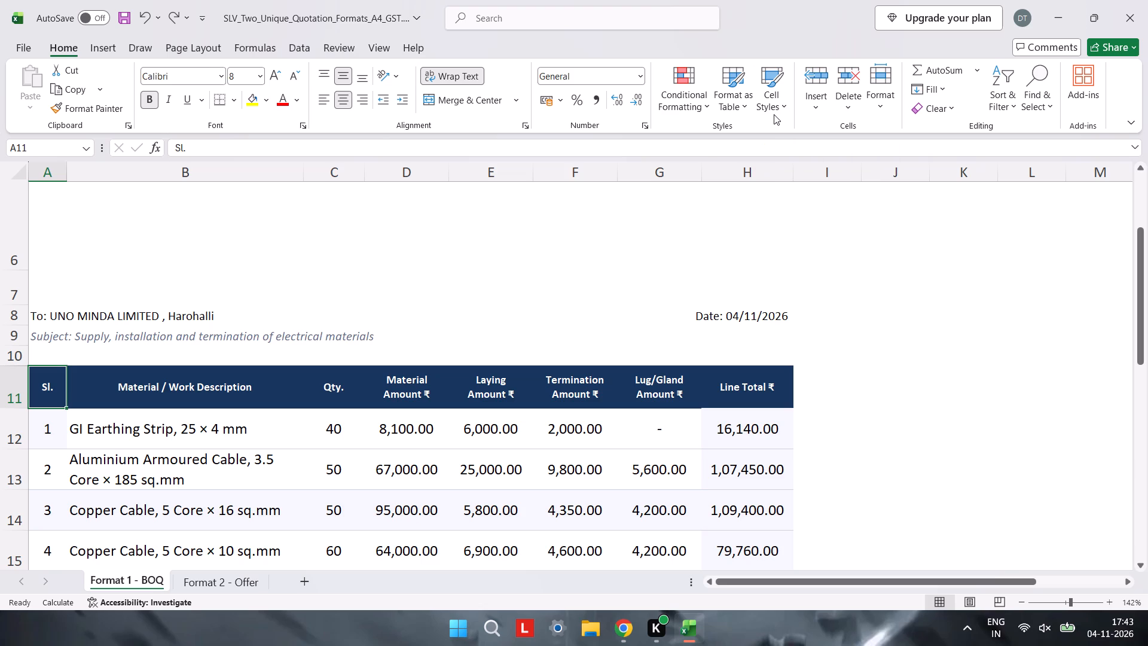
click(774, 111)
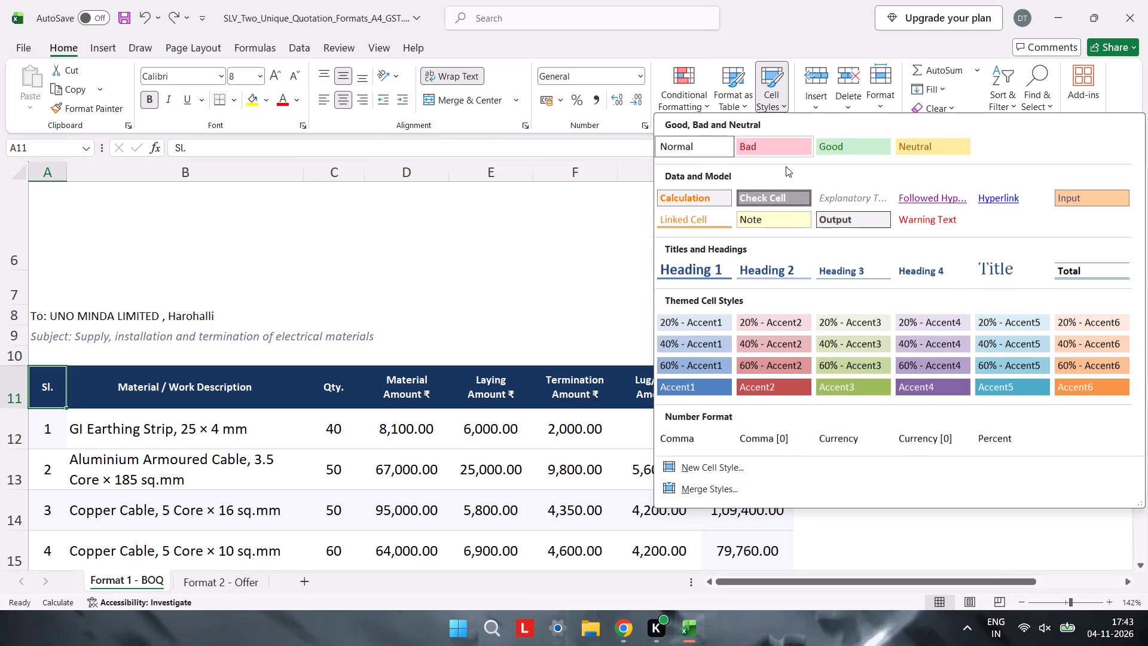
click(707, 152)
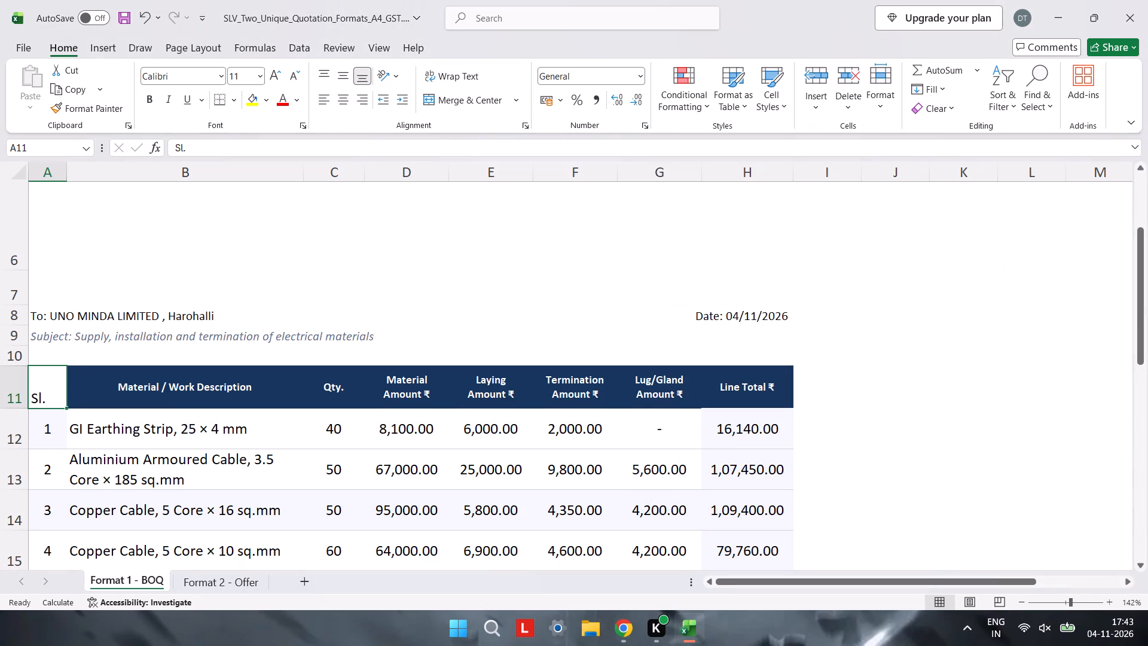
drag(715, 370, 134, 376)
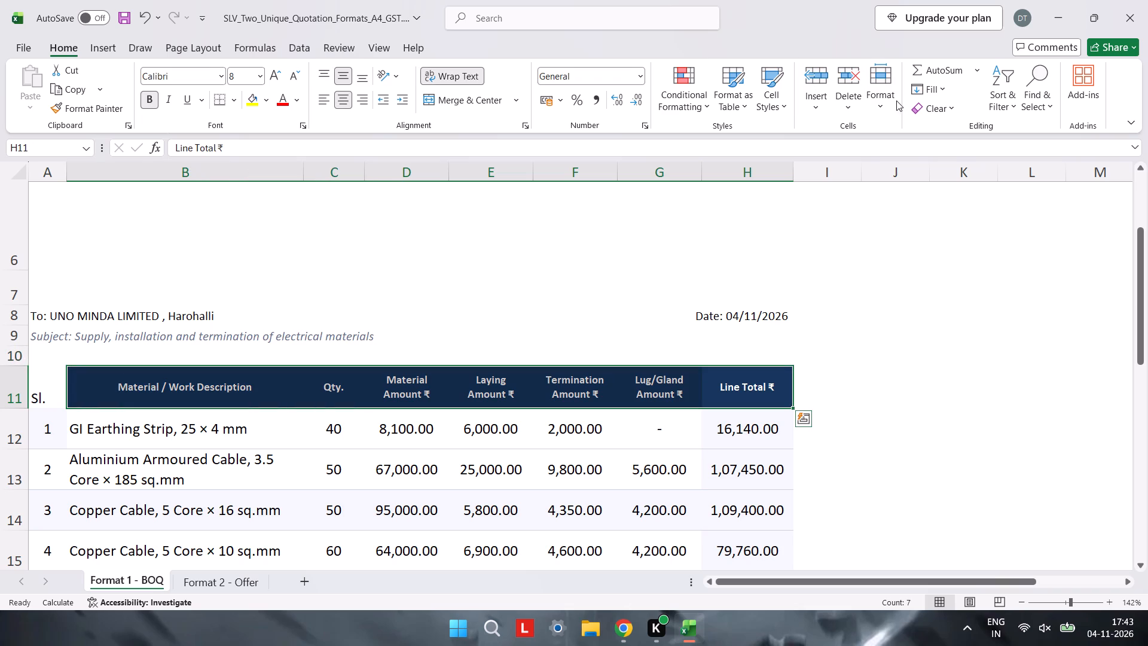
click(939, 89)
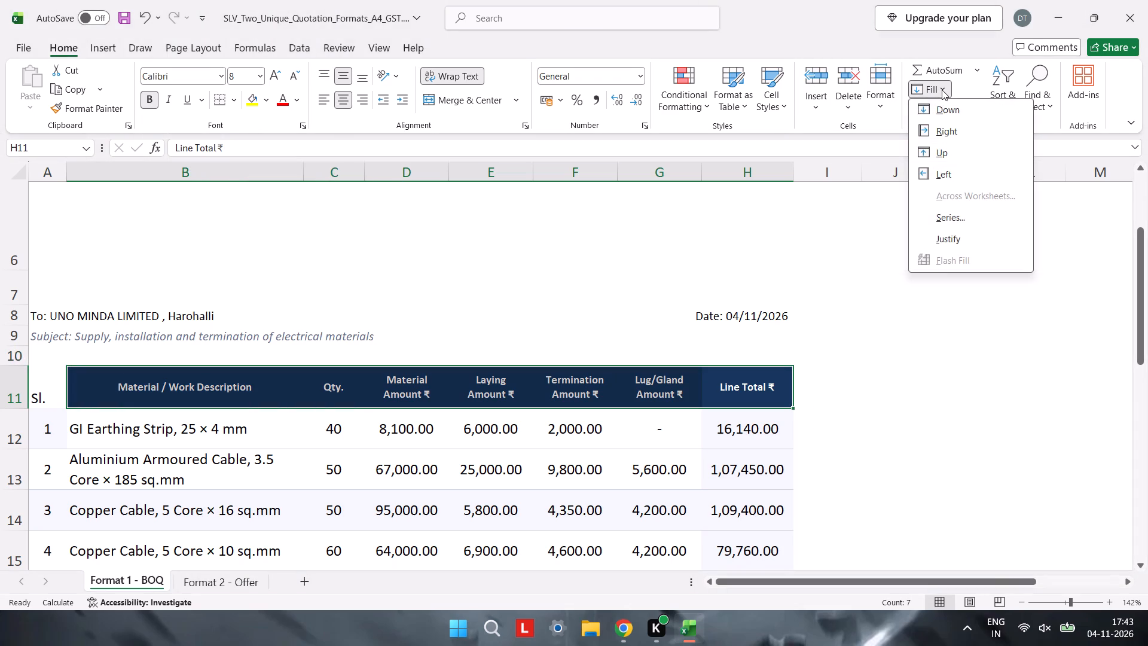
click(942, 88)
click(942, 88)
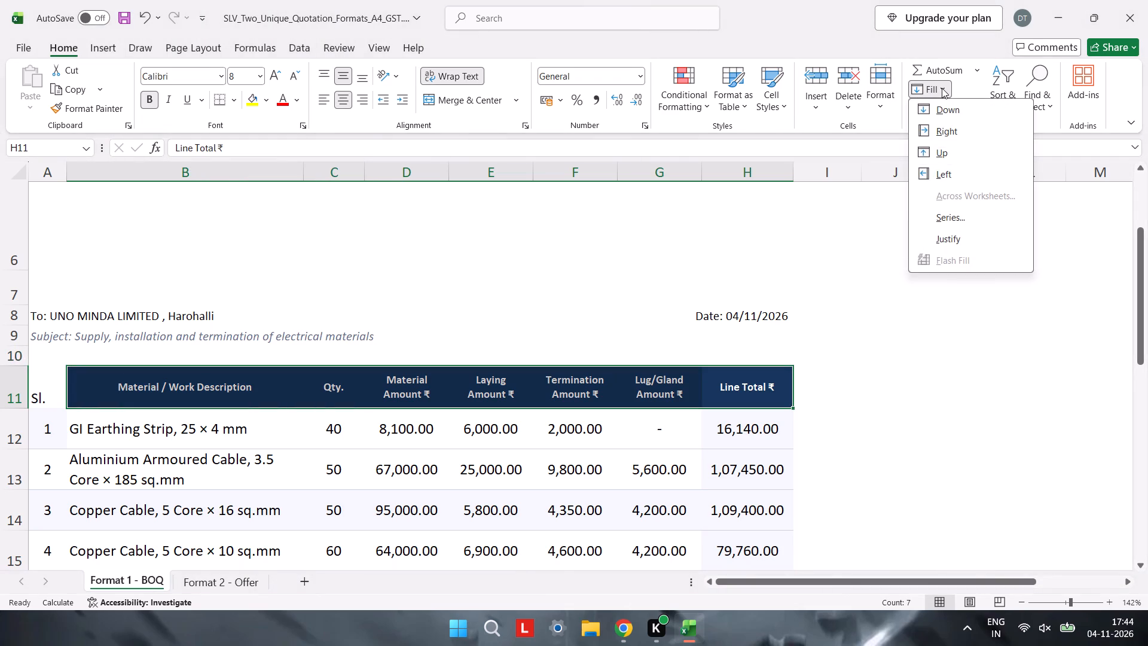
click(942, 88)
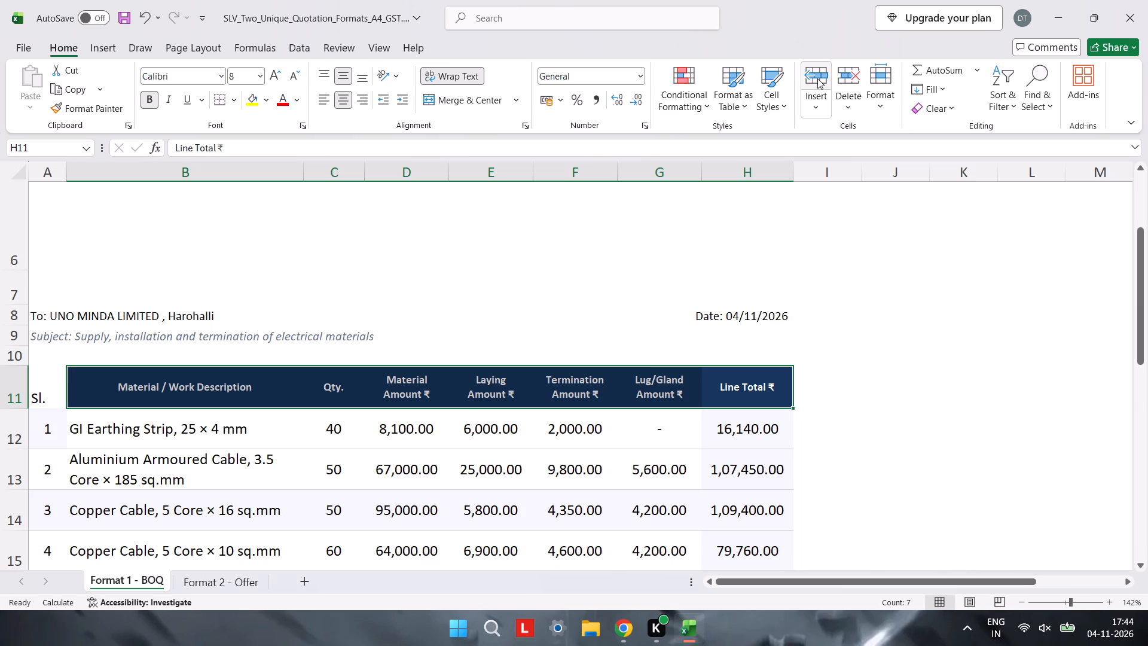
click(779, 107)
click(709, 136)
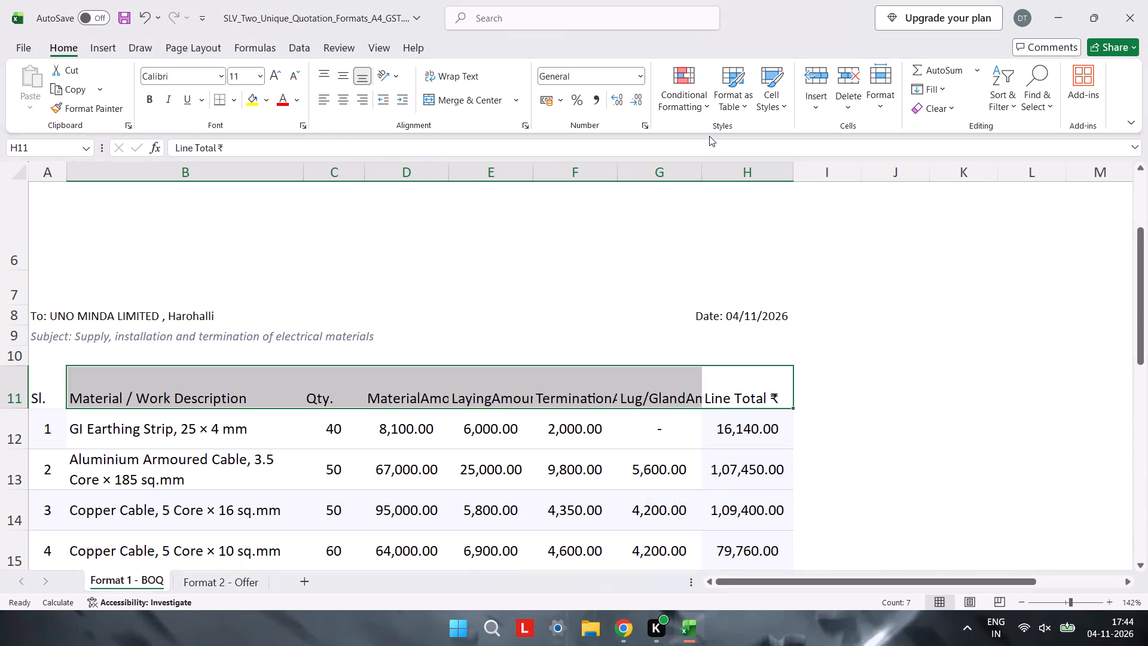
Apply the Normal cell style to the item rows and totals, A12:H24.
scroll(816, 326, down, 3)
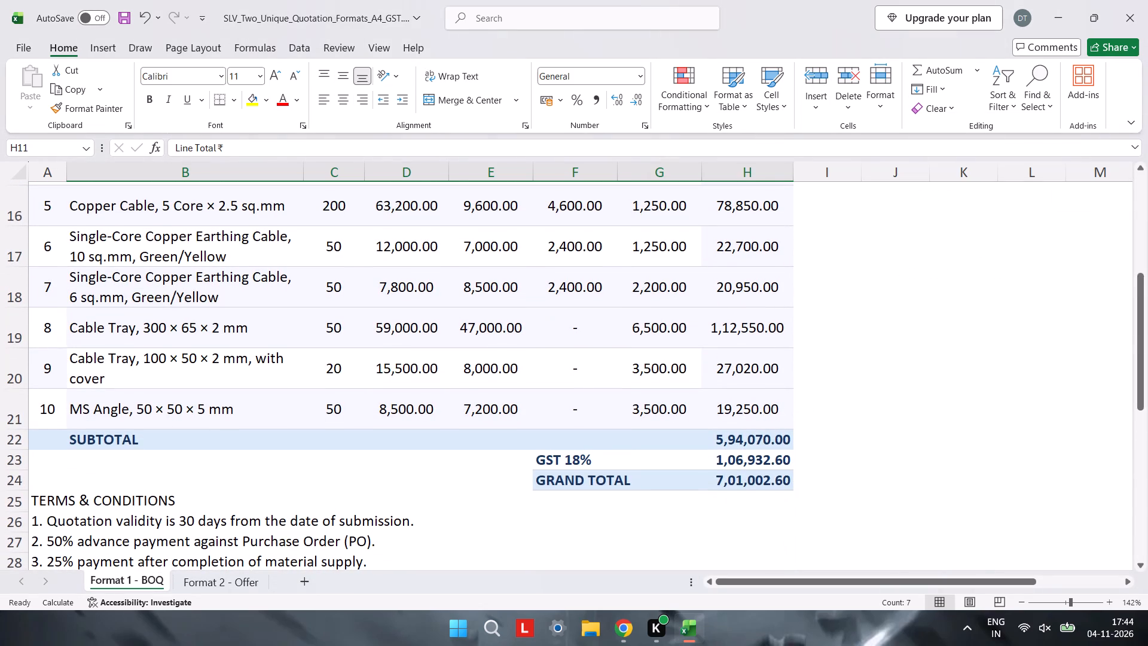
click(776, 492)
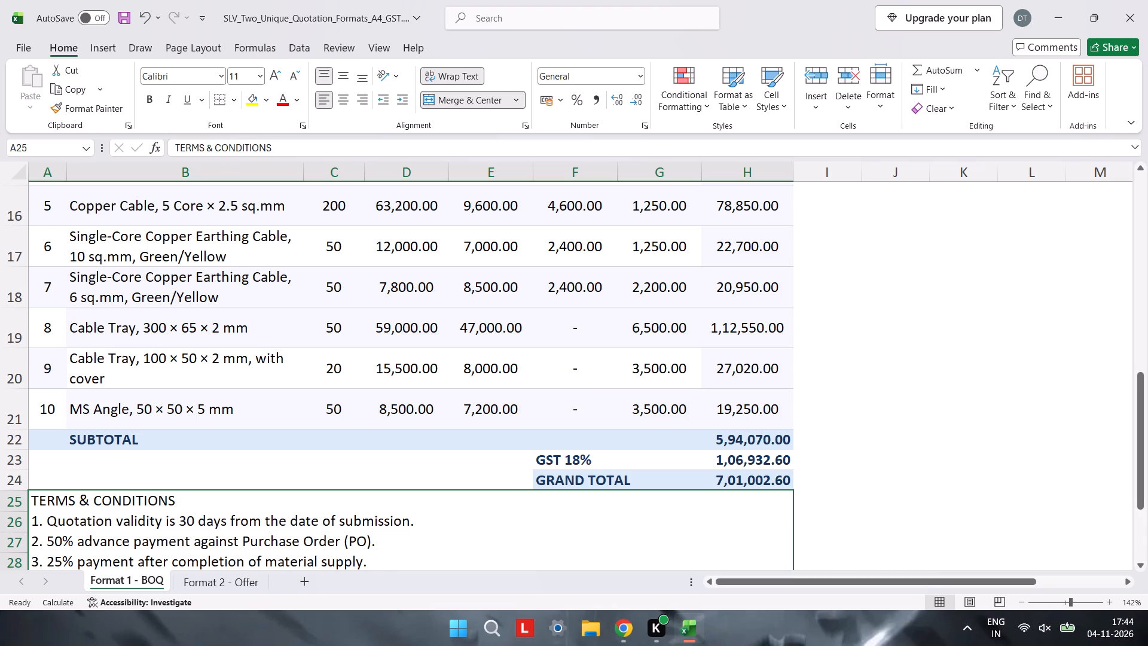
click(778, 483)
drag(778, 483, 457, 310)
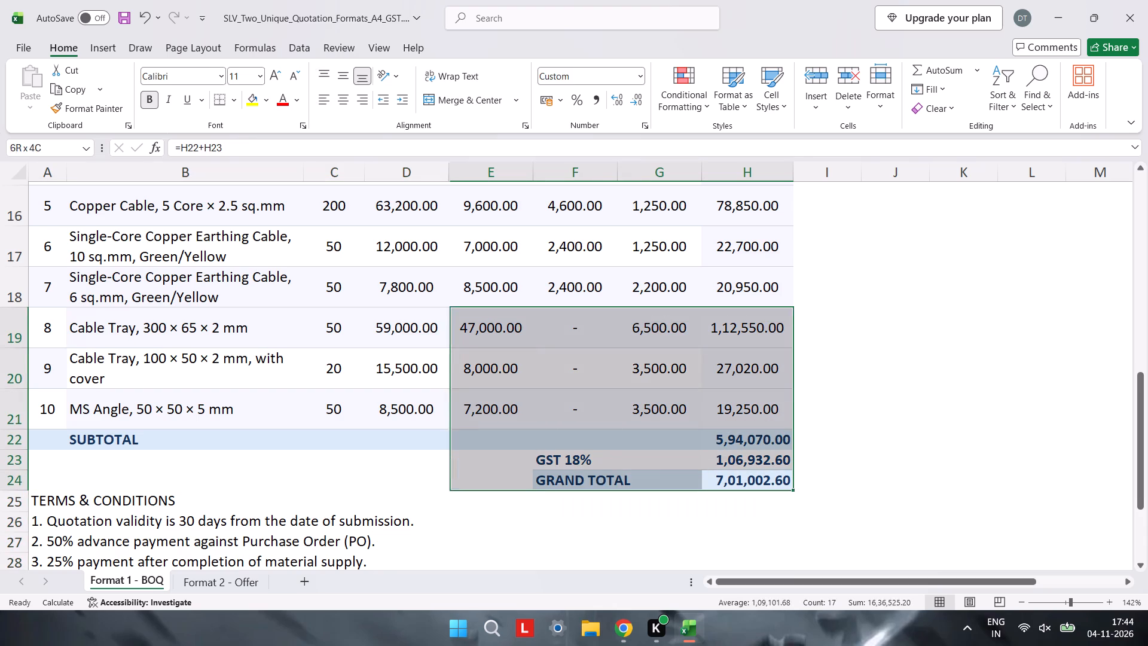
drag(457, 310, 41, 169)
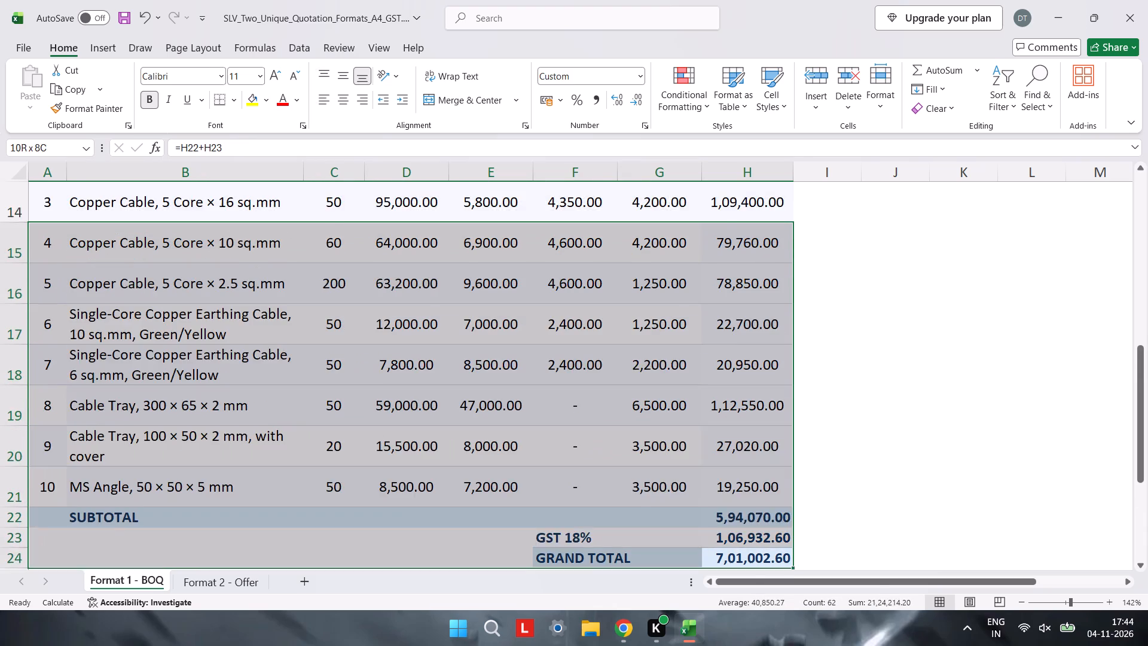
drag(41, 169, 65, 238)
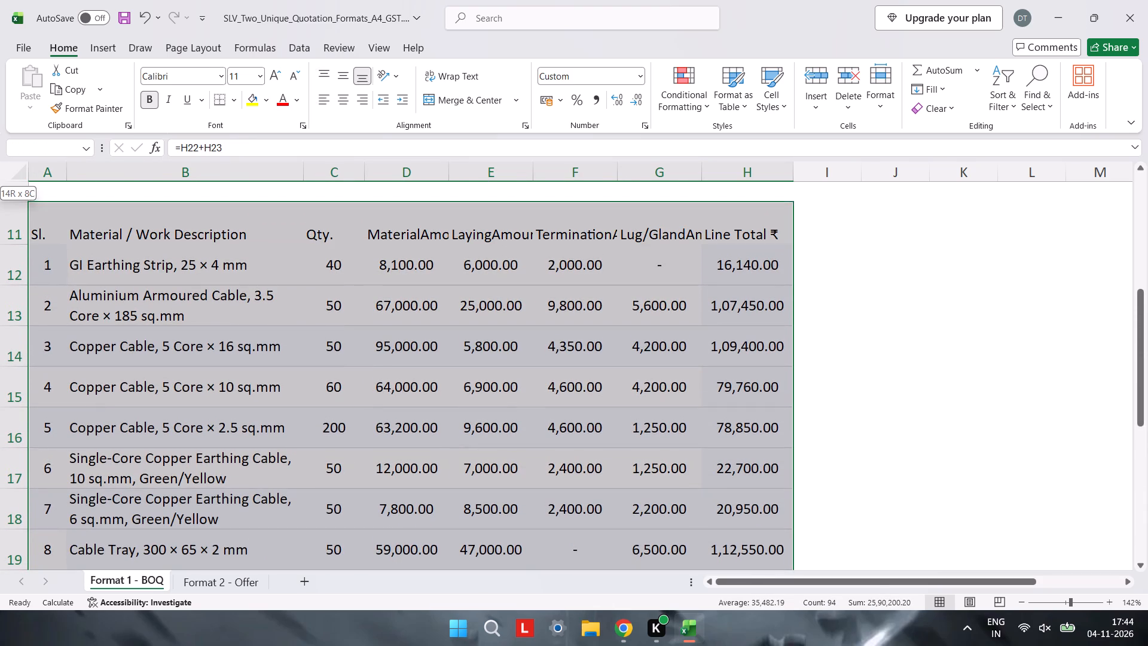
drag(65, 238, 64, 256)
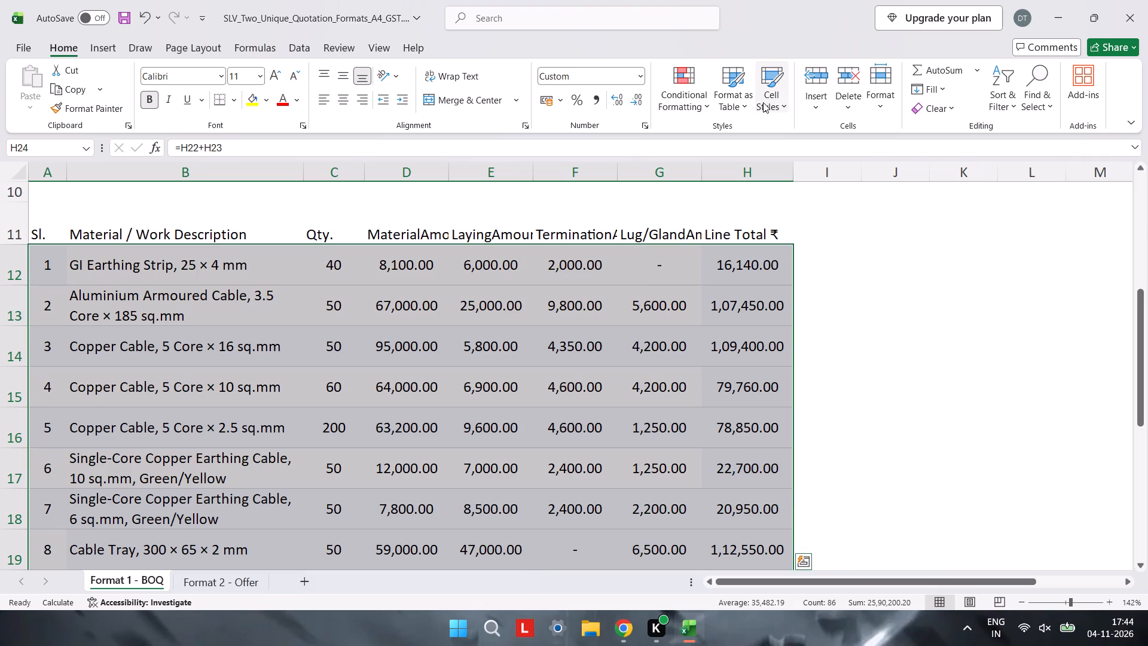
click(774, 109)
click(694, 143)
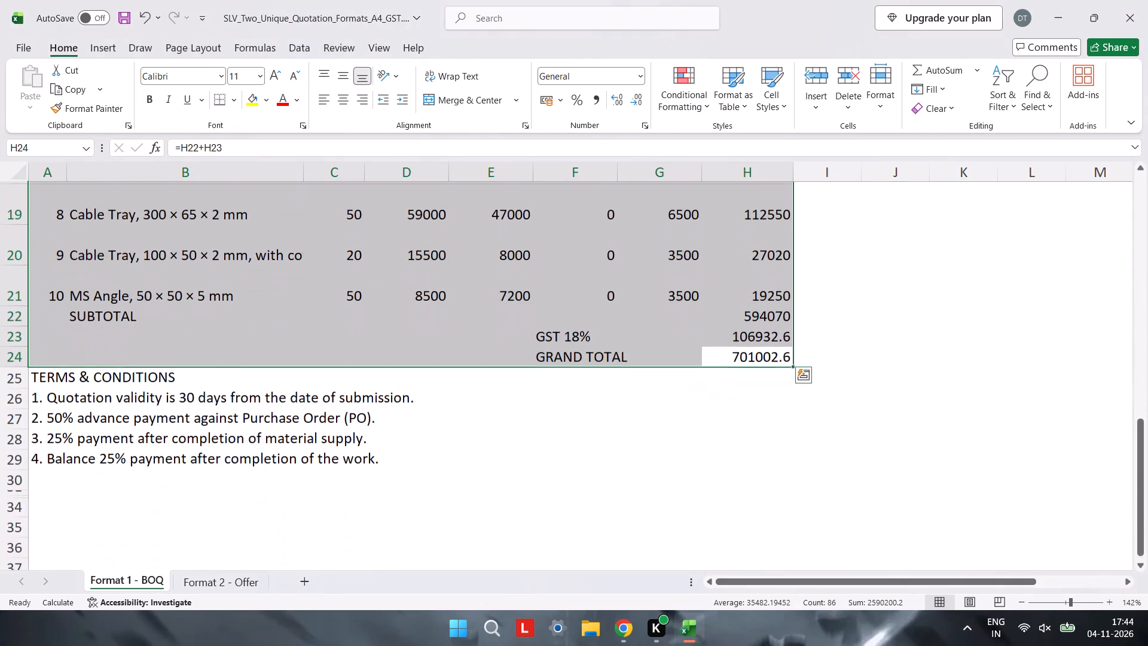
Cut the text "Quotation validity is 30 days from the date of submission." from the first term of the terms and conditions.
click(258, 403)
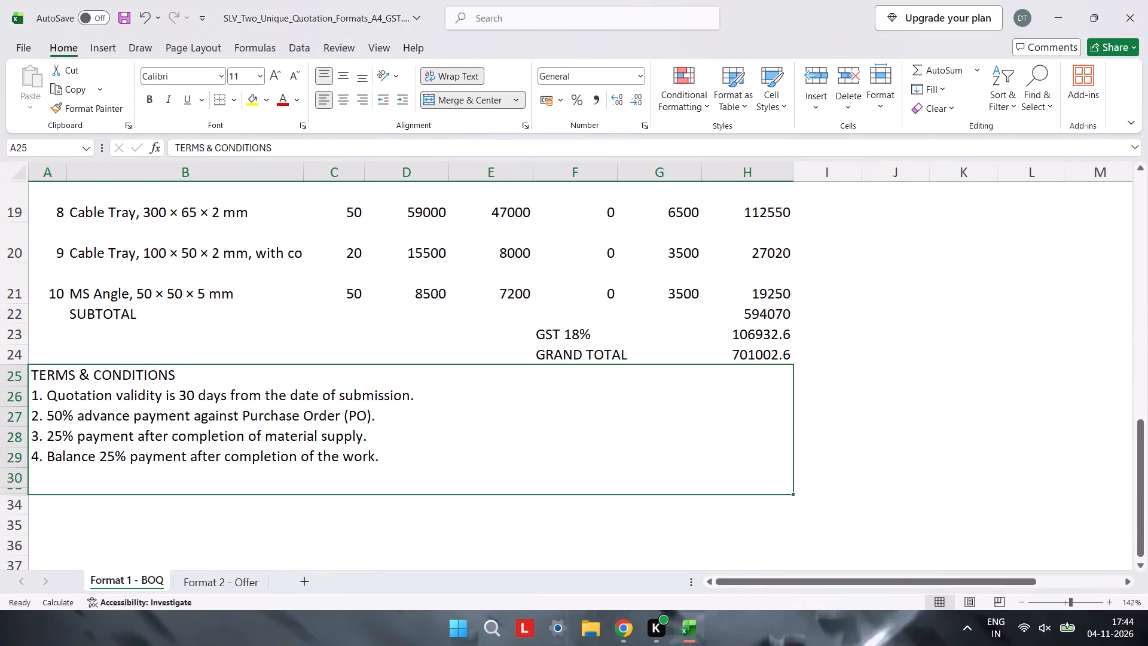
double_click(416, 398)
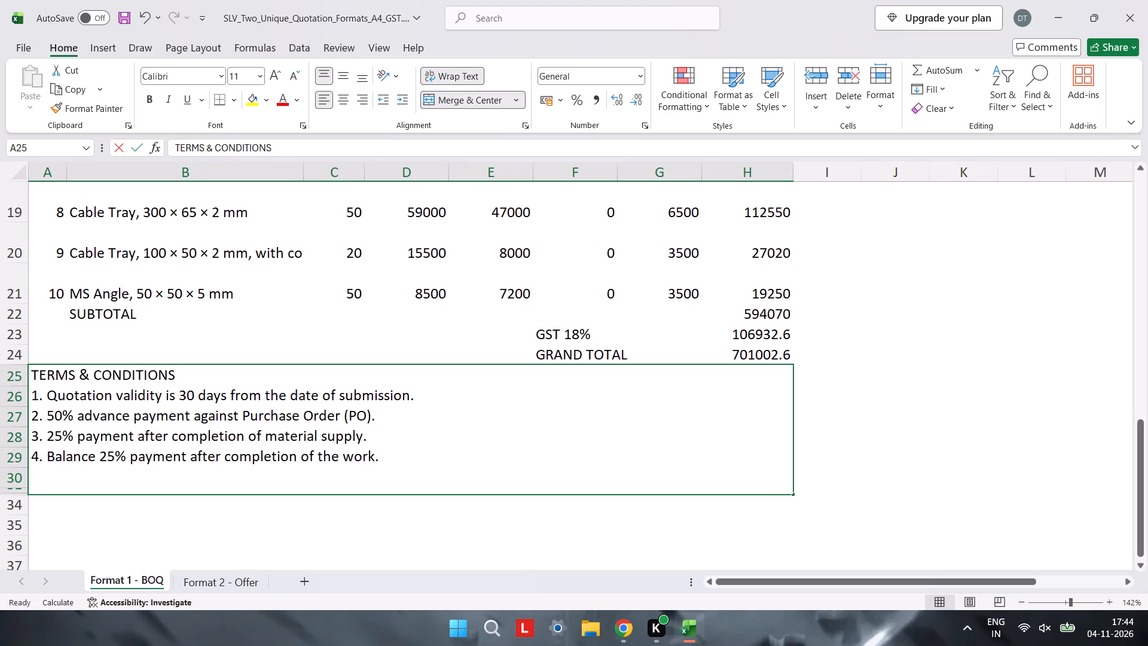
drag(416, 398, 98, 390)
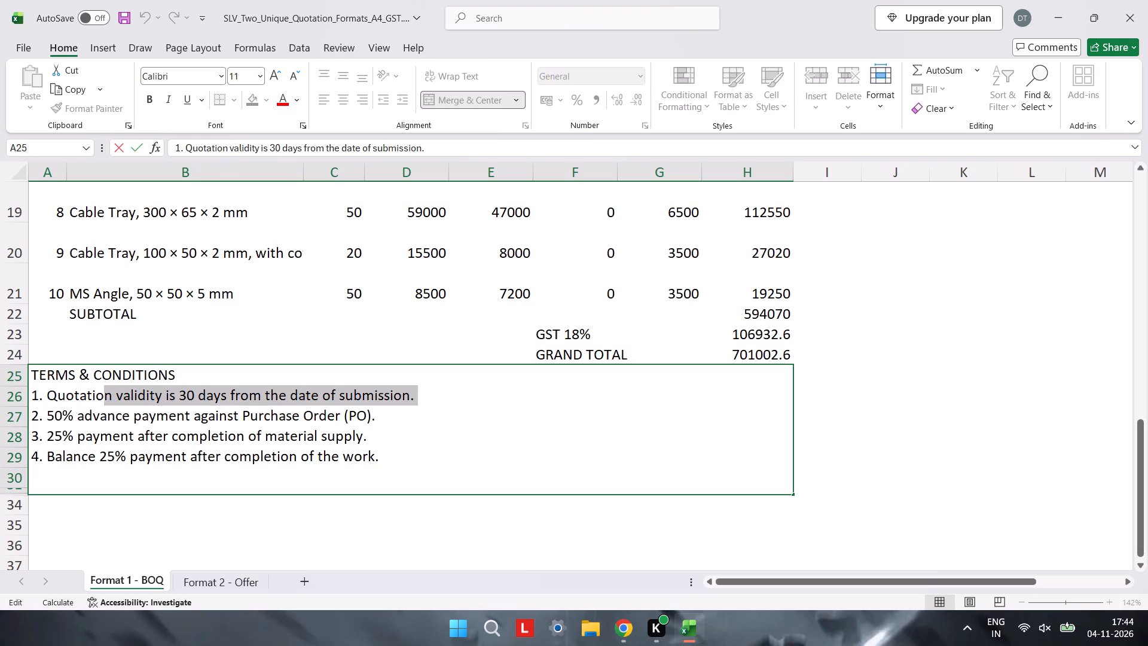
drag(98, 390, 44, 394)
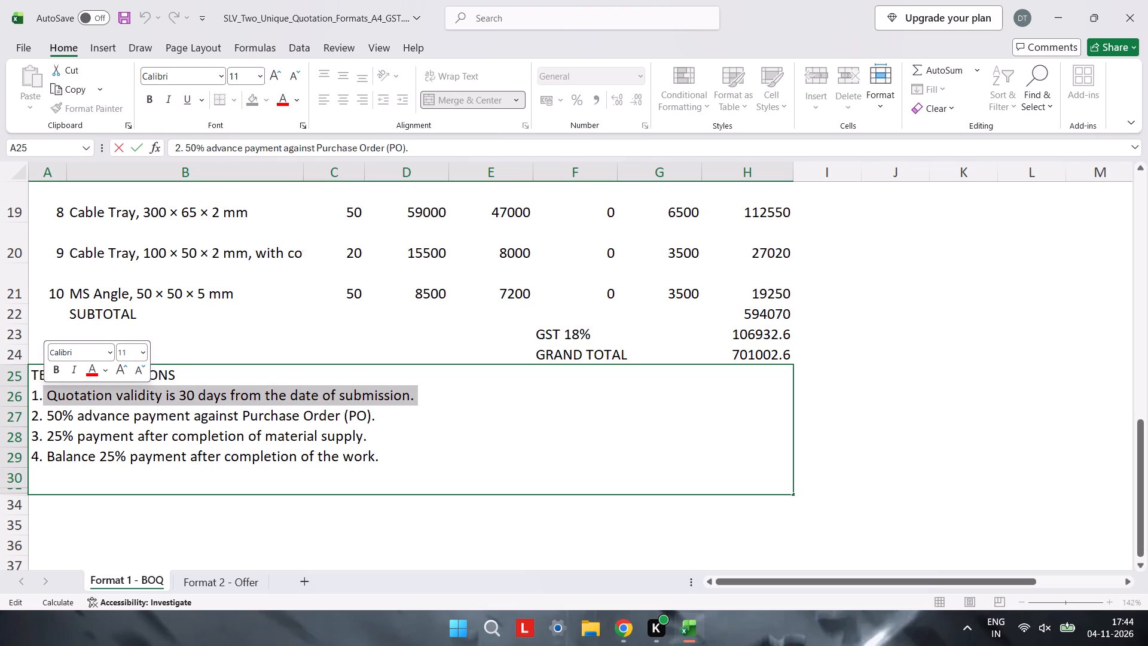
key(ctrl+x)
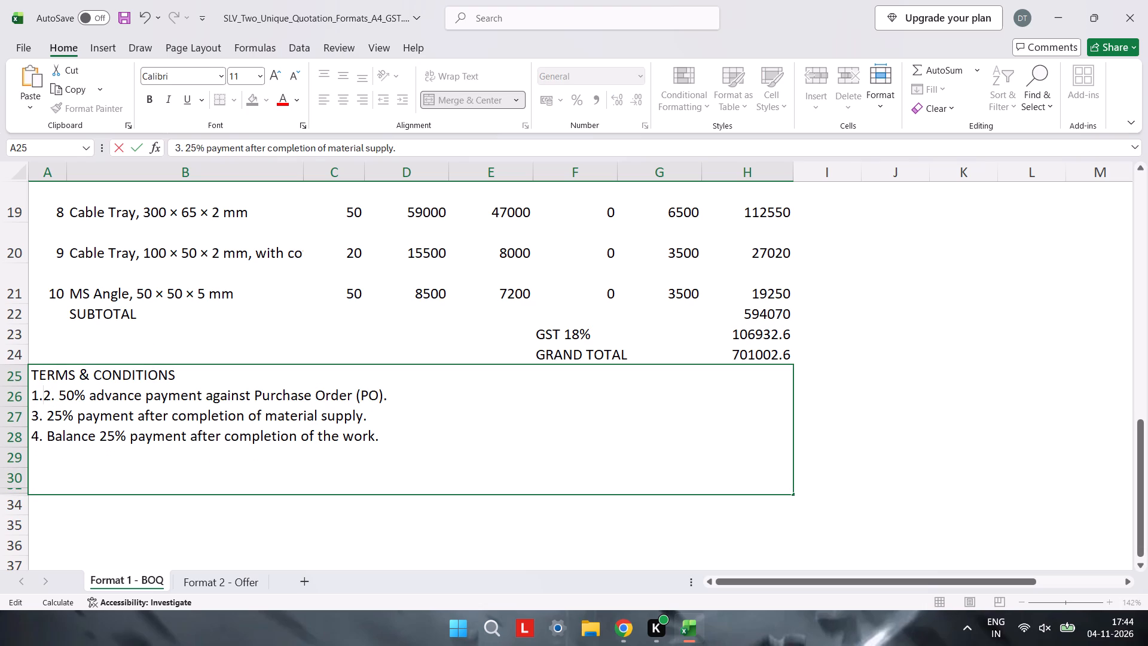
key(Return)
Fix the first term's numbering so the line reads "1. 50% advance payment against Purchase Order (PO).".
double_click(59, 405)
click(41, 398)
key(space)
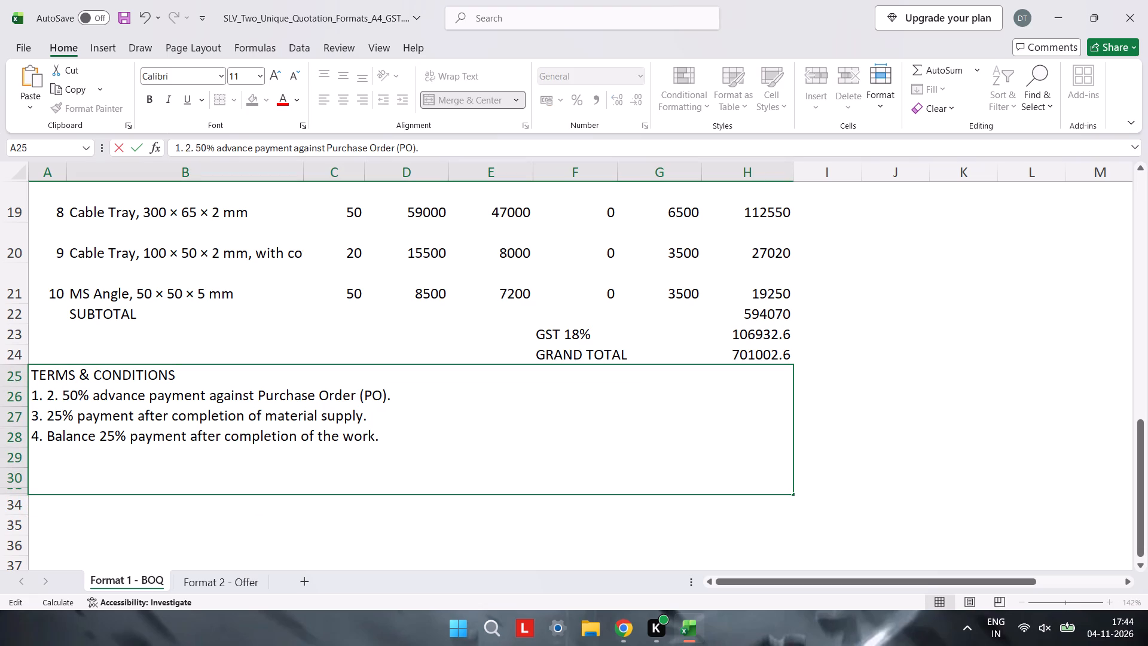
key(Return)
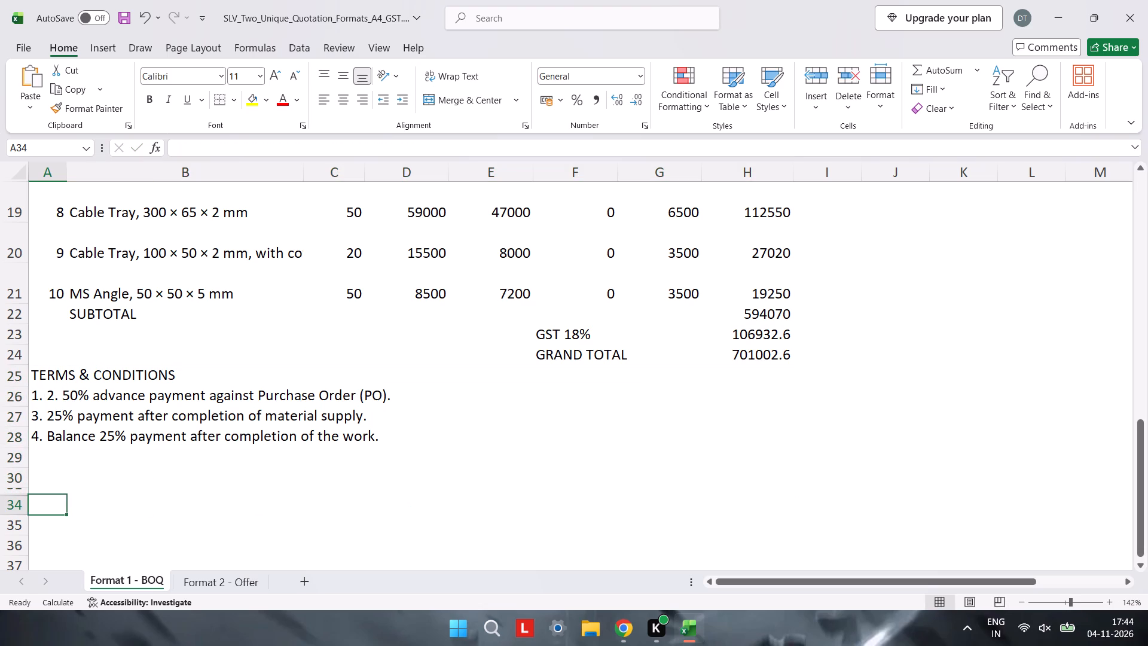
click(41, 398)
double_click(41, 398)
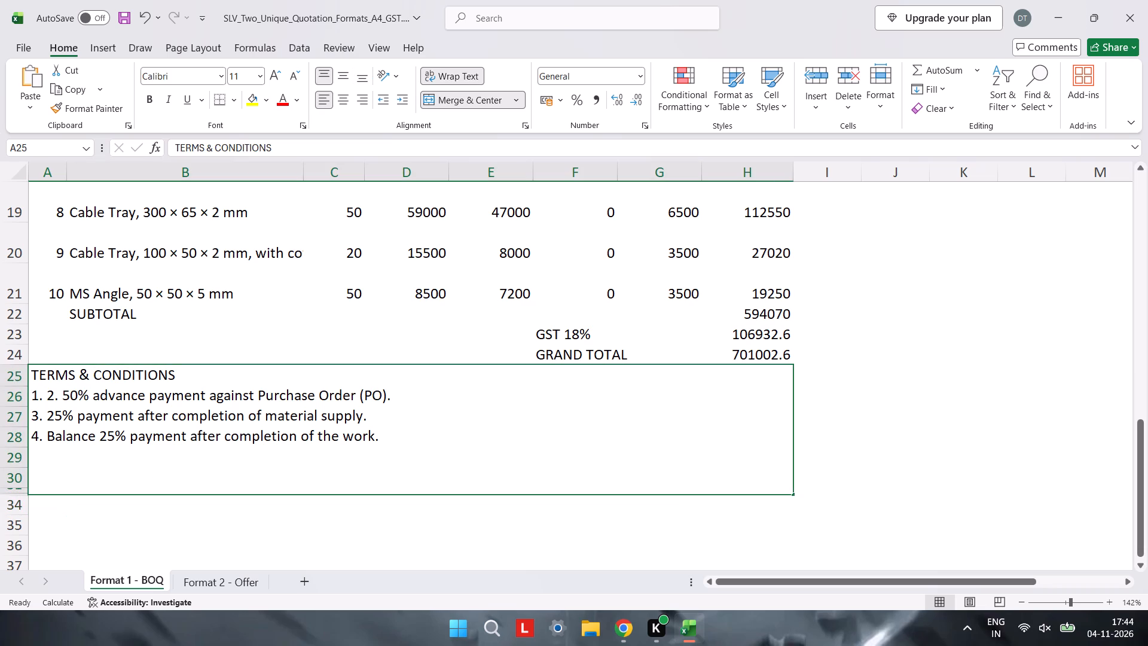
click(58, 392)
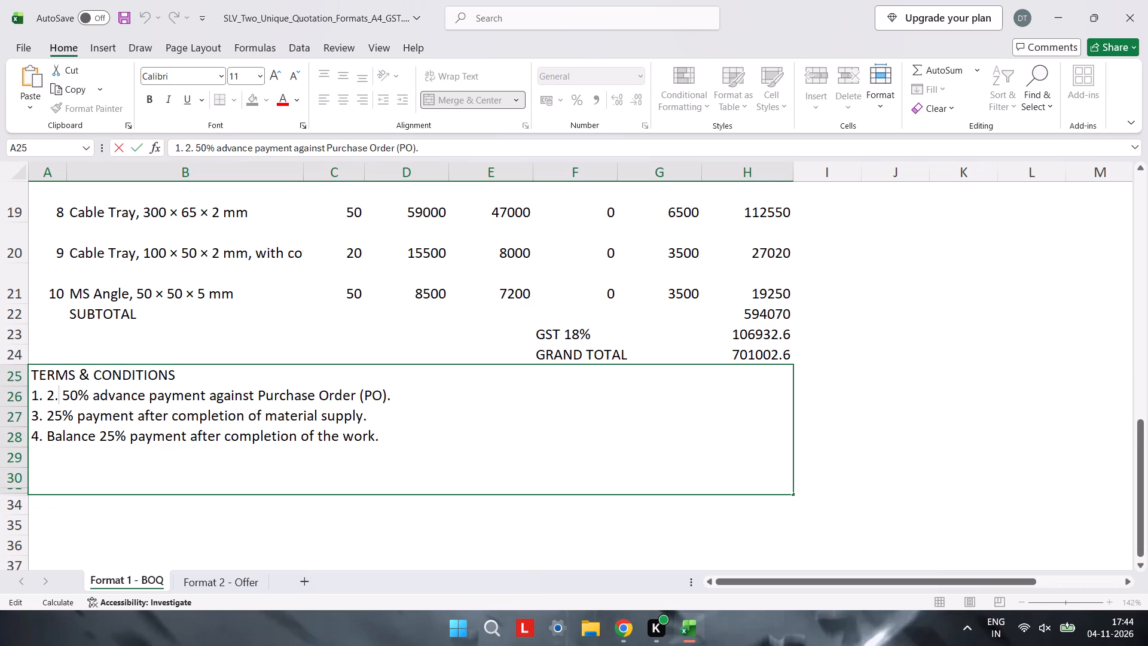
key(BackSpace)
text(\\\)
key(BackSpace)
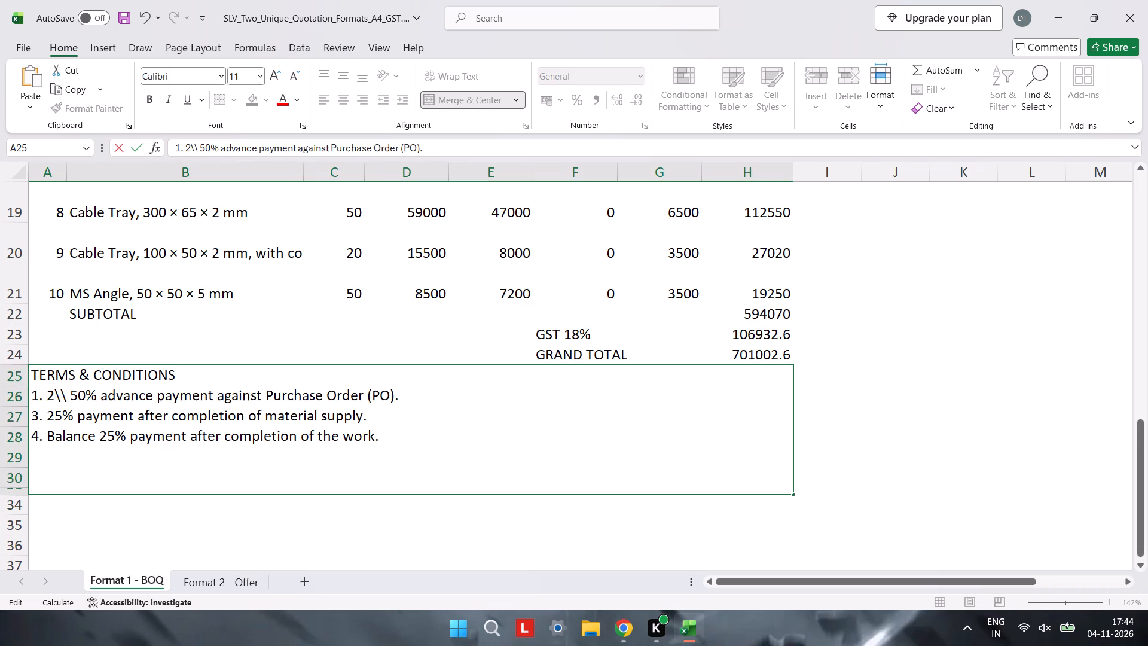
key(BackSpace)
key(BackSpace)
key(BackSpace)
key(BackSpace)
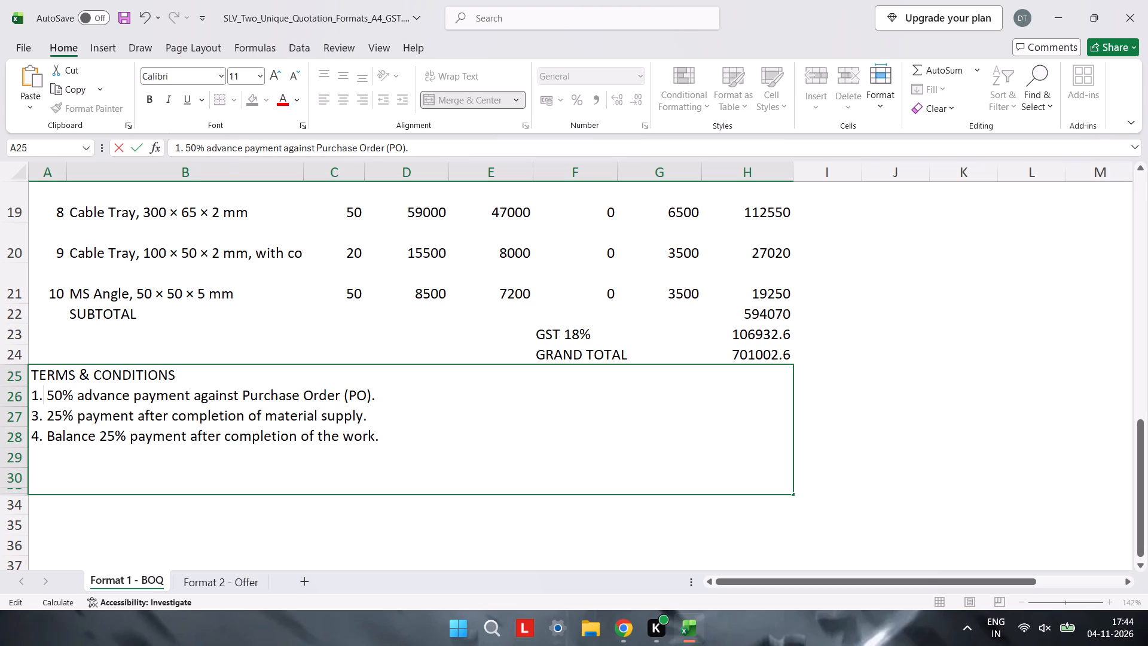
Renumber the material supply payment term as 2 and the balance payment term as 3.
key(Down)
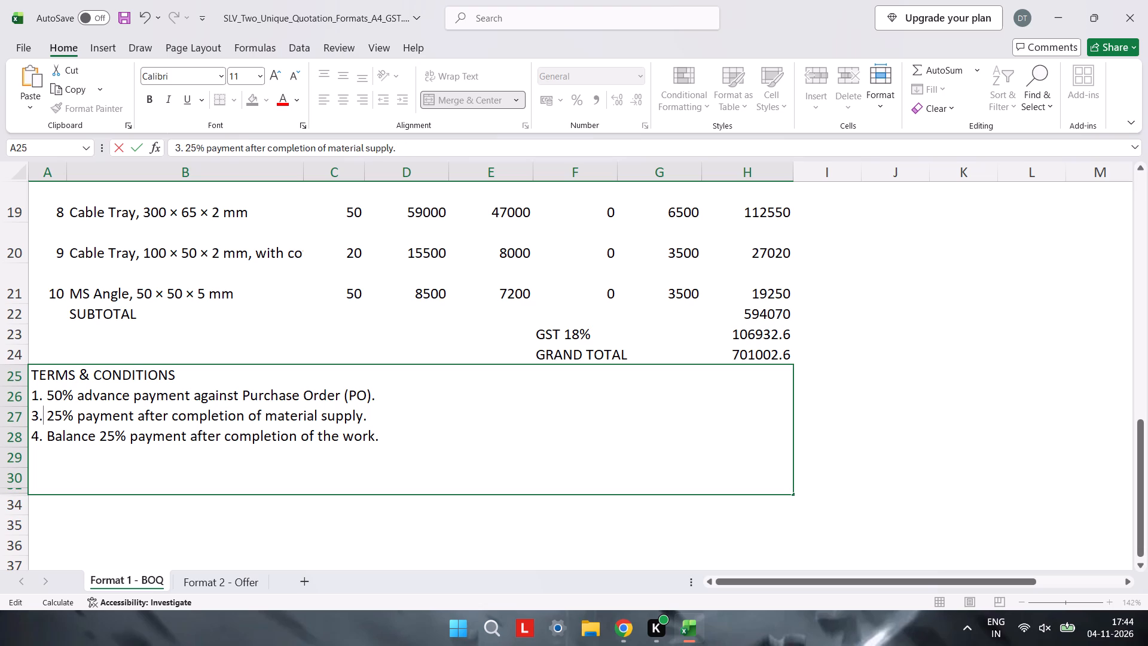
click(43, 447)
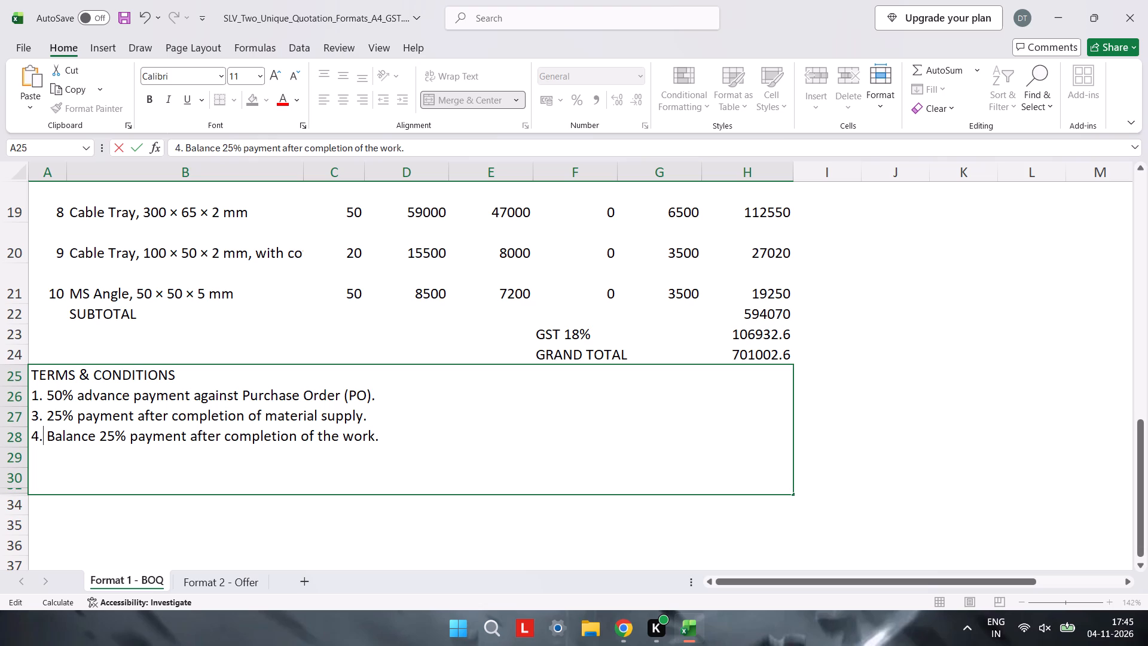
click(38, 410)
key(BackSpace)
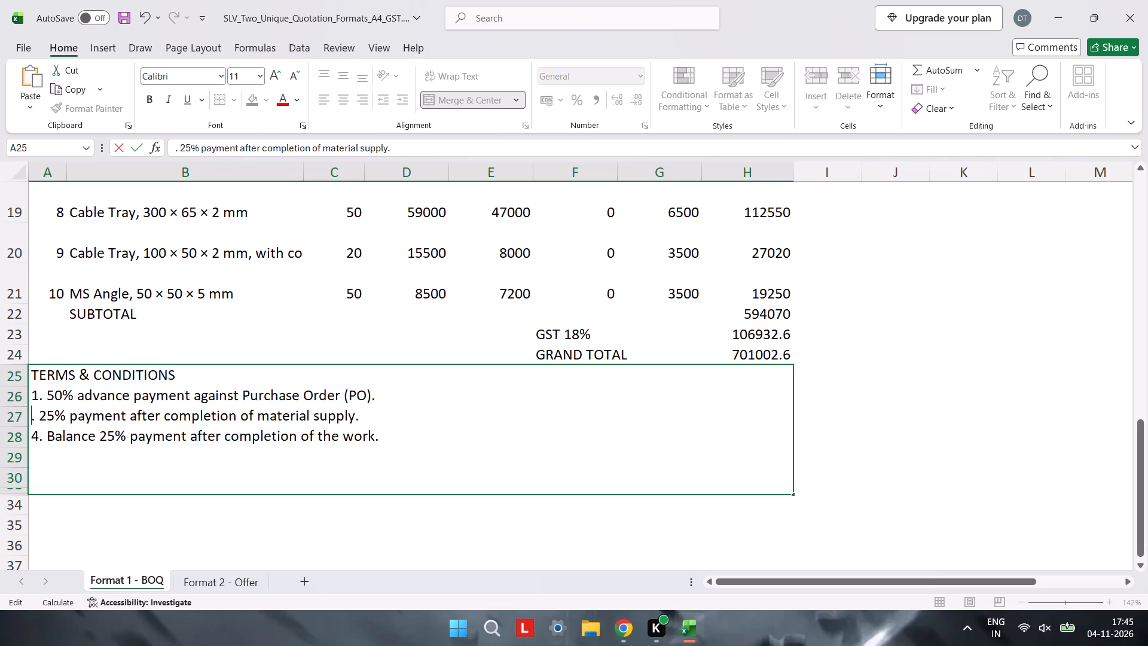
key(2)
key(Down)
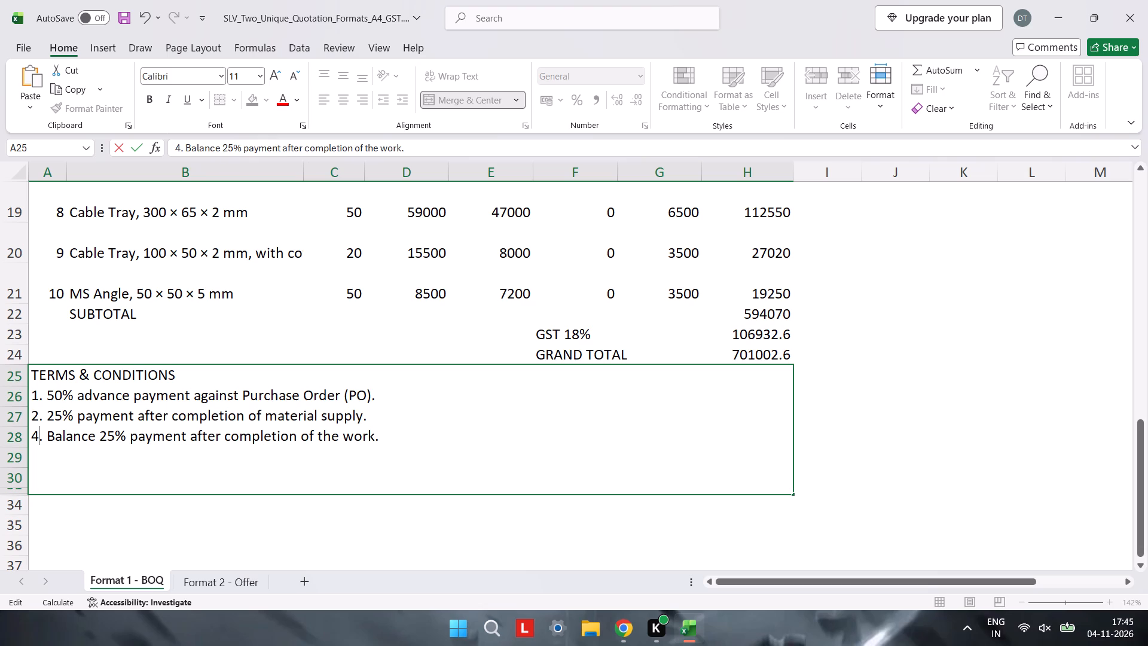
key(BackSpace)
key(3)
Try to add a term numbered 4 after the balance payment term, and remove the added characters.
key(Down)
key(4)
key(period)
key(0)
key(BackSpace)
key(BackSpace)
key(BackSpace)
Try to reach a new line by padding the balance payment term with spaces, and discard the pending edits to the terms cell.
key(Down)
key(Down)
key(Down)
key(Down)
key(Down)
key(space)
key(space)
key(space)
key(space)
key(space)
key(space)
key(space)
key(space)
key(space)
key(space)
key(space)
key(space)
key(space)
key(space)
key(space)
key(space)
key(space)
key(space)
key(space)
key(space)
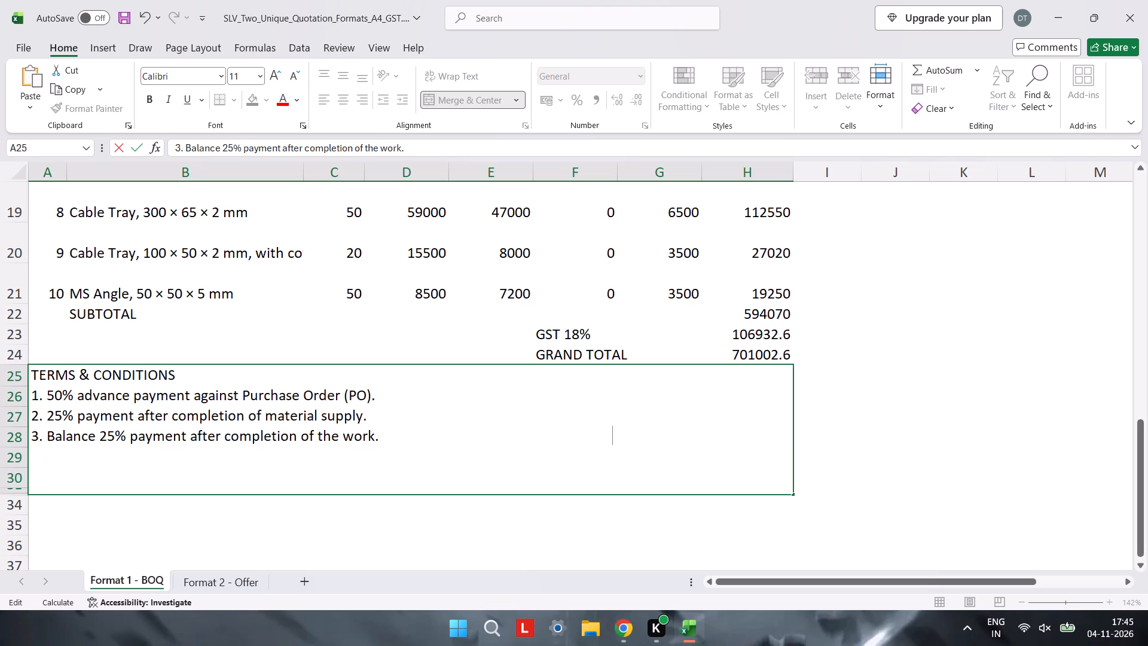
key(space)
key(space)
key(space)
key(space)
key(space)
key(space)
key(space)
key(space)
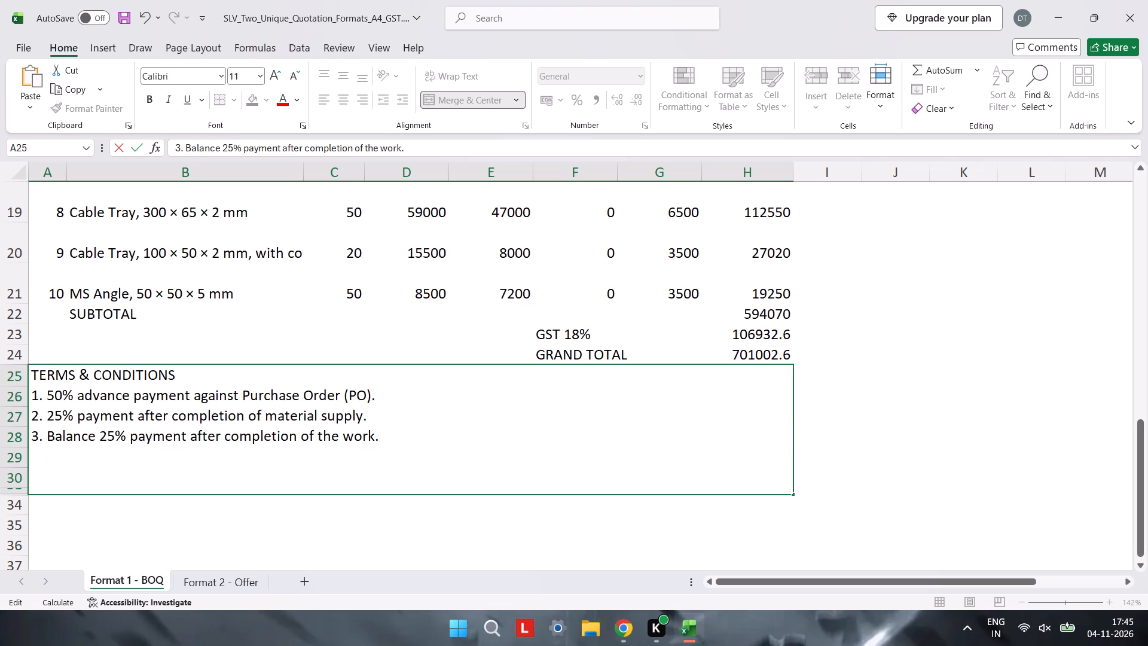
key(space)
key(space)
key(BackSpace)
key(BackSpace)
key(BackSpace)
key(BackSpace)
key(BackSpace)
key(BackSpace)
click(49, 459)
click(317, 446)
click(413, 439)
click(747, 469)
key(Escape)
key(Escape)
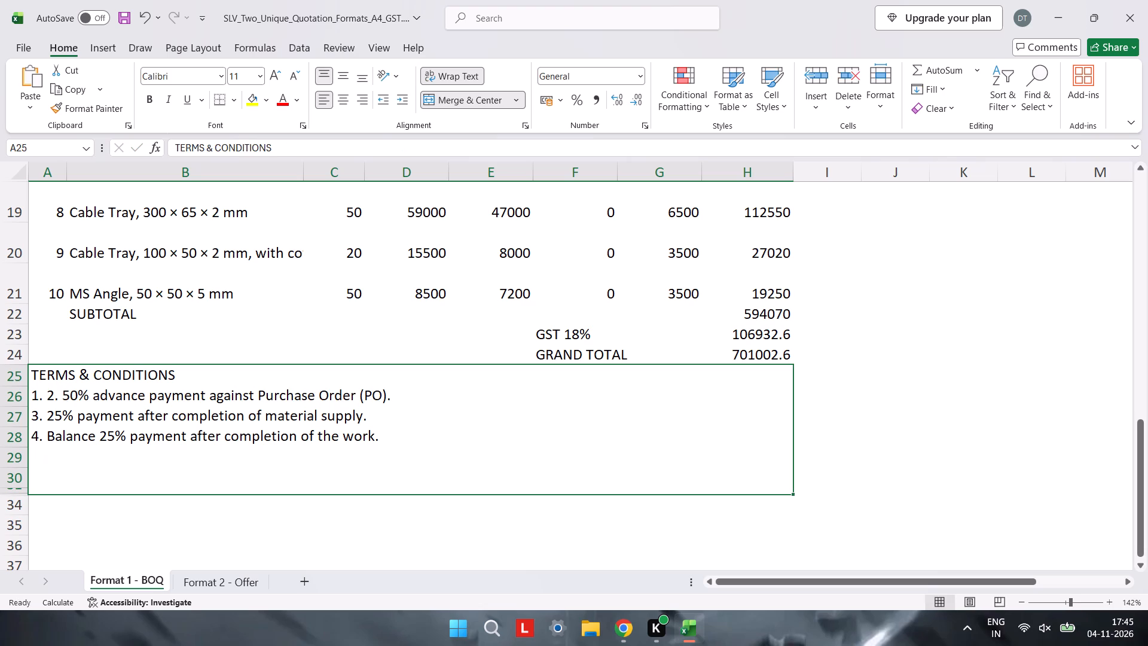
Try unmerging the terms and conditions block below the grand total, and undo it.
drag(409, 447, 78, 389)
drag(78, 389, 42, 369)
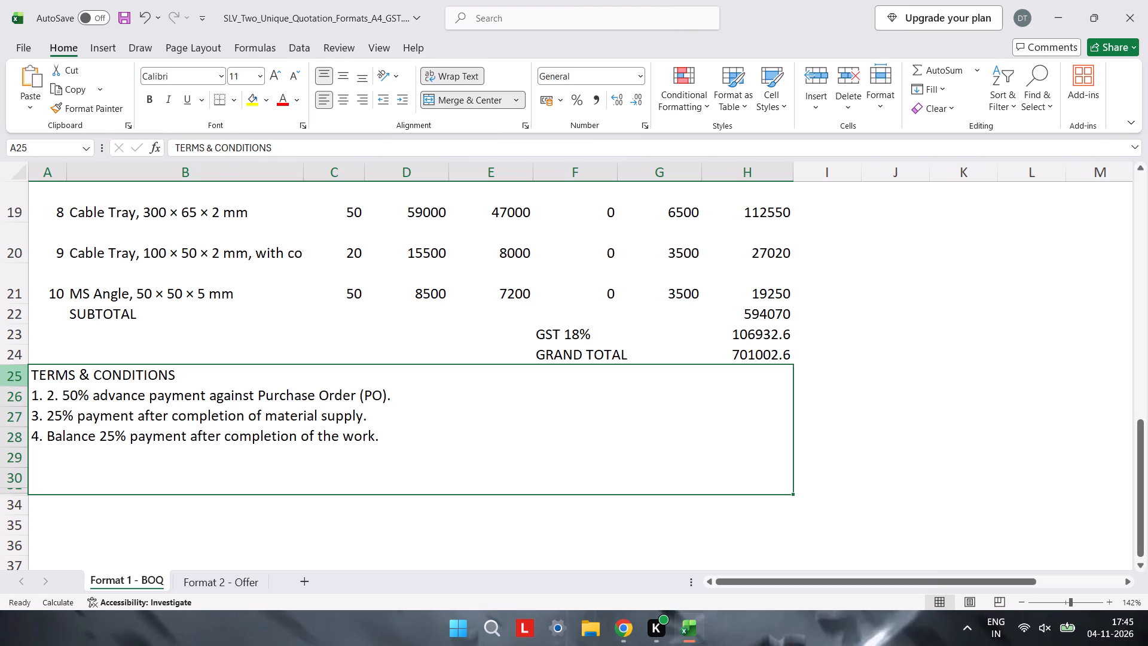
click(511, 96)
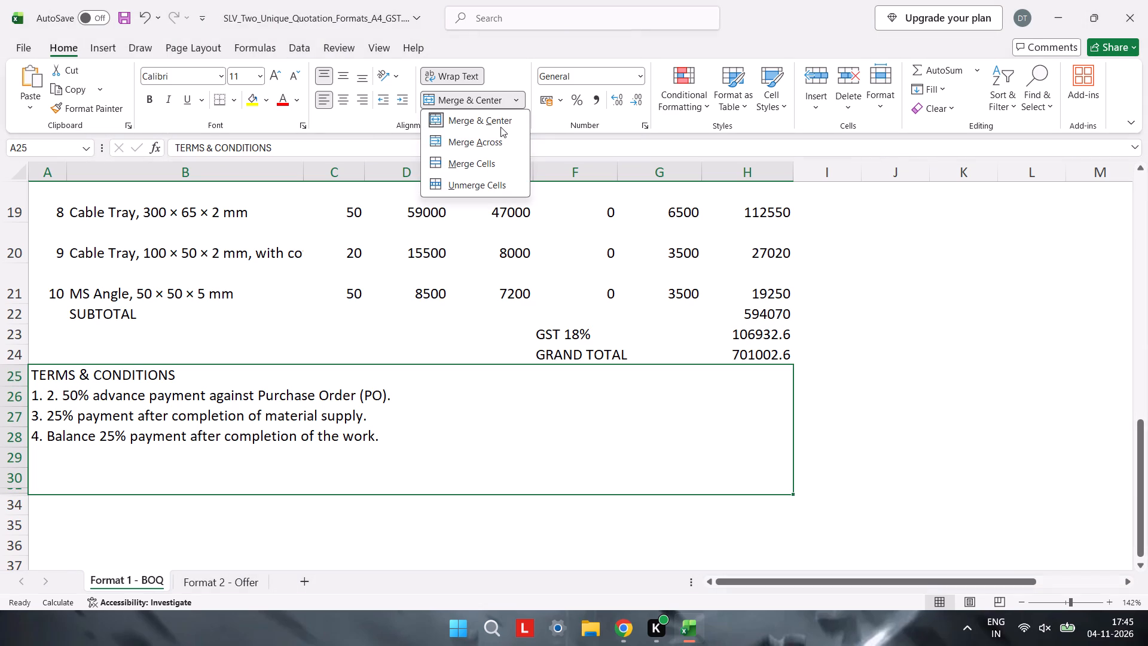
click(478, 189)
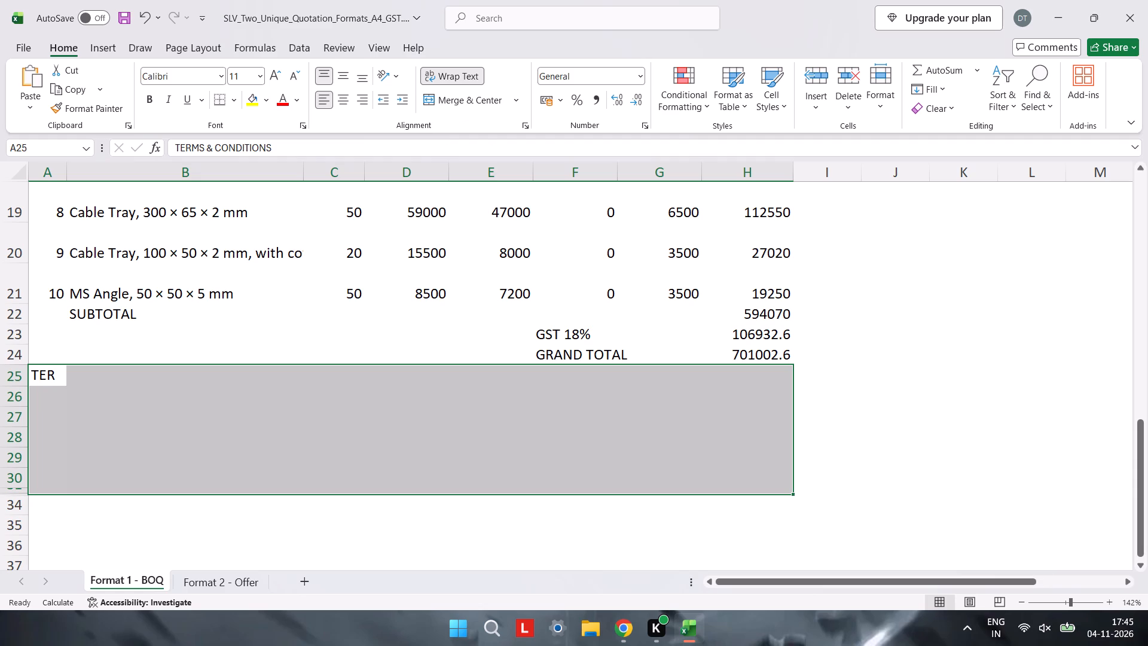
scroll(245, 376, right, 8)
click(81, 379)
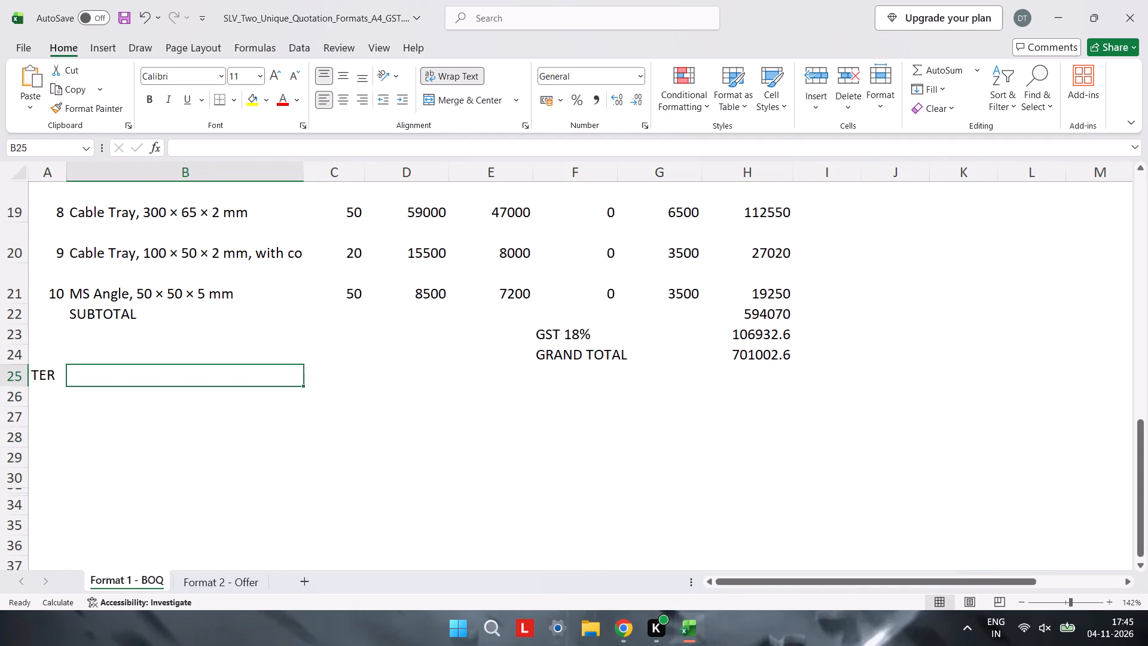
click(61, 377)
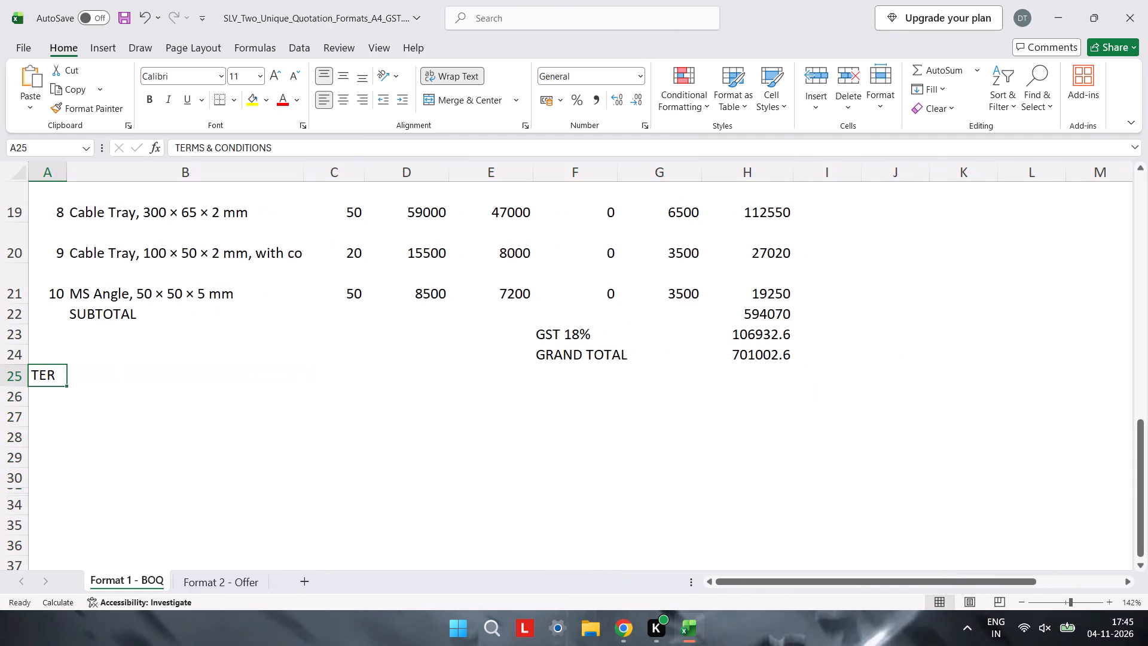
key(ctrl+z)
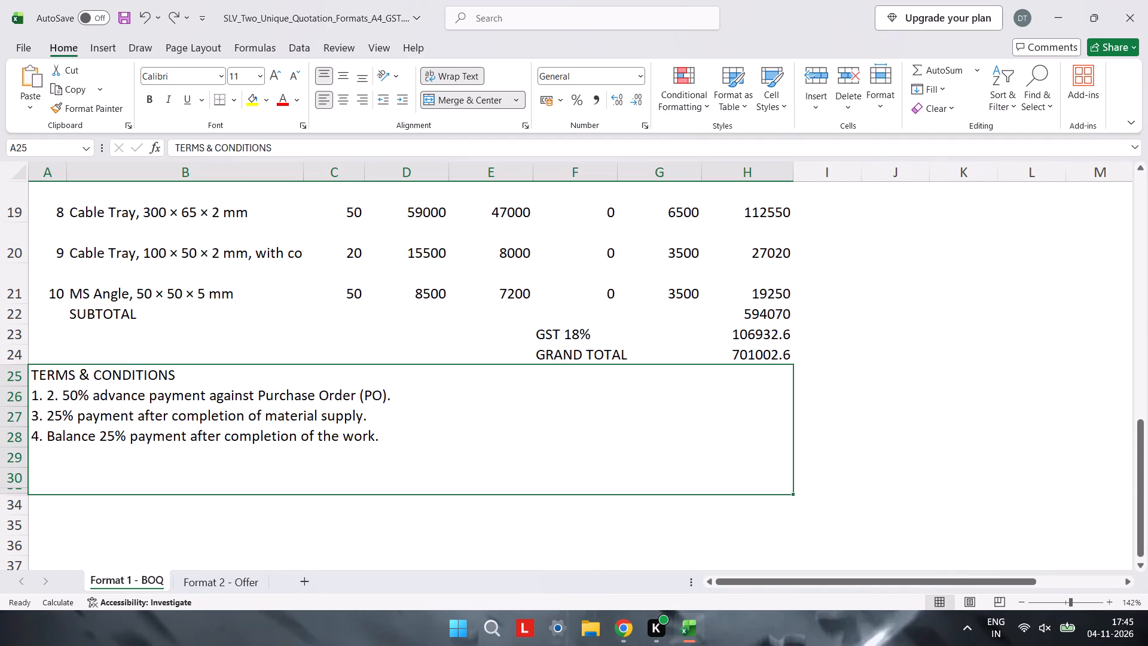
Cut the entire terms and conditions text, including its heading, out of merged cell A25.
click(372, 440)
double_click(392, 440)
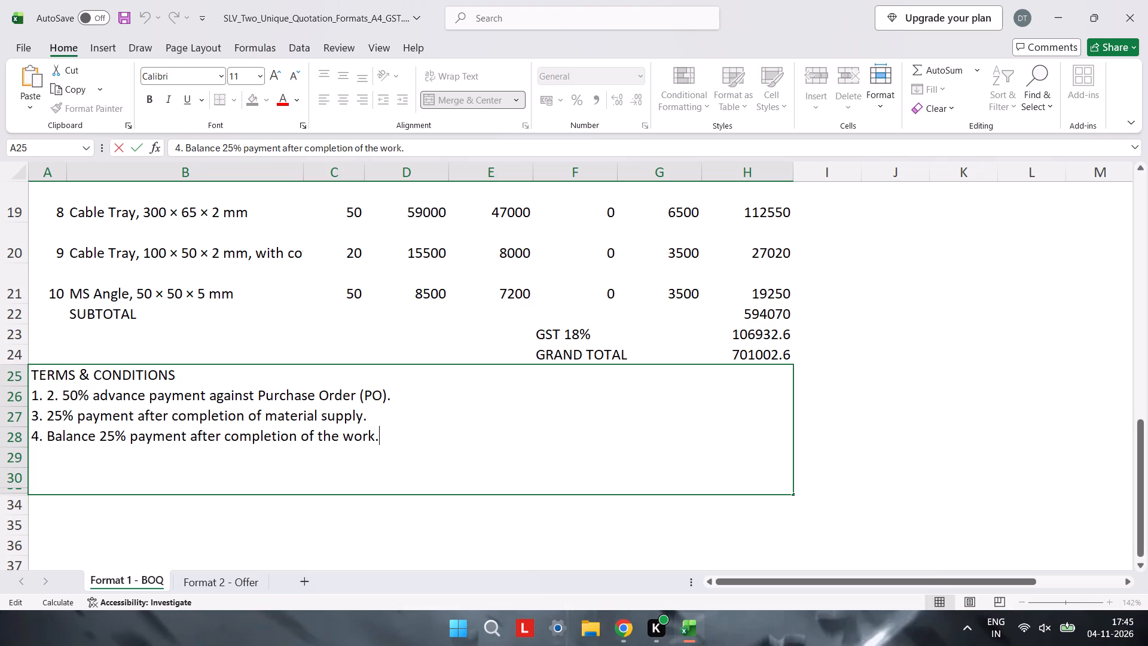
drag(392, 440, 90, 364)
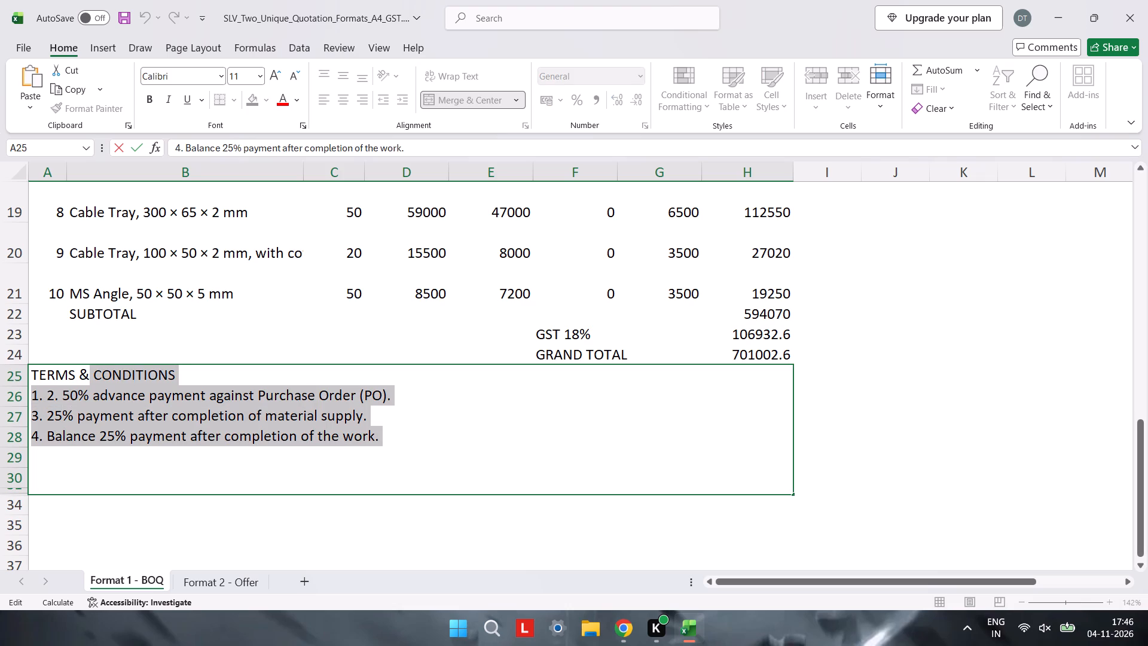
drag(90, 364, 14, 376)
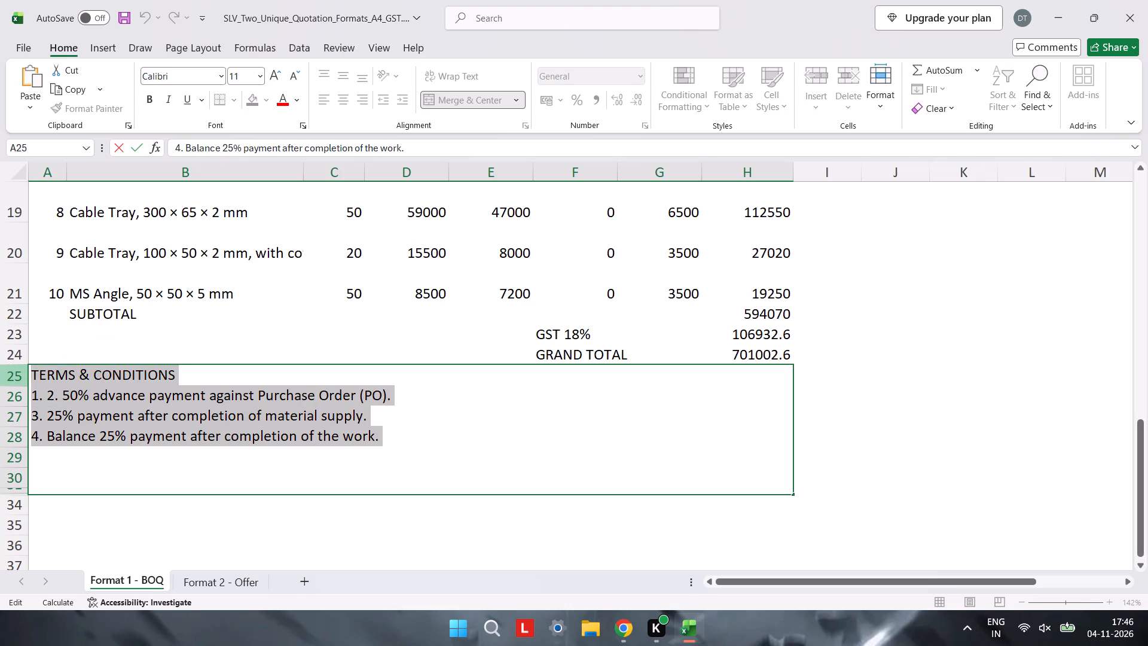
key(ctrl+x)
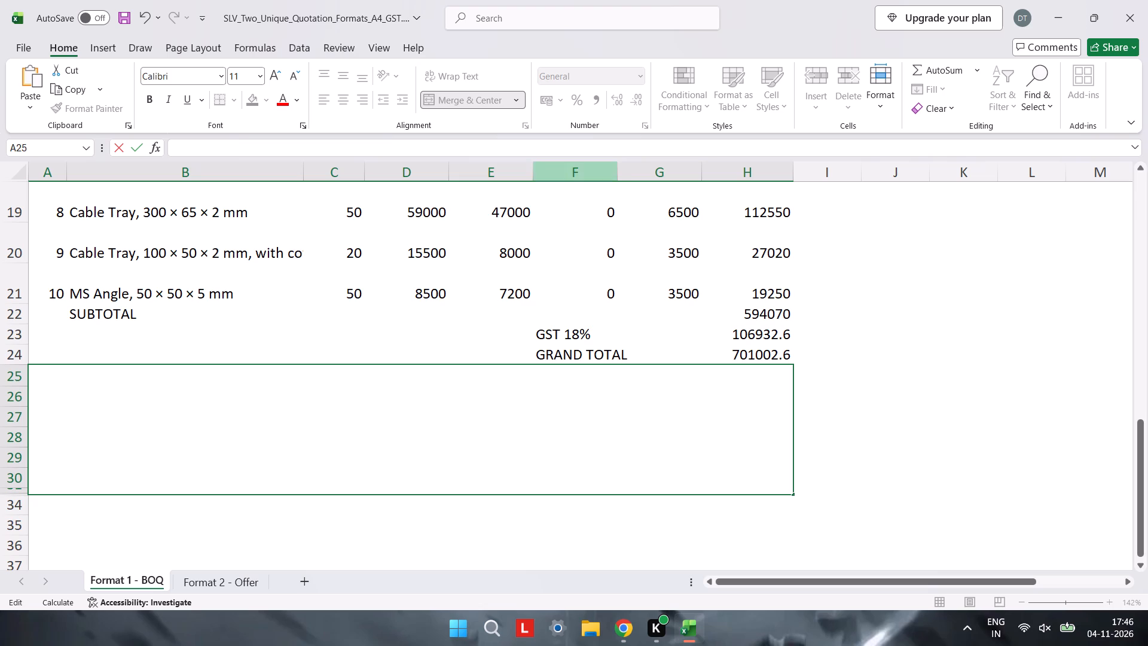
click(237, 396)
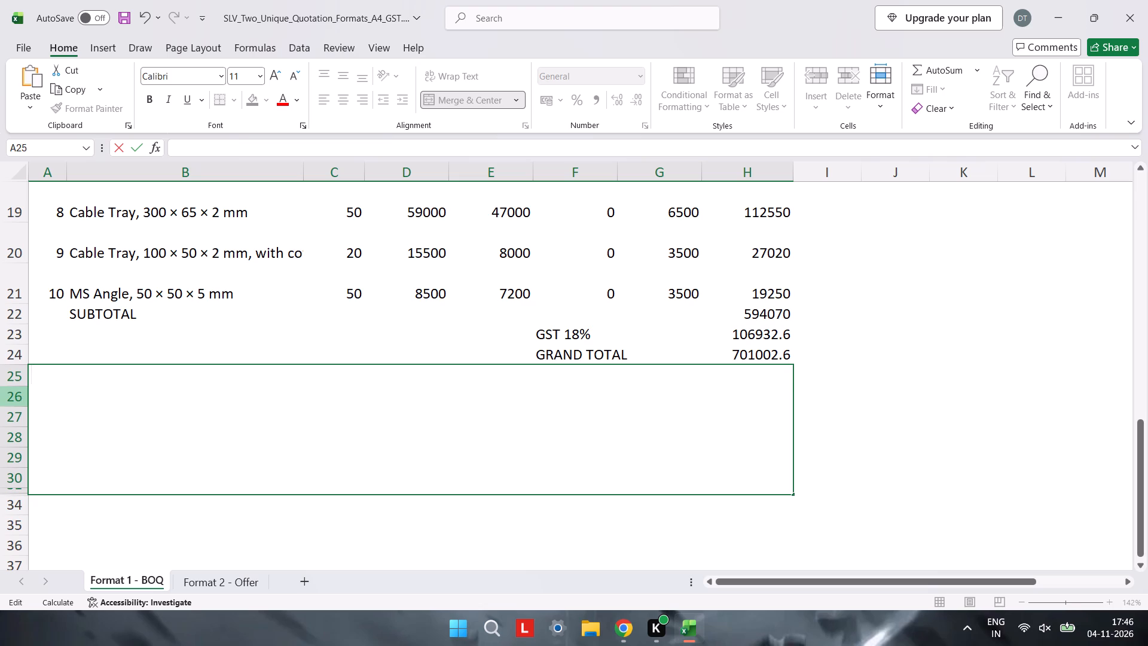
click(9, 387)
click(87, 369)
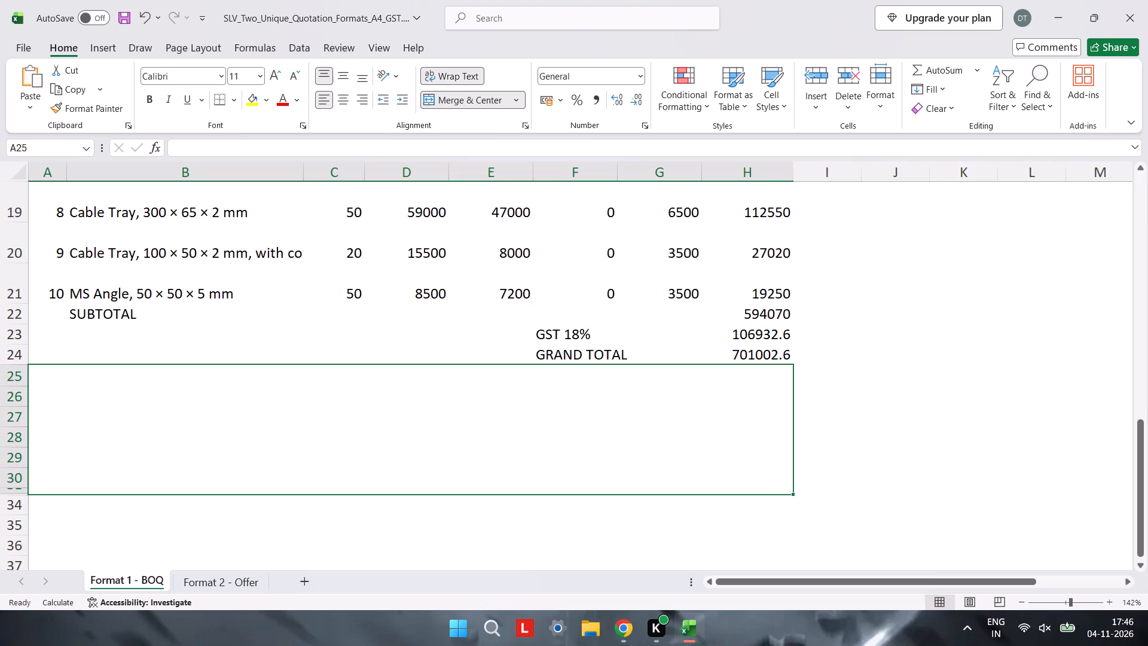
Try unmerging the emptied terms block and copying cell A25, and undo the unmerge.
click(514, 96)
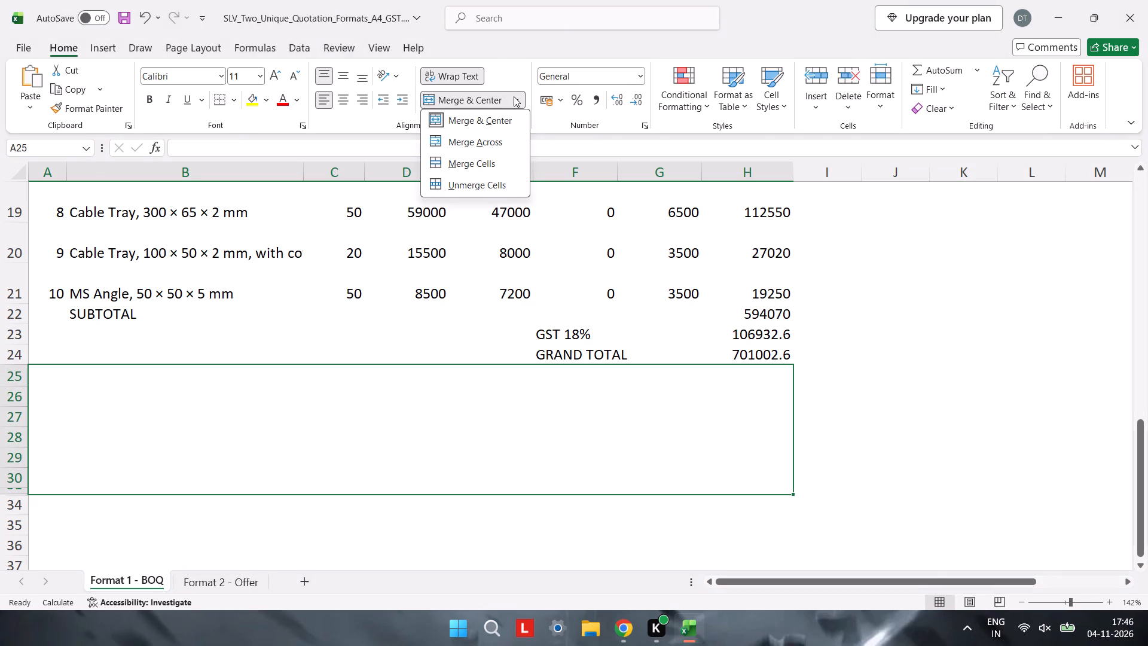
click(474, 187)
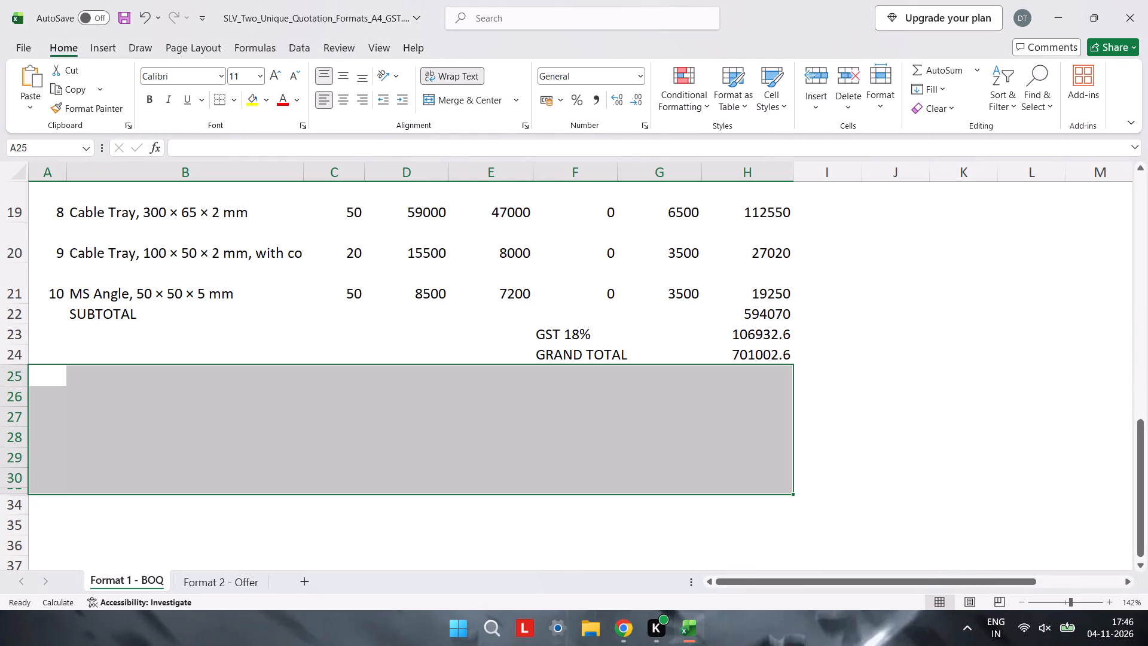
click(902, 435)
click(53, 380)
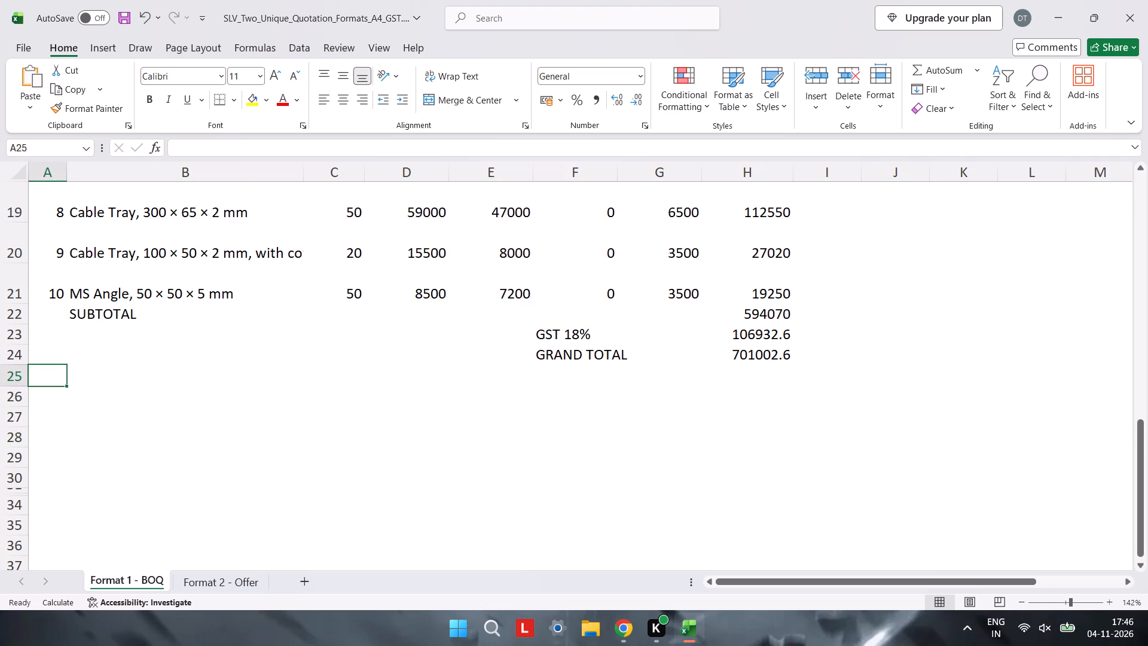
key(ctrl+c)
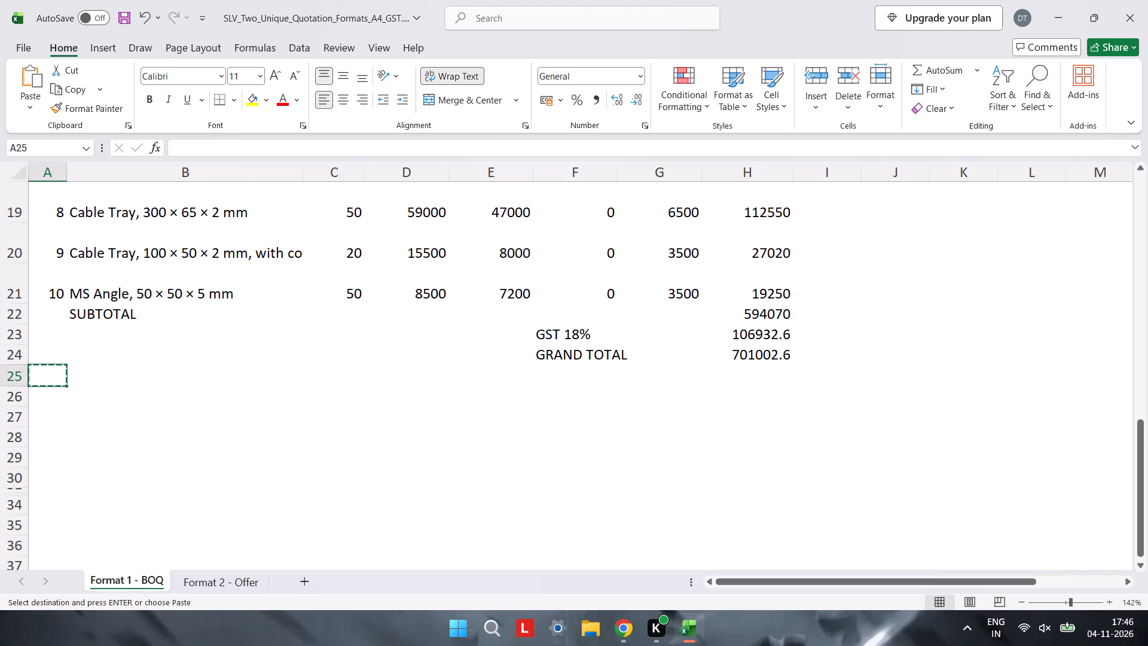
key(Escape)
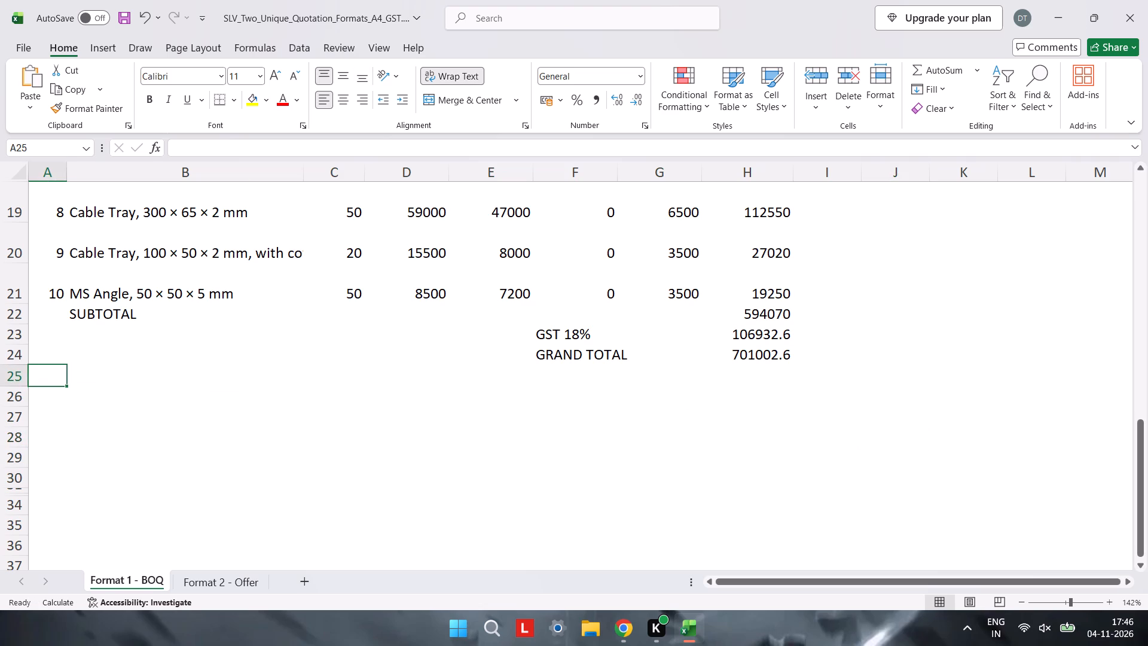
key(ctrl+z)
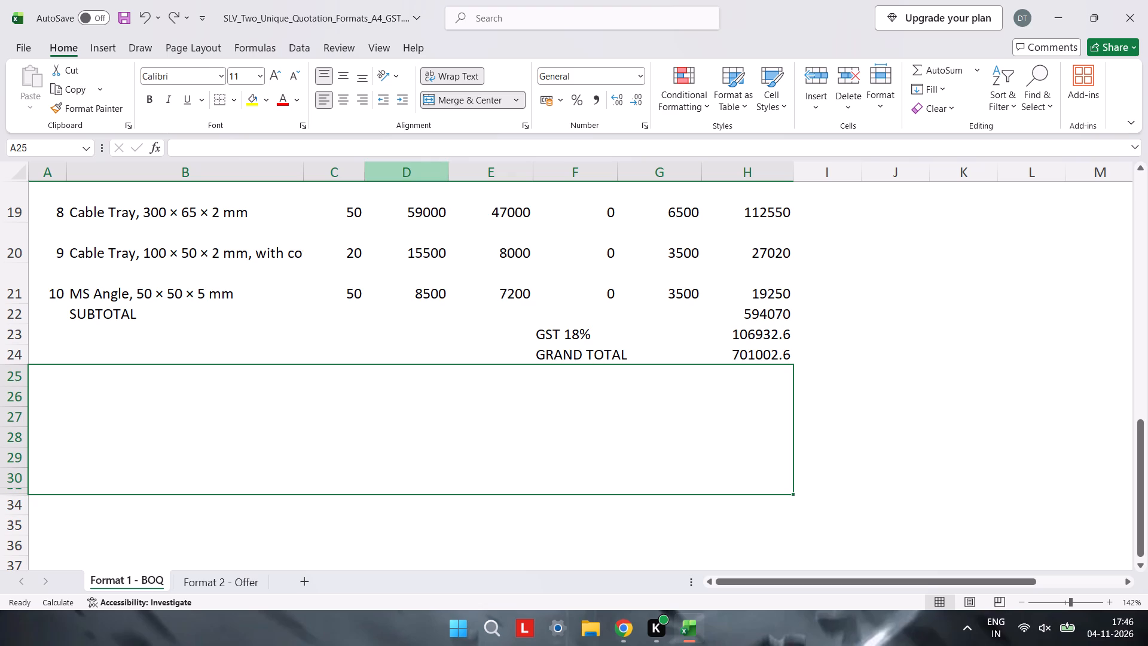
Unmerge the emptied terms and conditions block starting at A25 into separate cells.
click(515, 102)
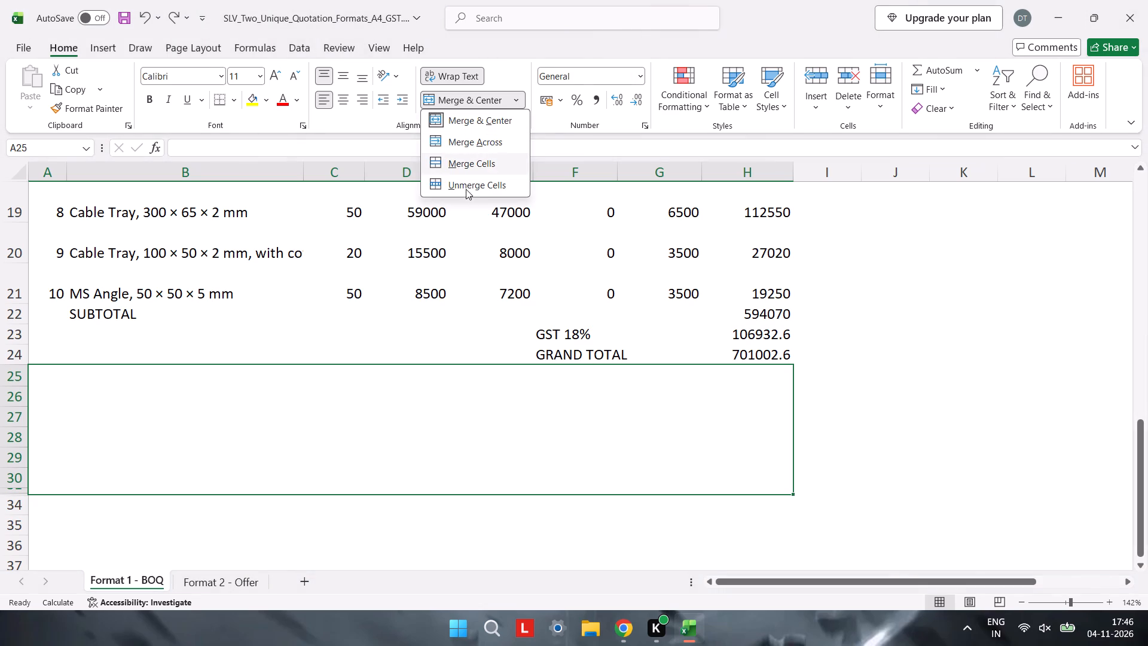
click(466, 187)
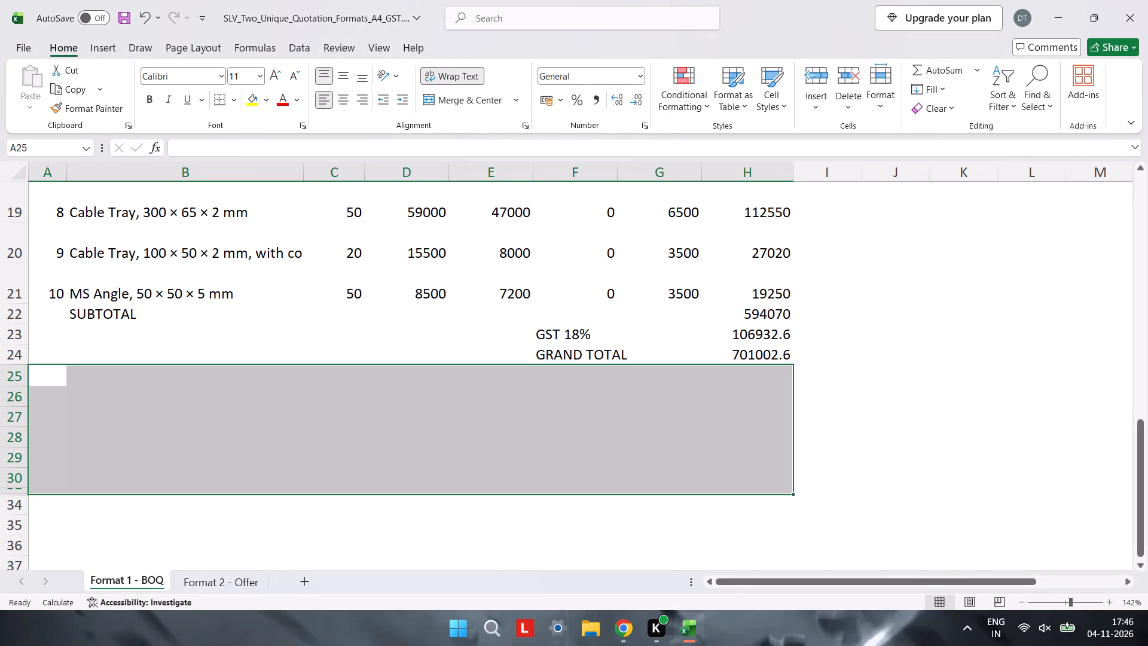
Start the terms heading in cell A25 below the grand total, leaving only the letters TE in the cell.
click(57, 369)
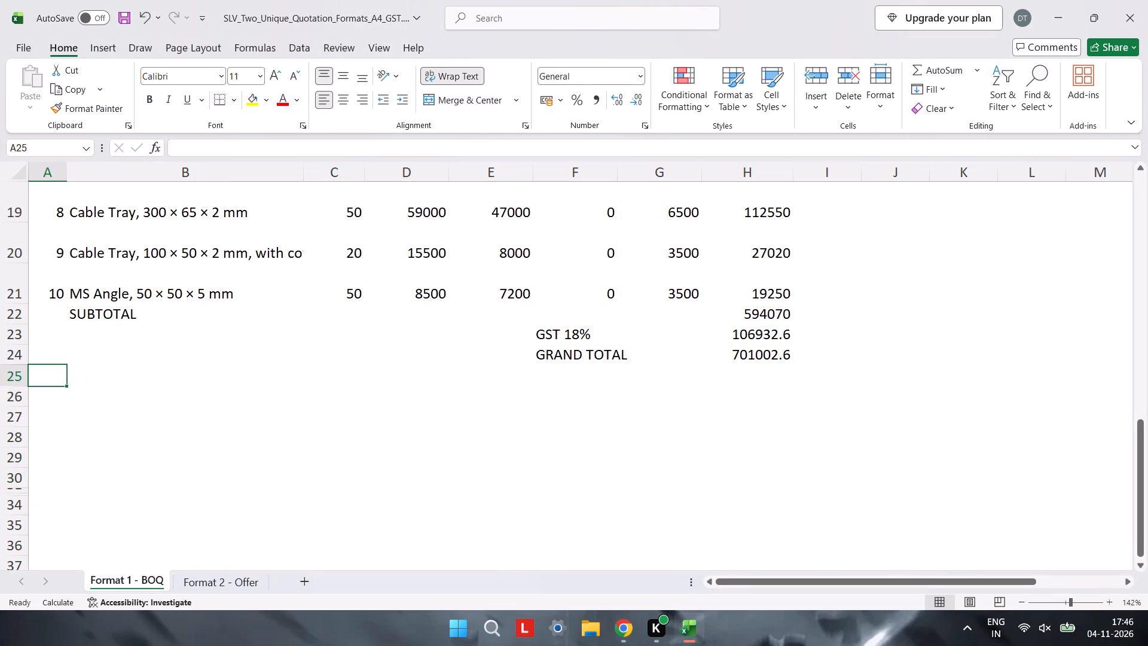
text(TER)
text(MS)
key(space)
key(shift+ampersand)
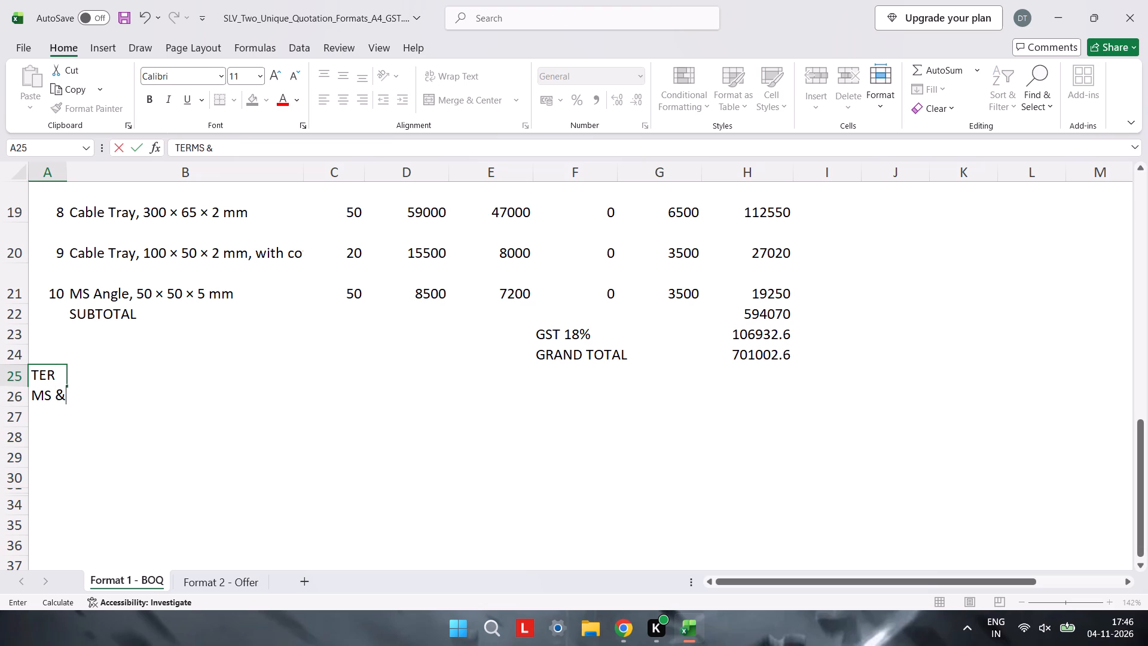
key(space)
key(Delete)
key(BackSpace)
key(BackSpace)
key(BackSpace)
key(BackSpace)
key(BackSpace)
key(BackSpace)
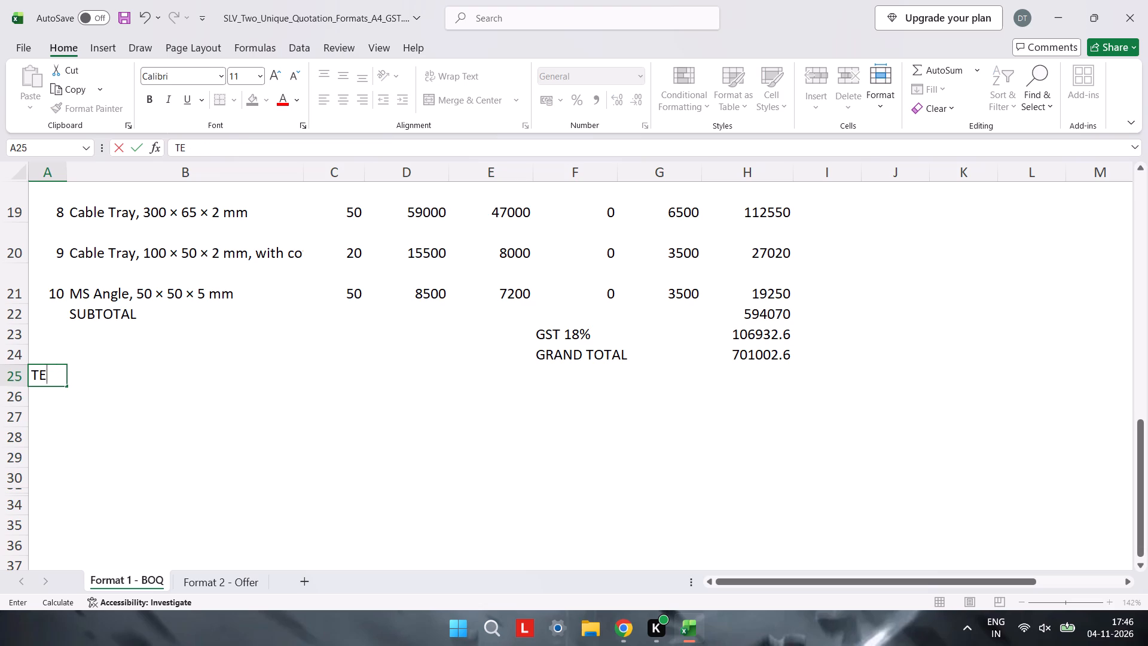
click(74, 374)
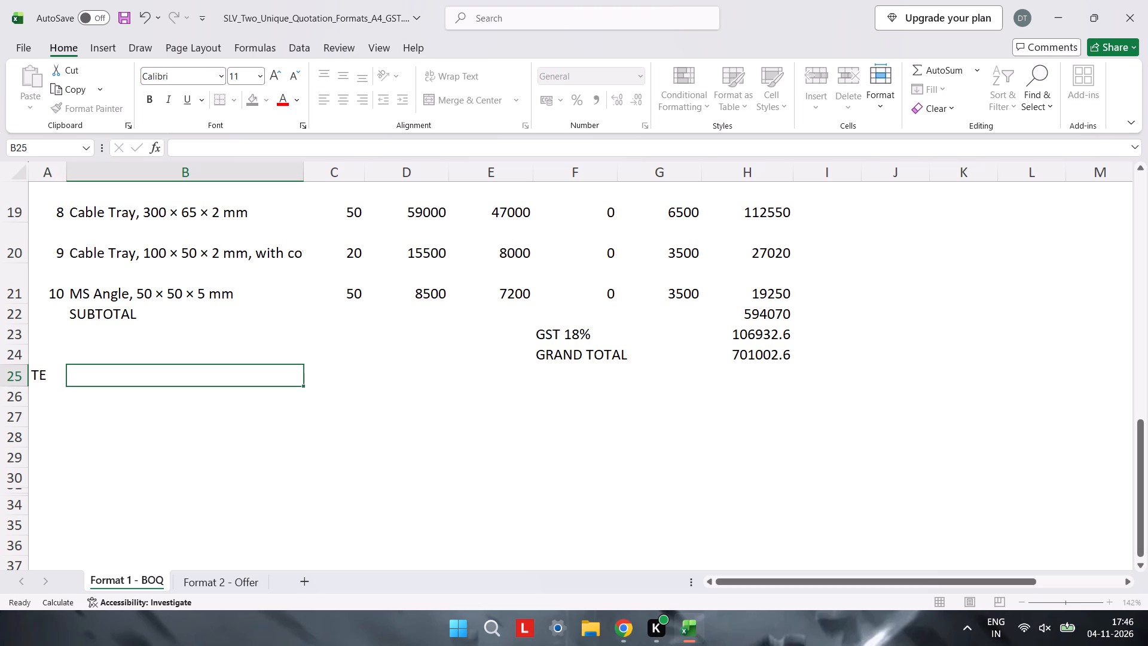
Merge and center cells A25 and B25.
drag(80, 379, 53, 374)
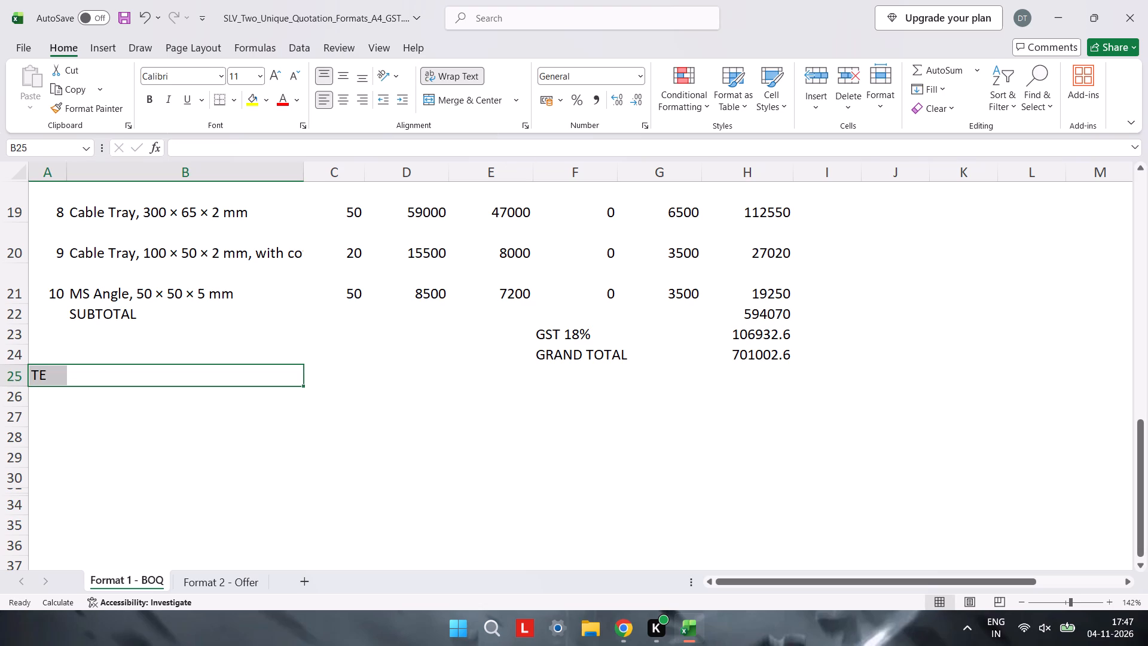
click(469, 99)
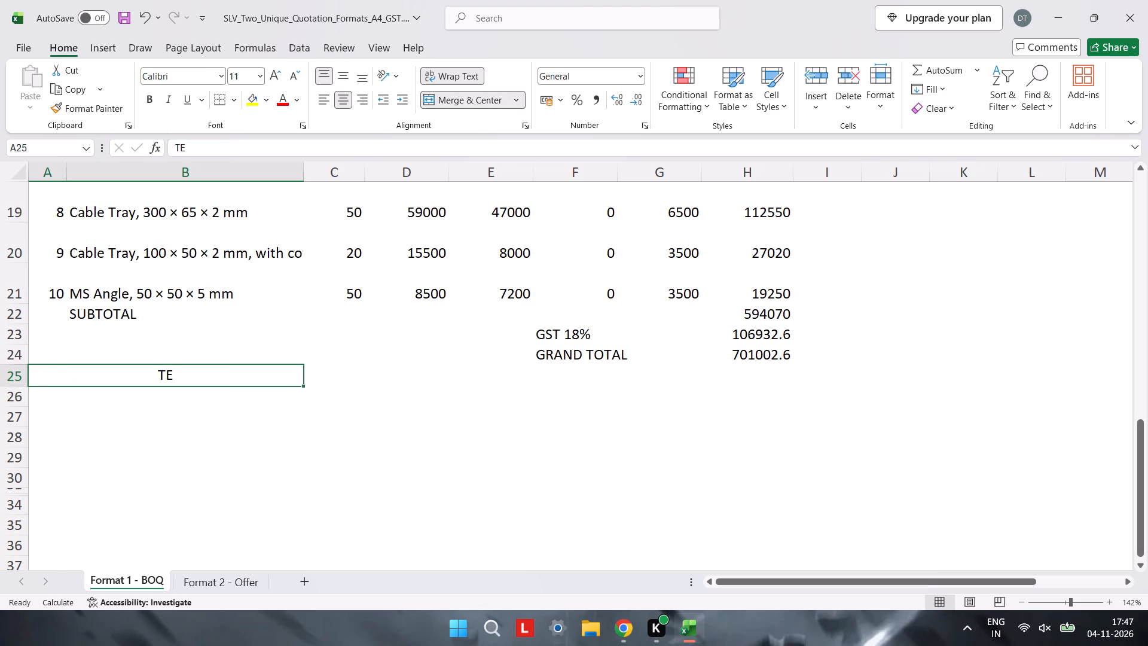
Complete the text in merged cell A25 so the heading reads "TERMS & CONDITIONS:".
click(187, 377)
double_click(187, 377)
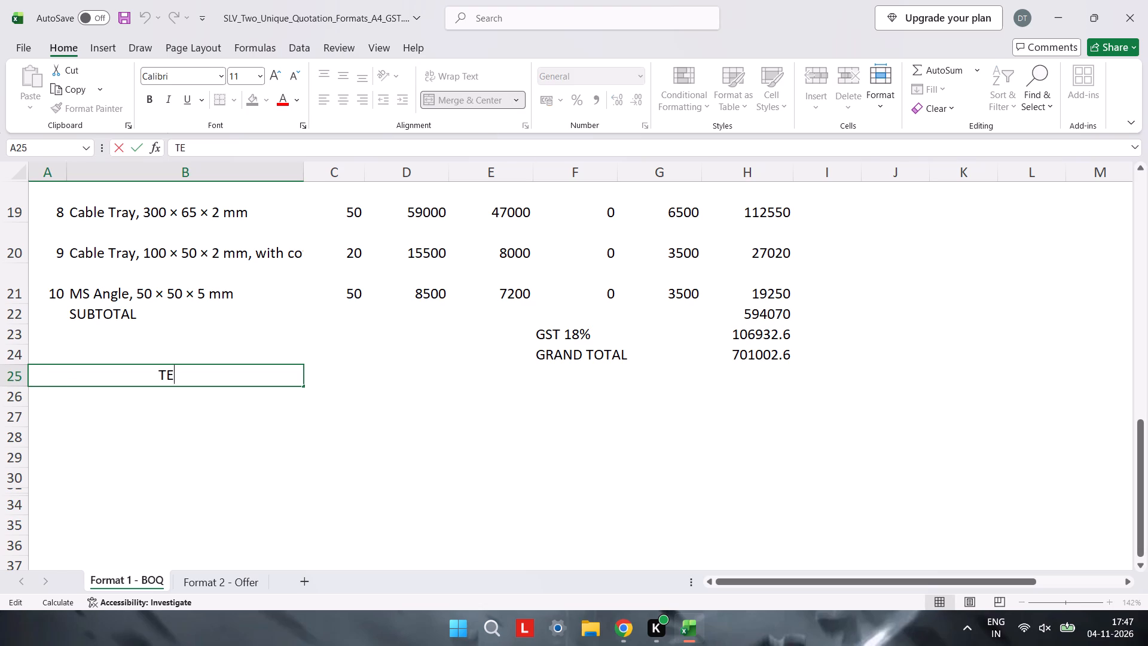
text(RMS)
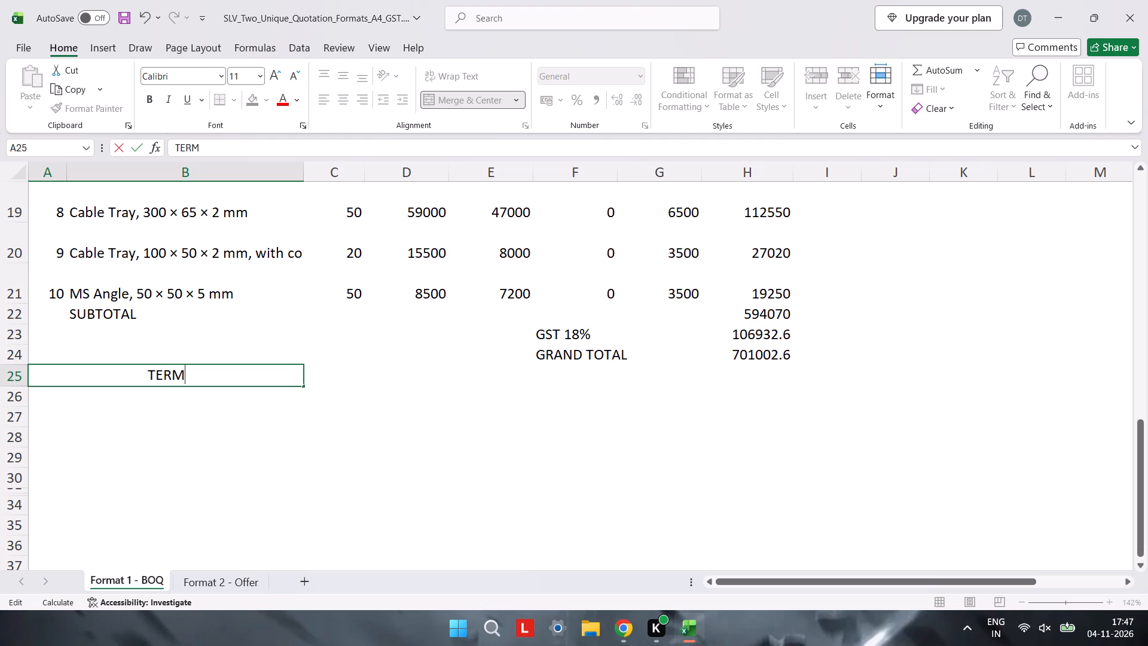
key(space)
text(&)
key(space)
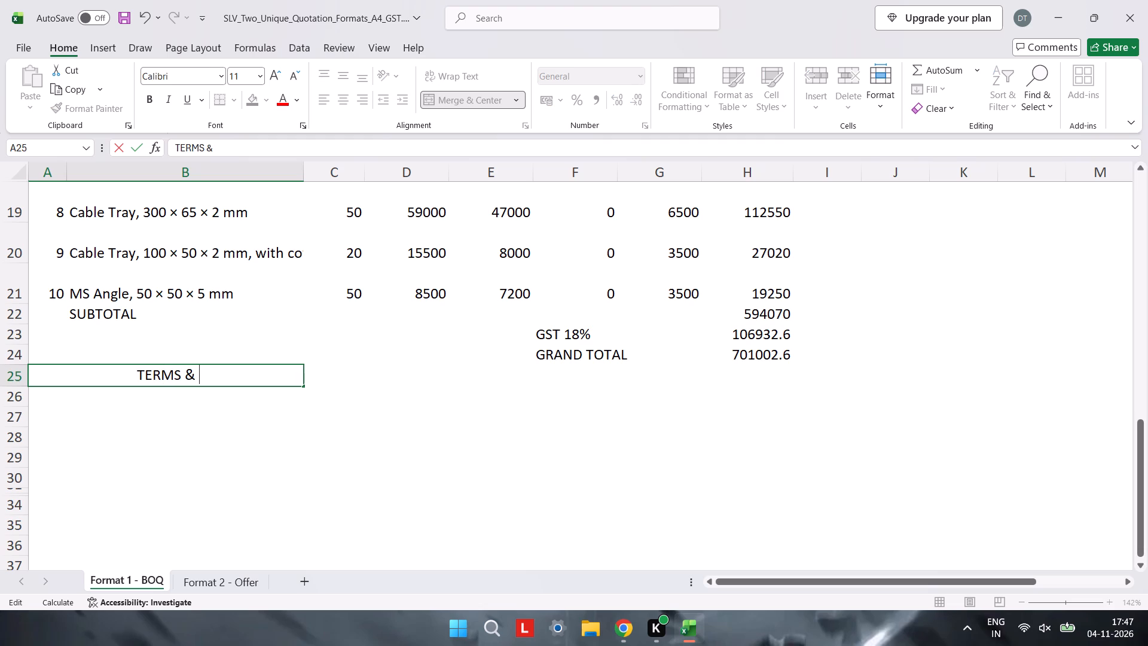
text(CONDITION)
key(space)
key(BackSpace)
key(s)
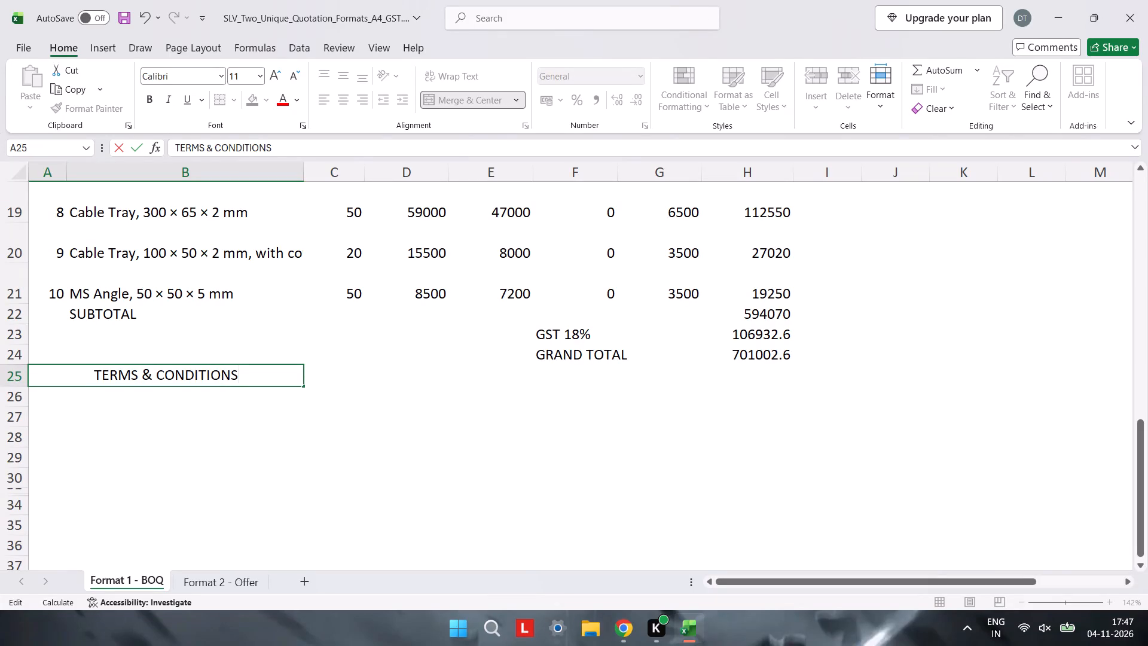
key(shift+colon)
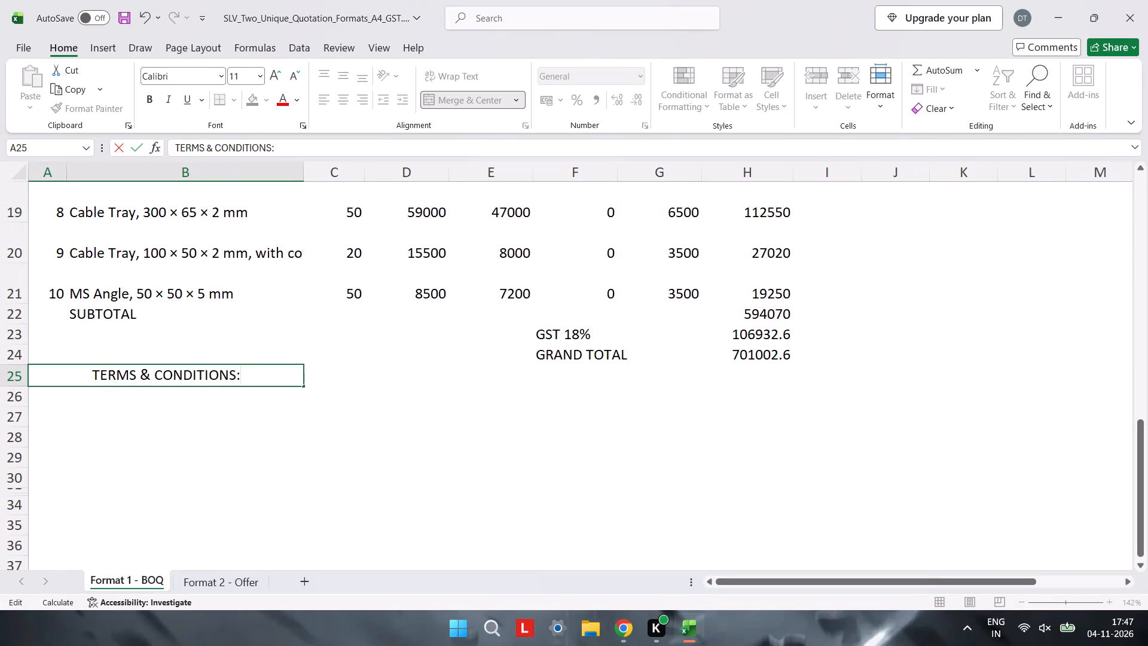
click(151, 391)
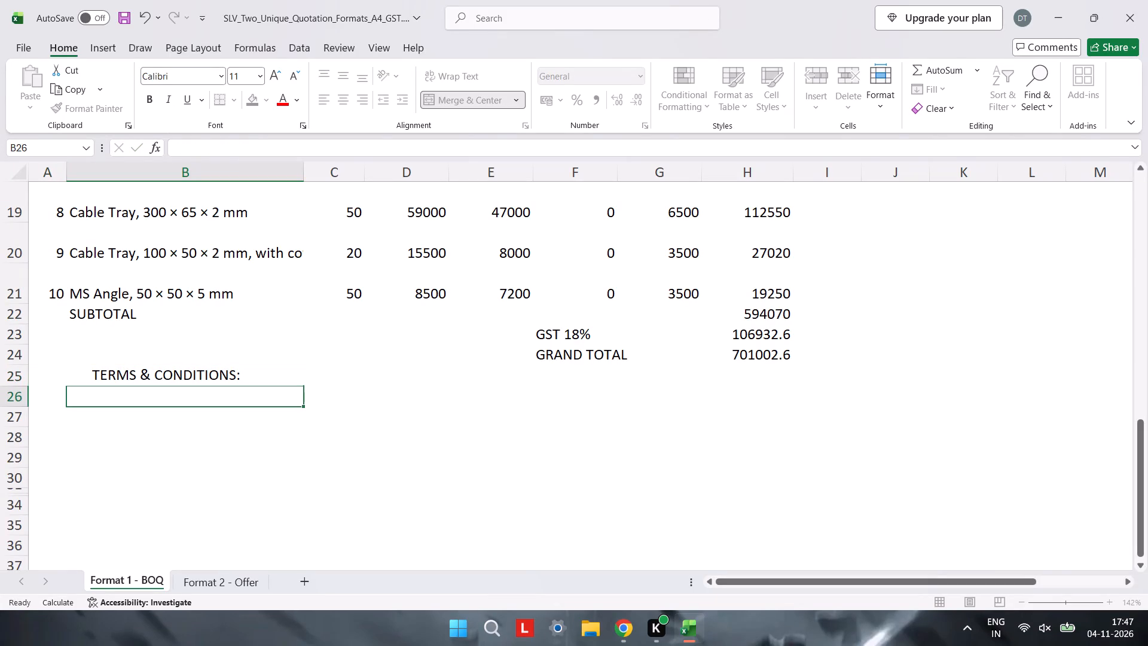
click(44, 399)
click(94, 397)
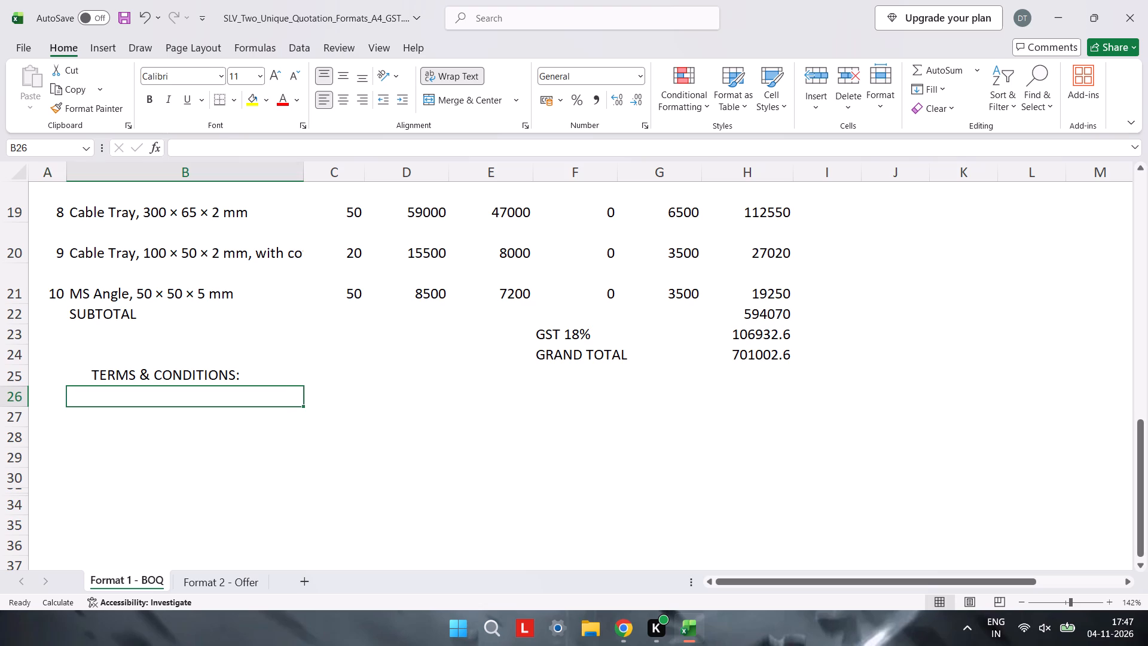
Left-align the TERMS & CONDITIONS heading in row 25.
click(81, 381)
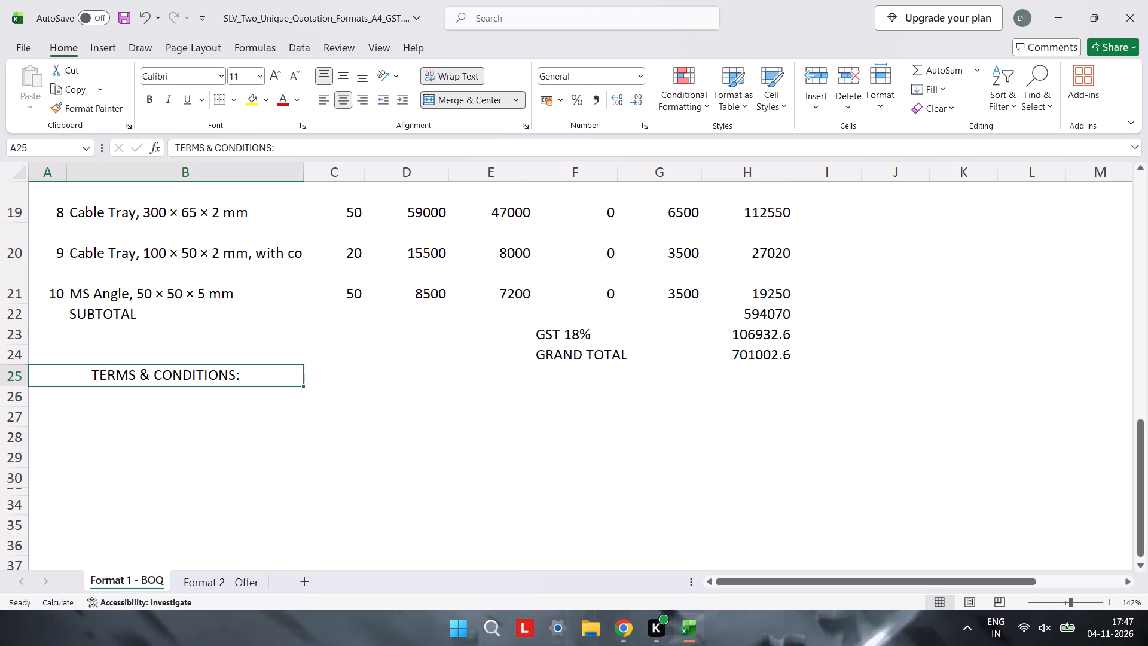
click(326, 96)
Indent the TERMS & CONDITIONS heading by inserting four spaces before its text.
scroll(142, 345, up, 2)
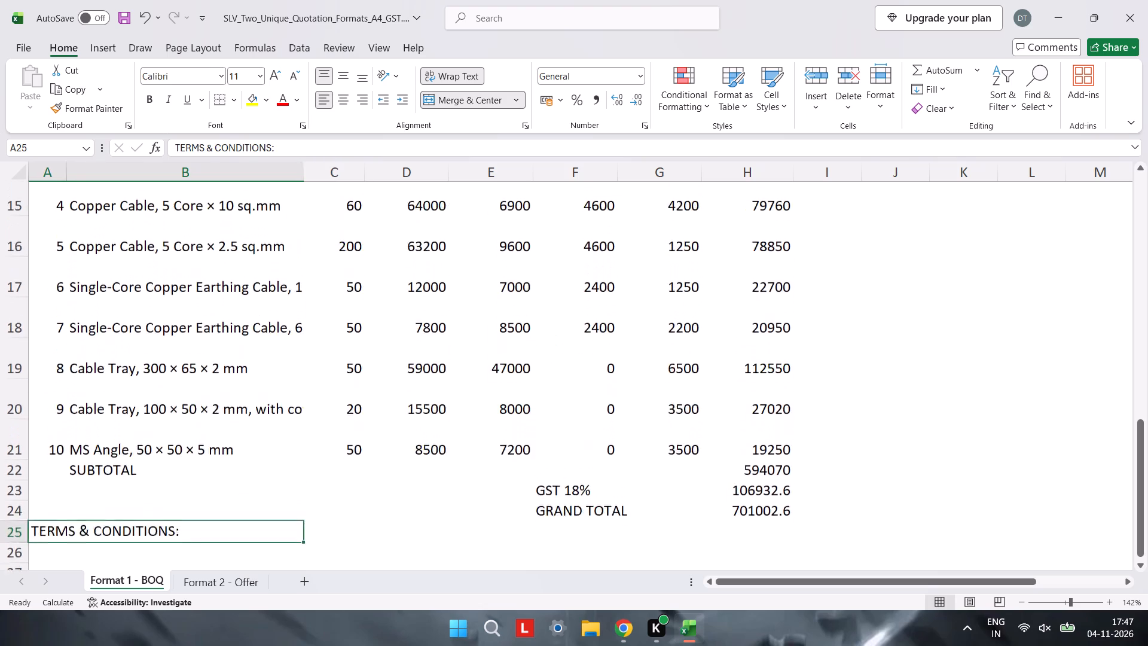
scroll(142, 345, down, 2)
double_click(48, 282)
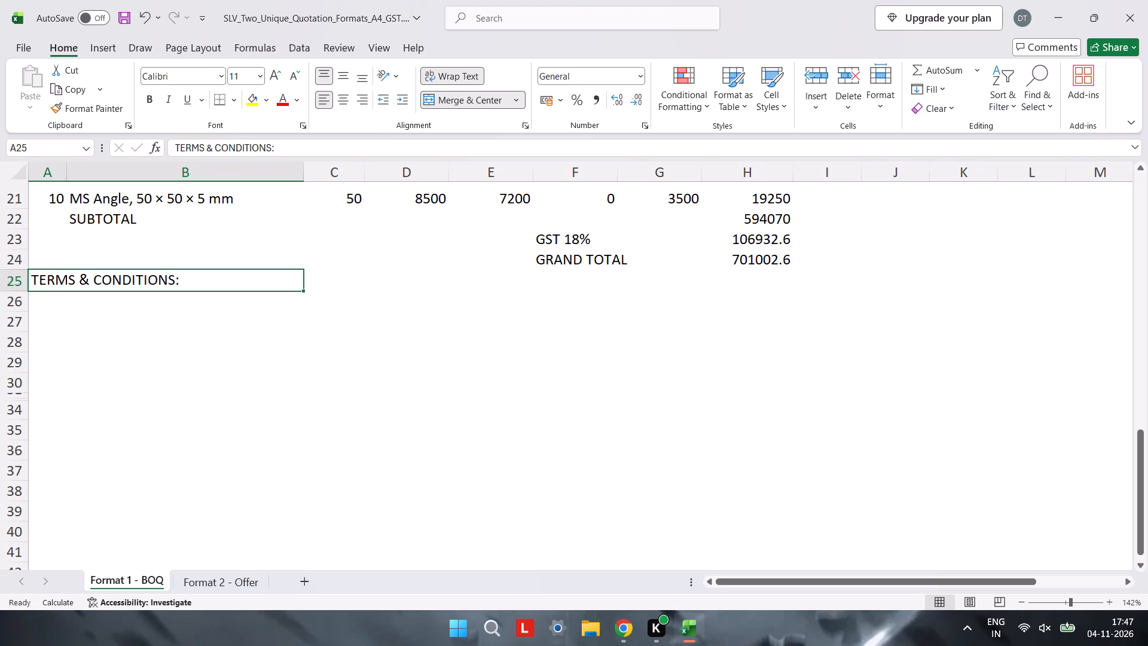
click(30, 284)
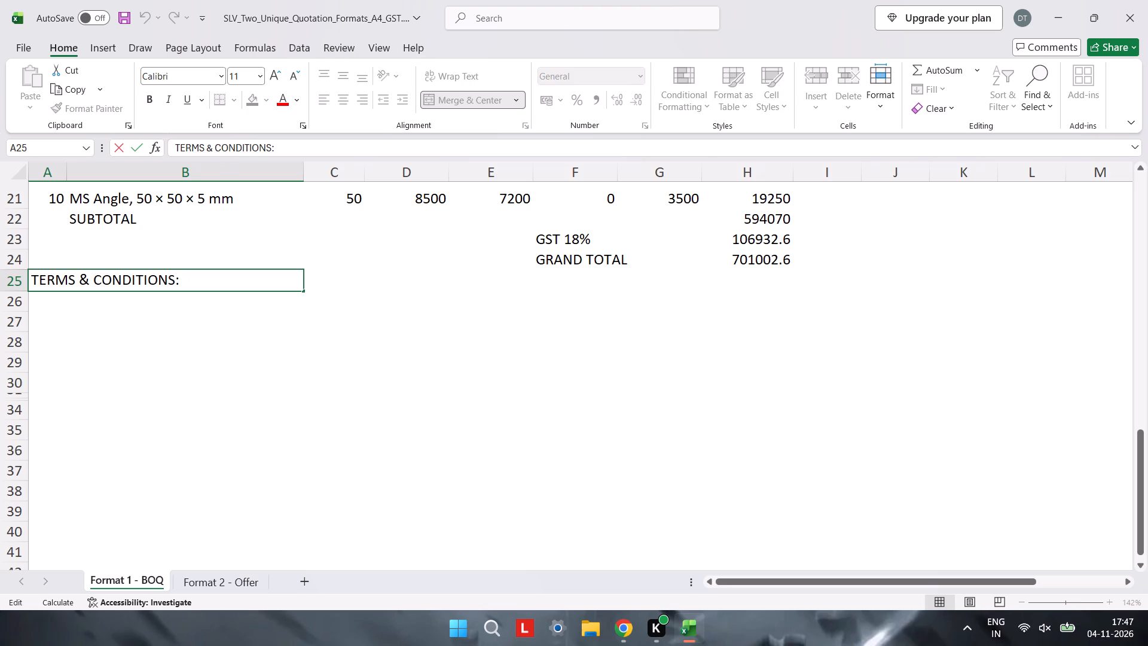
key(space)
key(space)
key(space)
key(space)
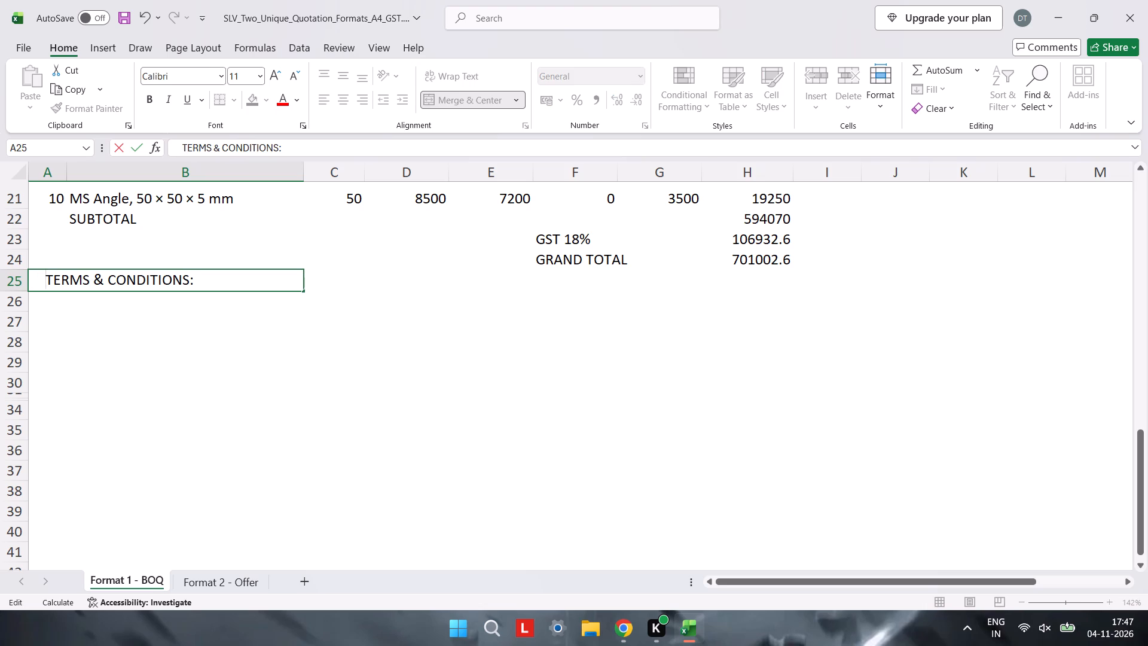
key(Down)
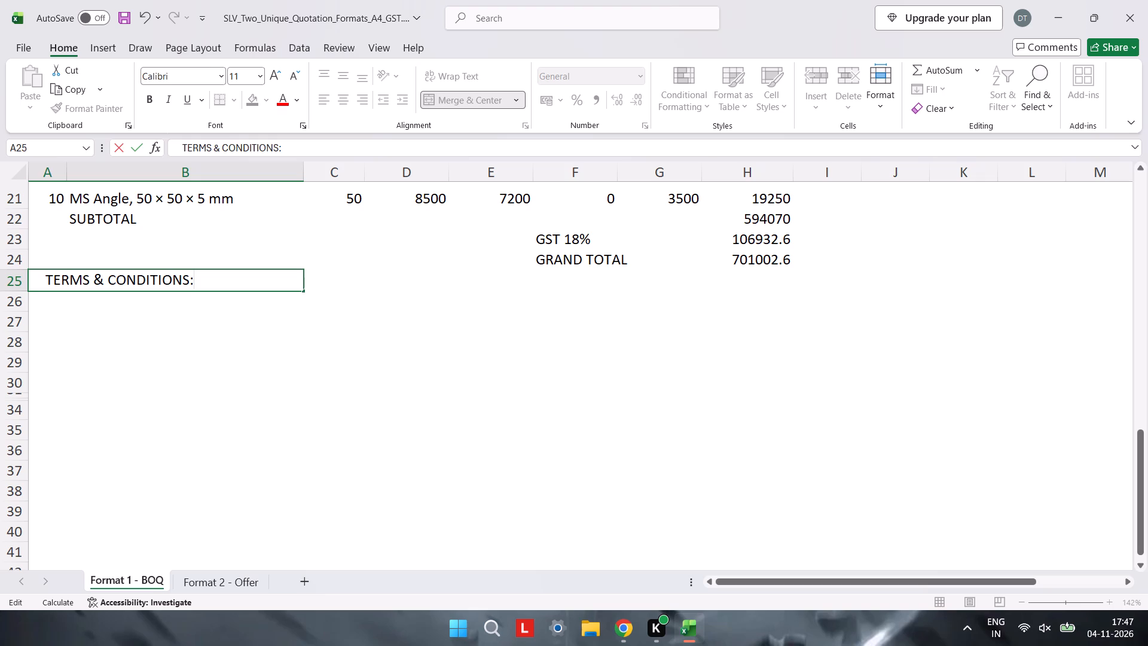
click(80, 295)
Merge and center columns A and B separately in rows 26 and 27, below the terms heading.
click(30, 299)
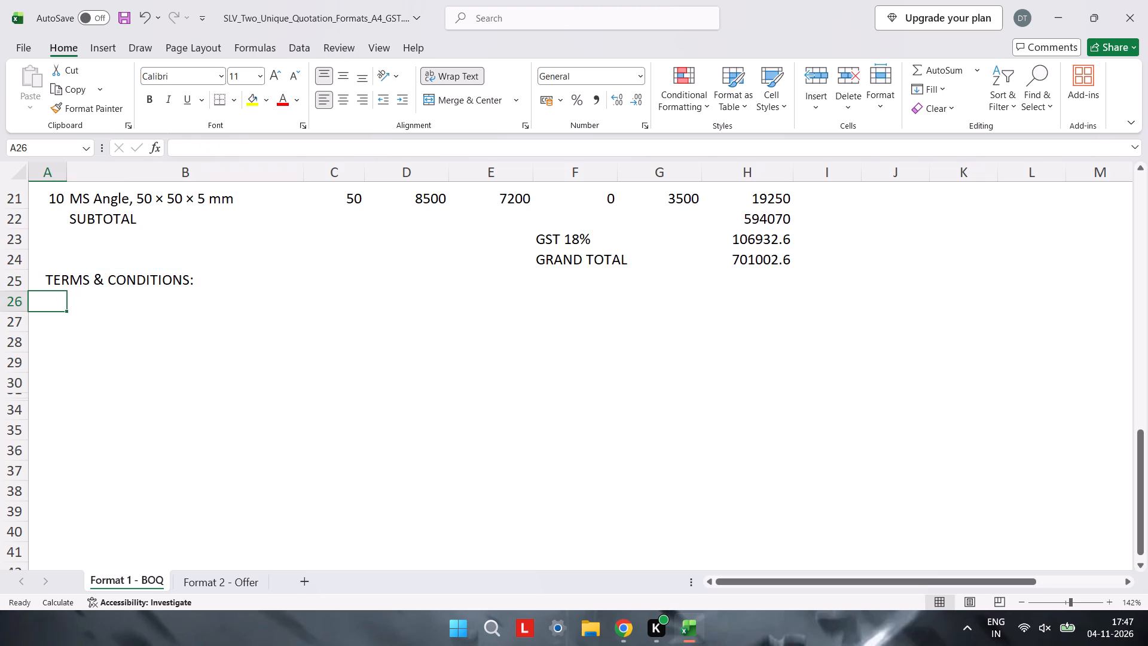
drag(51, 301, 145, 301)
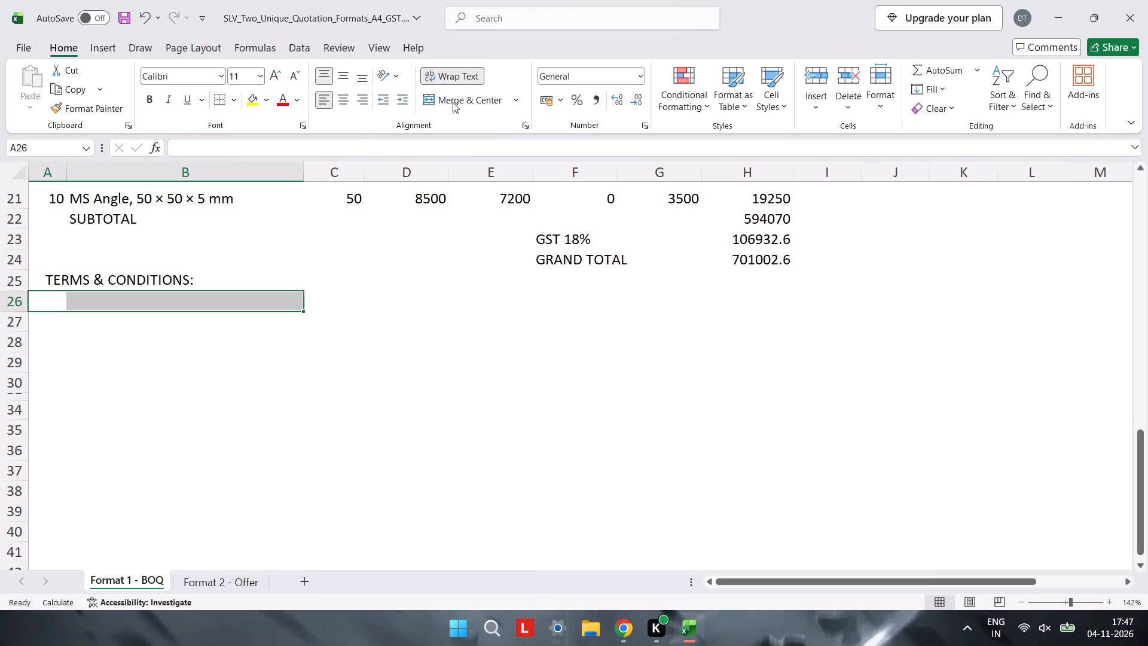
click(453, 102)
click(138, 324)
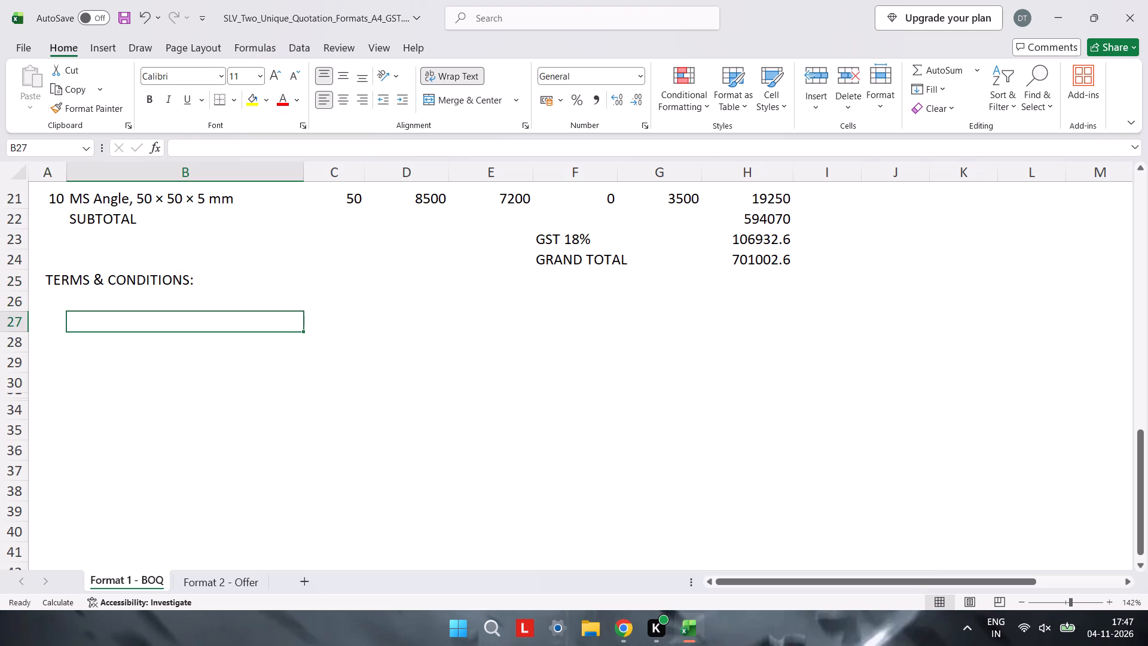
drag(46, 323, 123, 325)
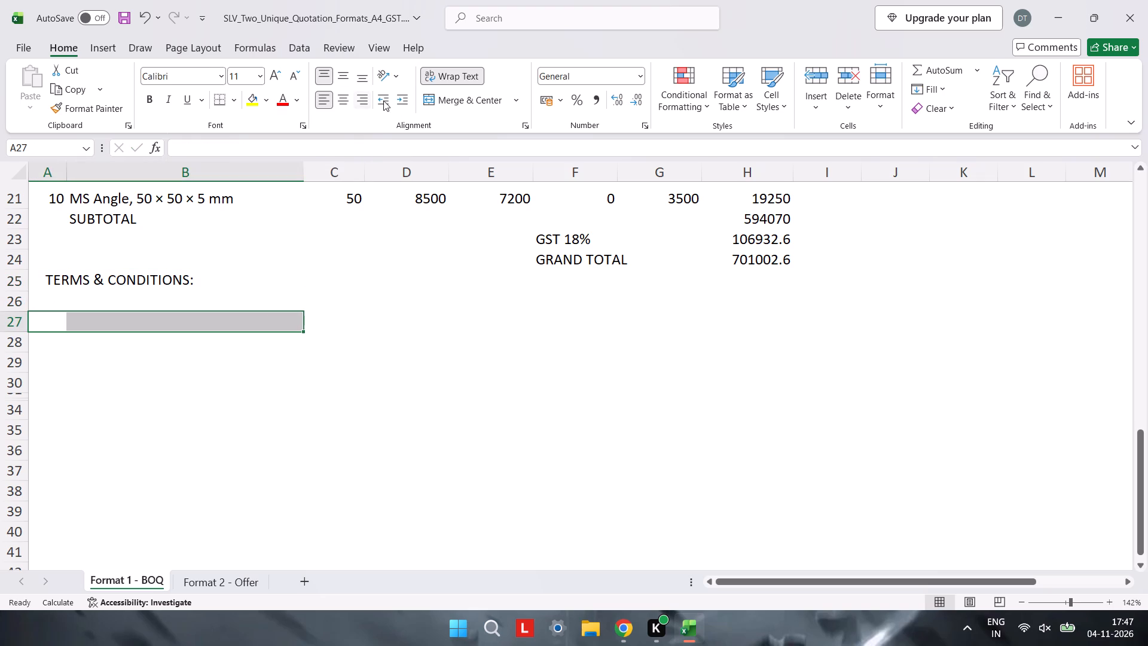
click(436, 94)
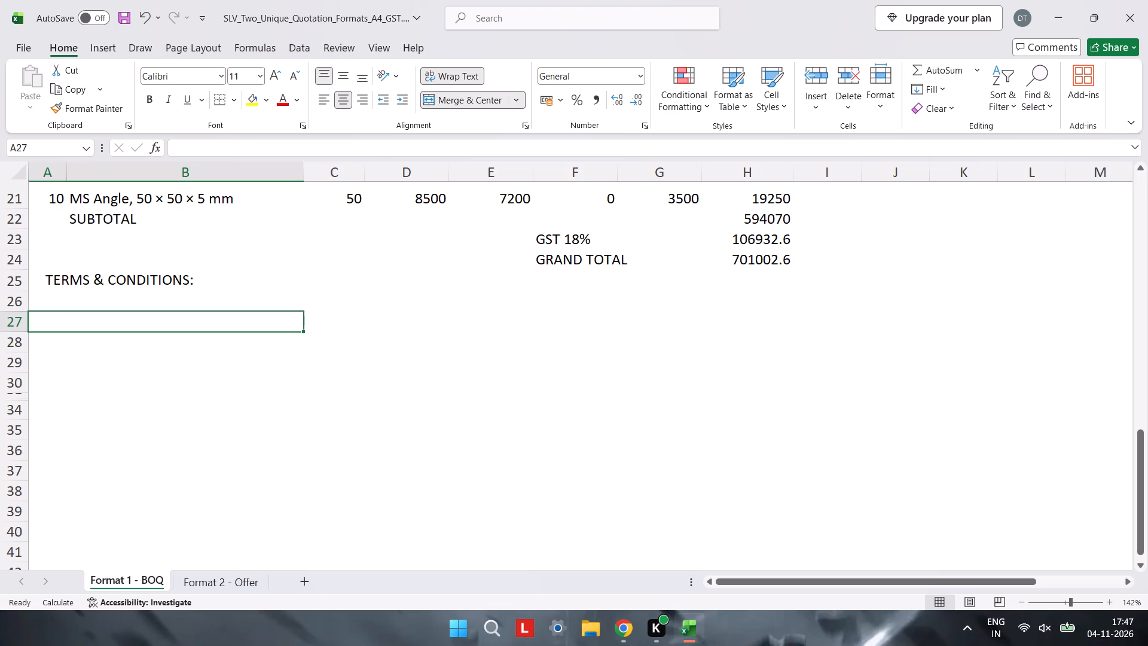
Merge and center columns A and B separately in rows 28 and 29.
click(48, 338)
drag(48, 338, 101, 340)
click(48, 340)
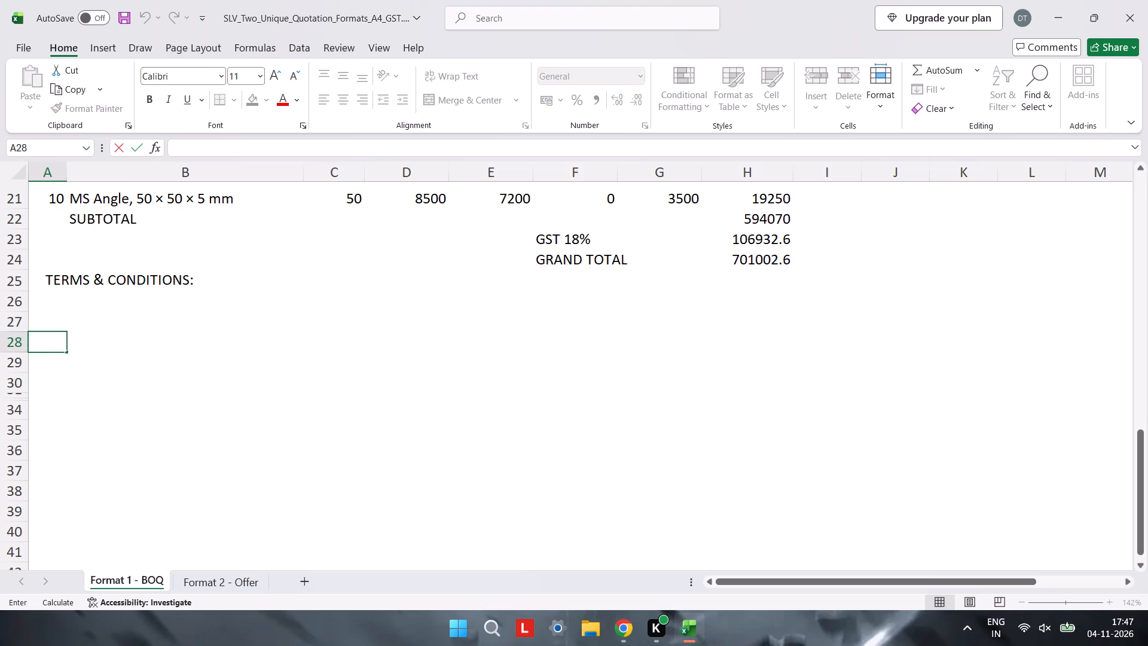
drag(48, 340, 56, 340)
drag(56, 340, 101, 339)
click(101, 339)
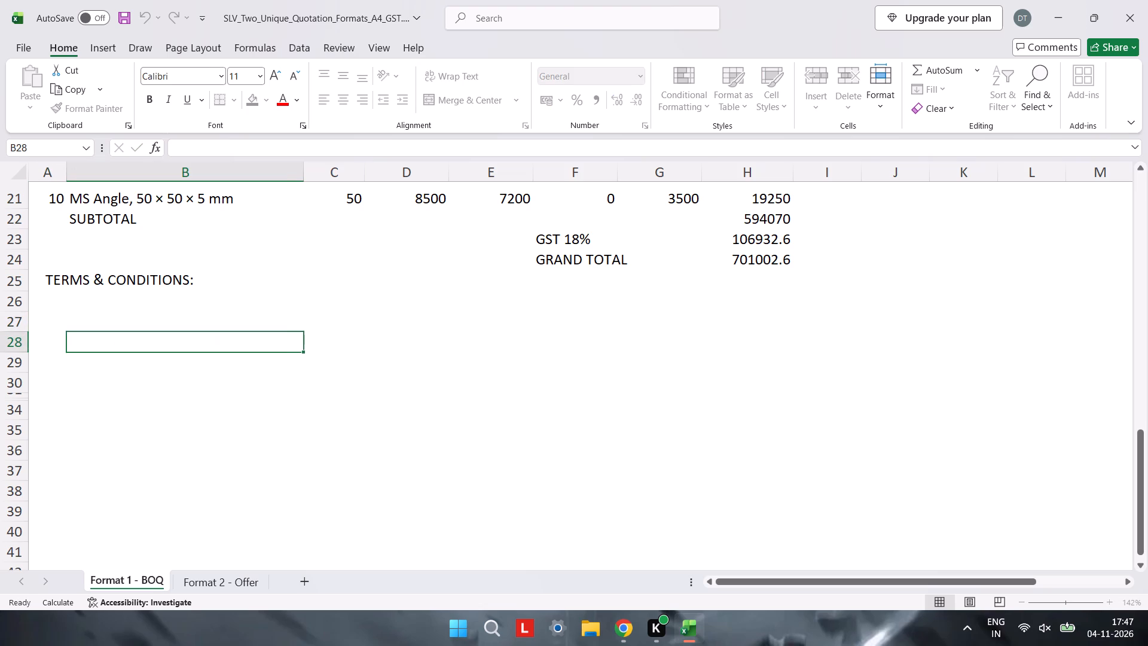
drag(38, 336, 50, 339)
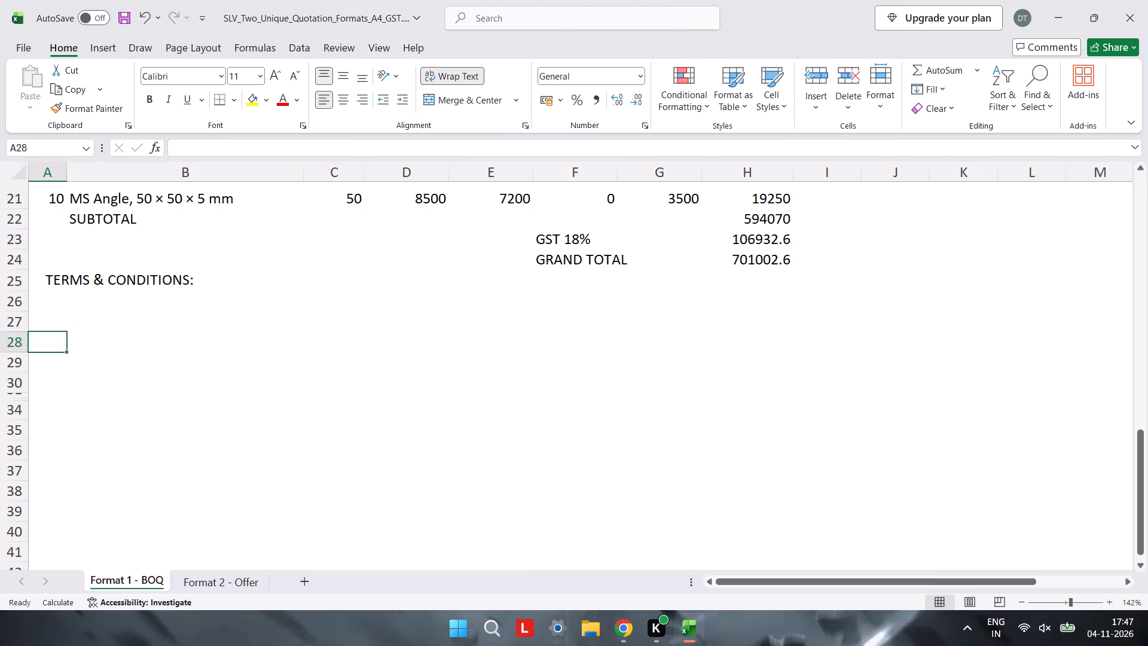
drag(50, 339, 135, 345)
click(468, 101)
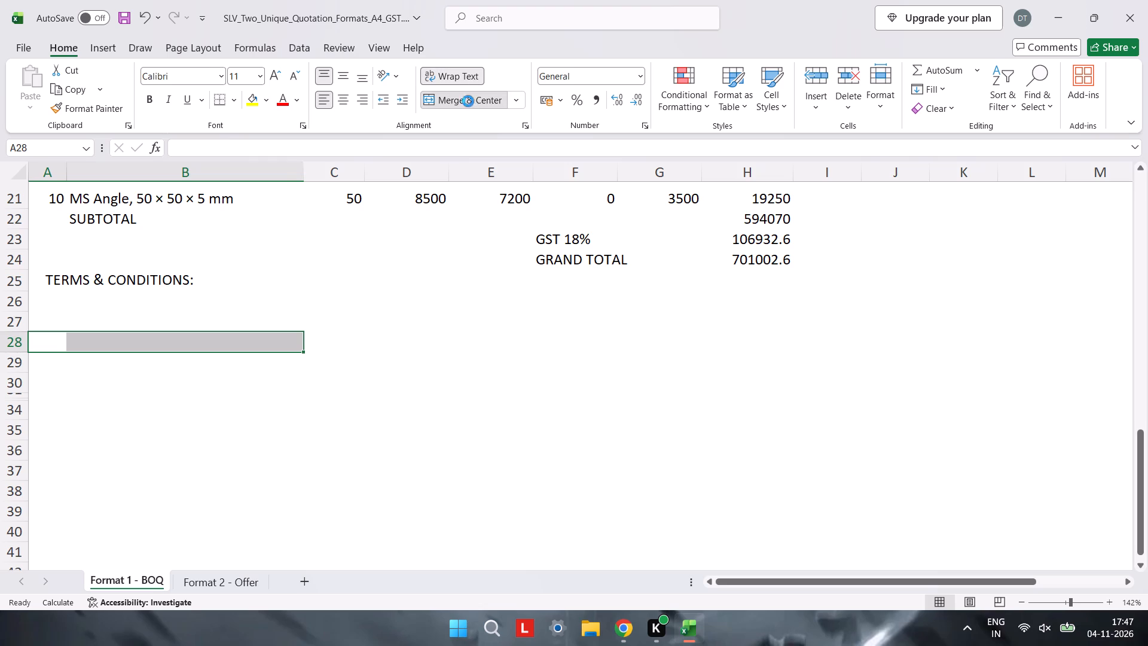
click(54, 359)
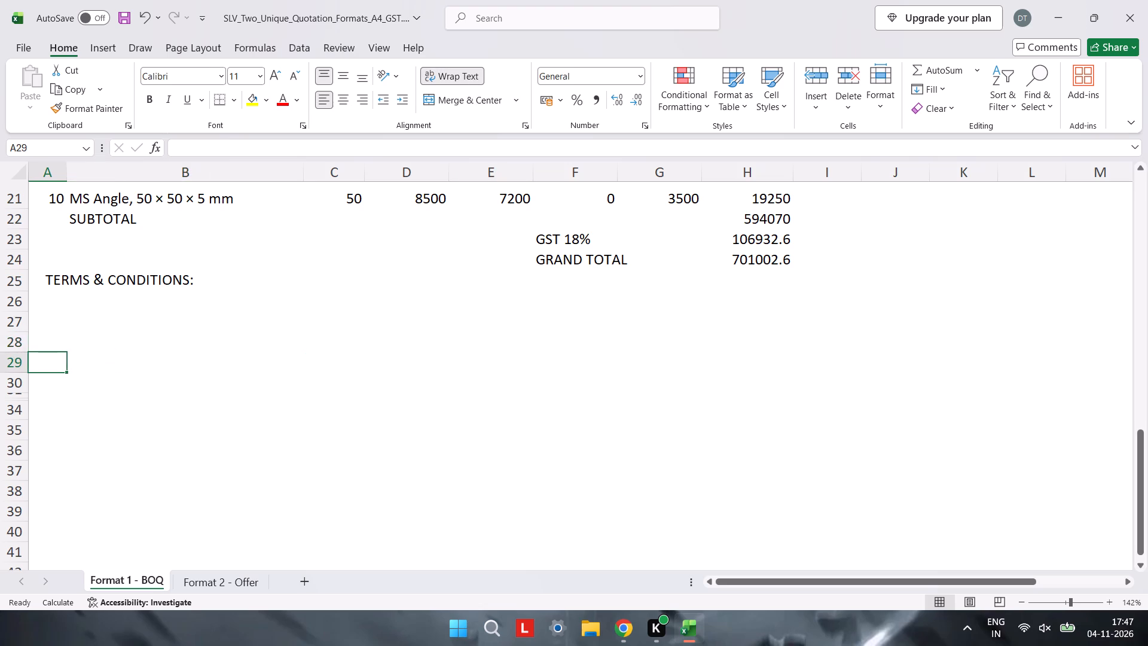
drag(54, 359, 88, 361)
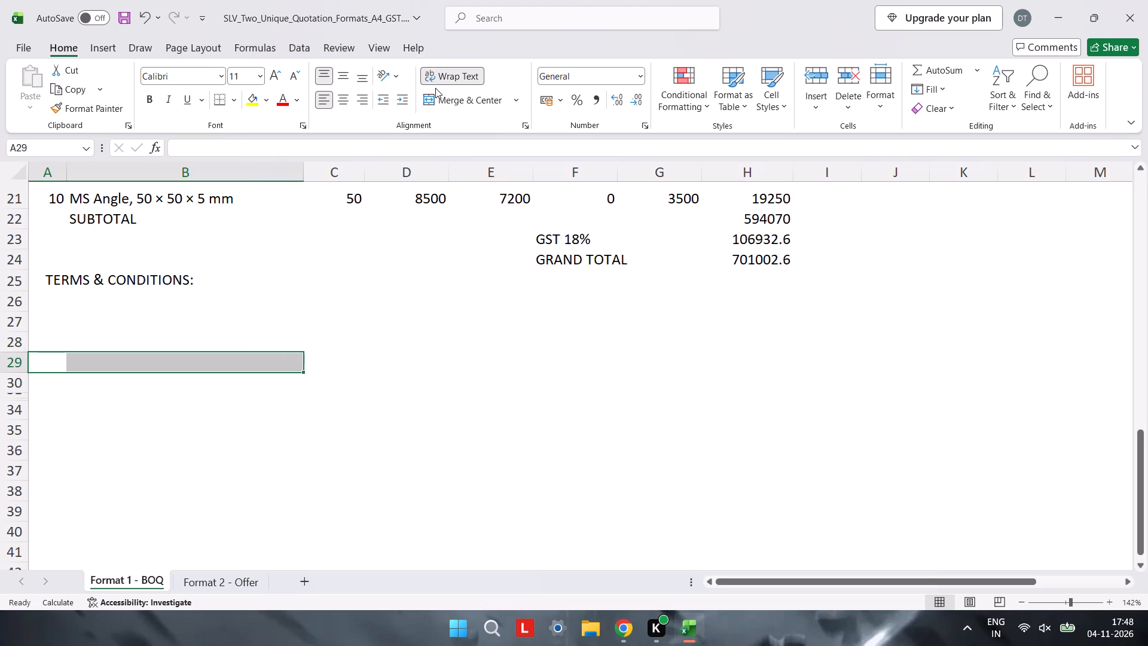
click(439, 101)
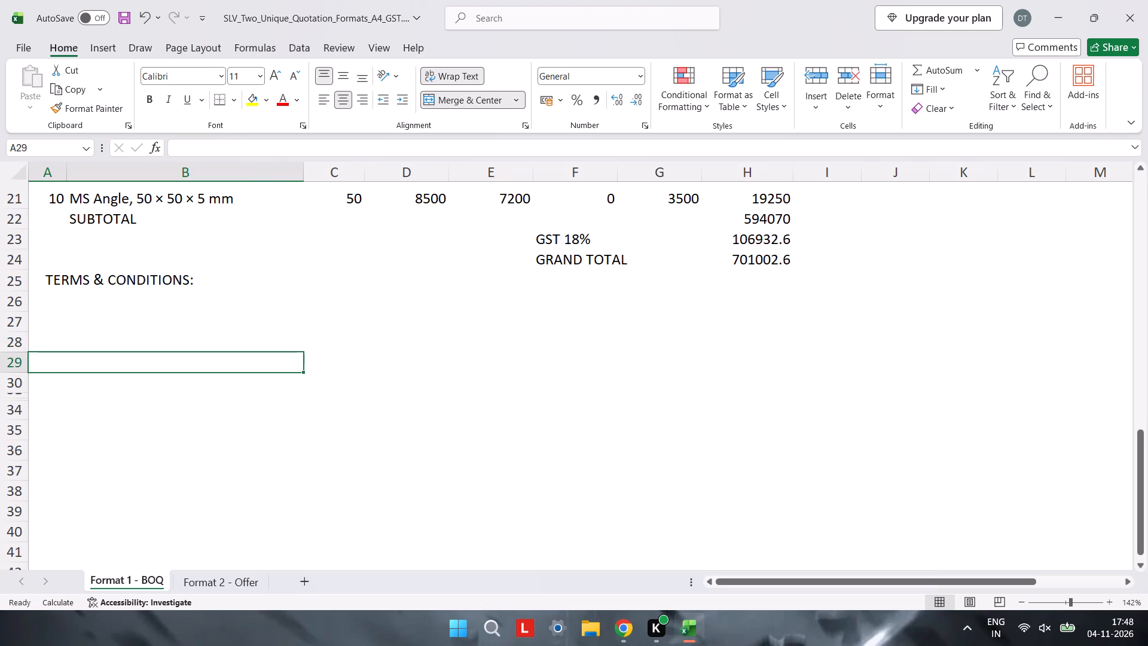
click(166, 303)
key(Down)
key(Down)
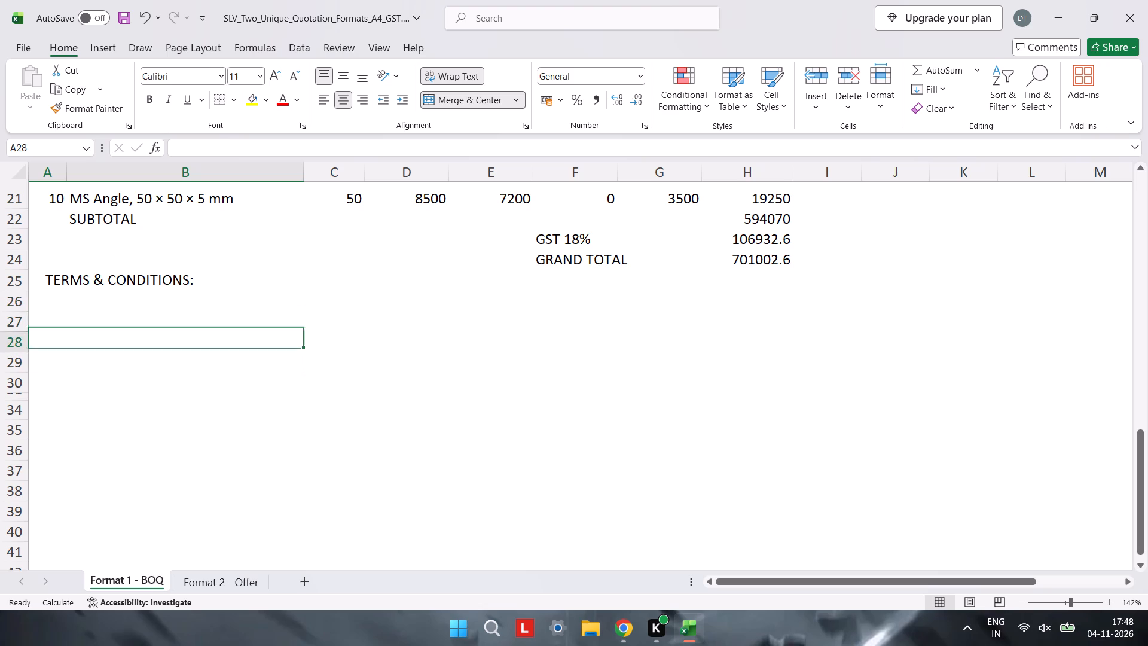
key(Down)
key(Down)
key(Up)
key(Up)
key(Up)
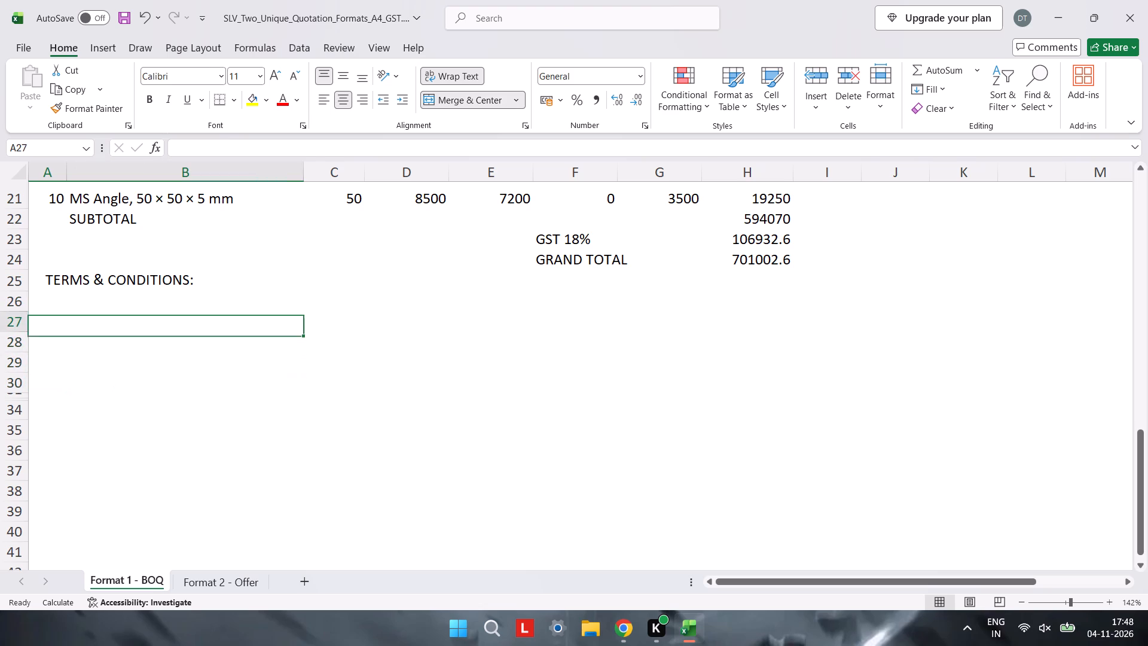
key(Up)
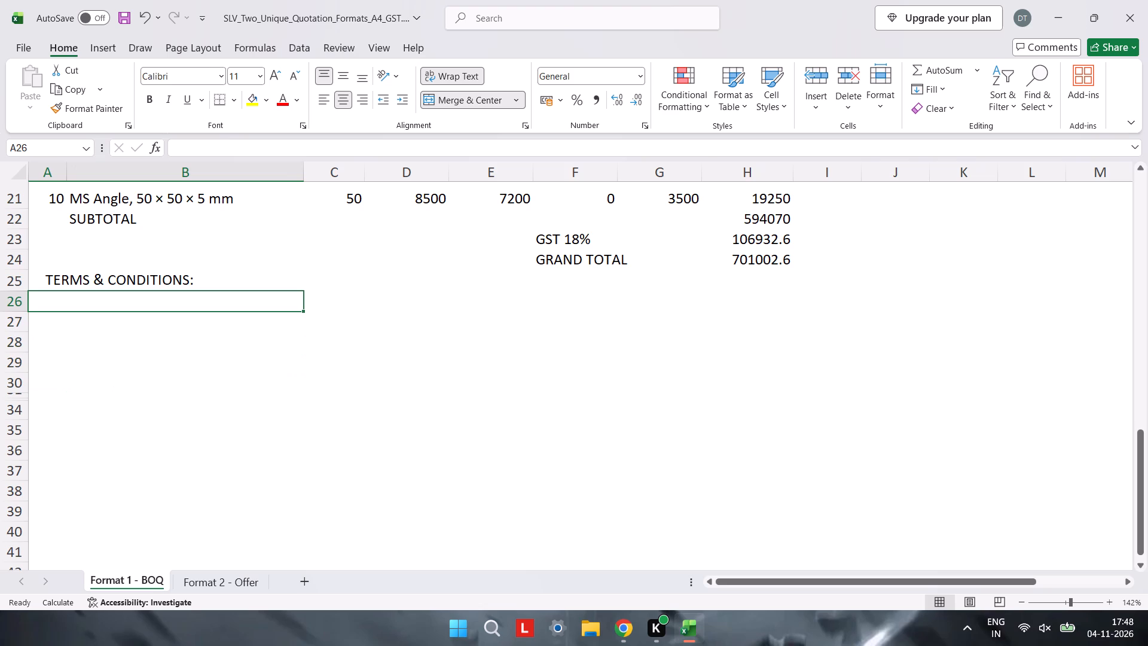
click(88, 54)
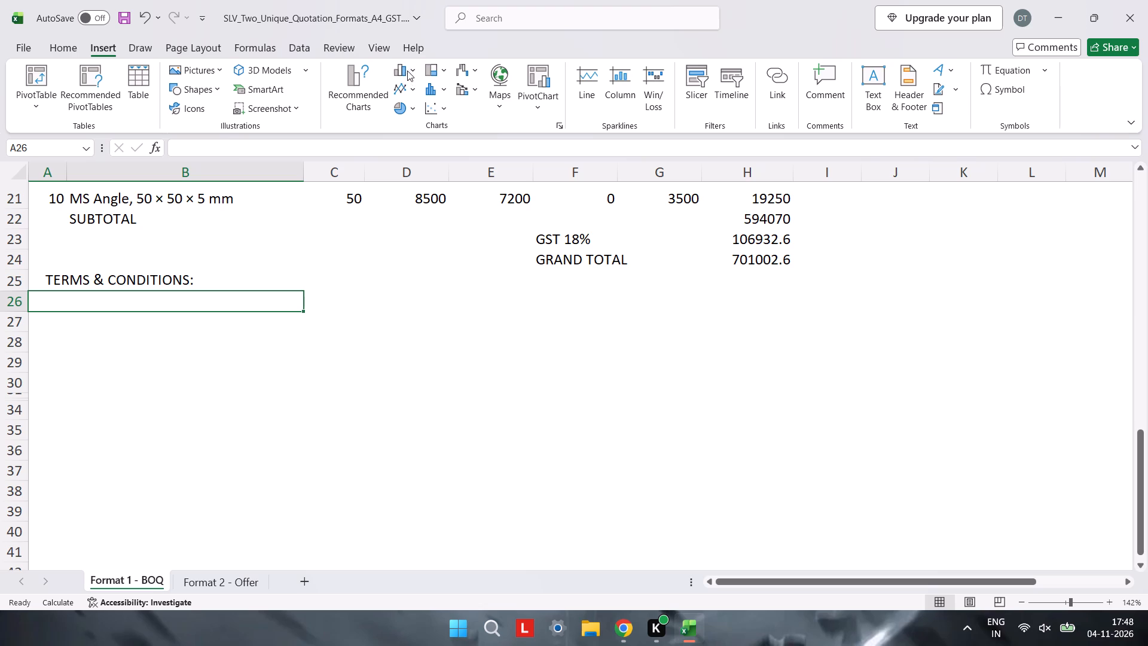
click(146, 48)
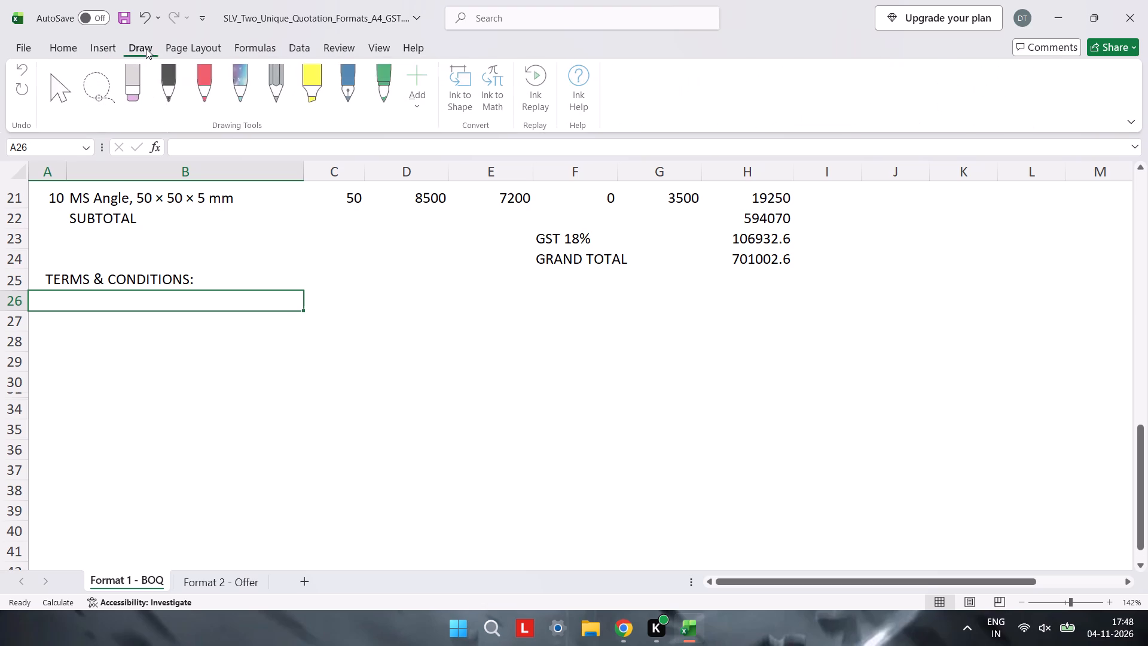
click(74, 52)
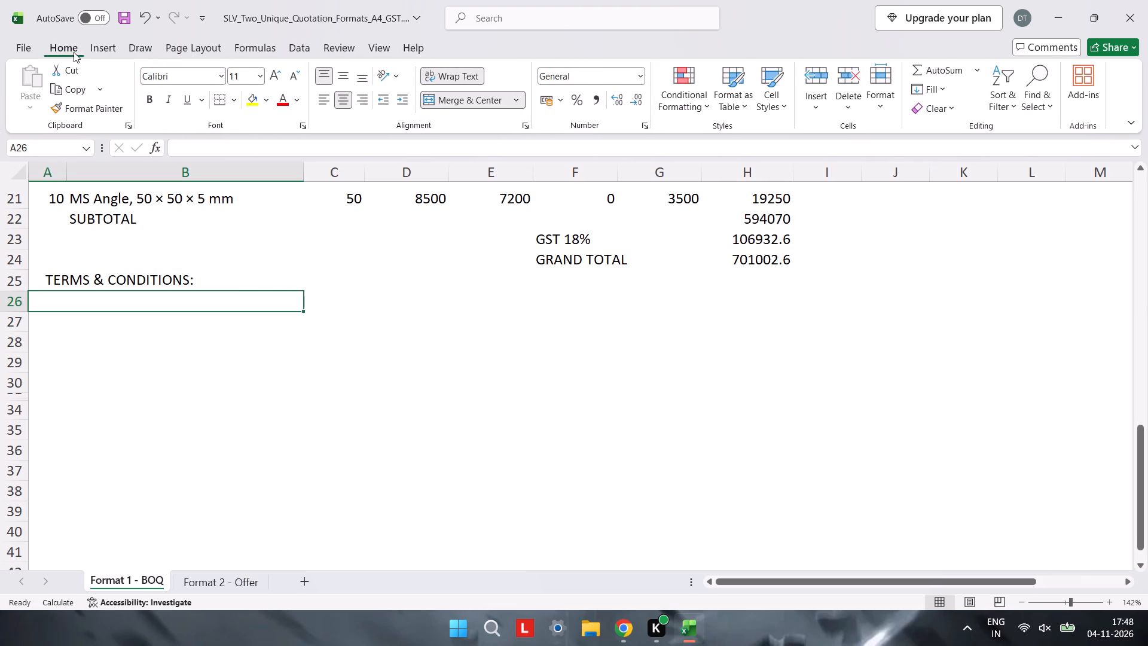
Enter the number "1." in merged row 26 below the terms heading and try to paste the term's text after it.
click(86, 292)
click(97, 300)
key(shift+exclam)
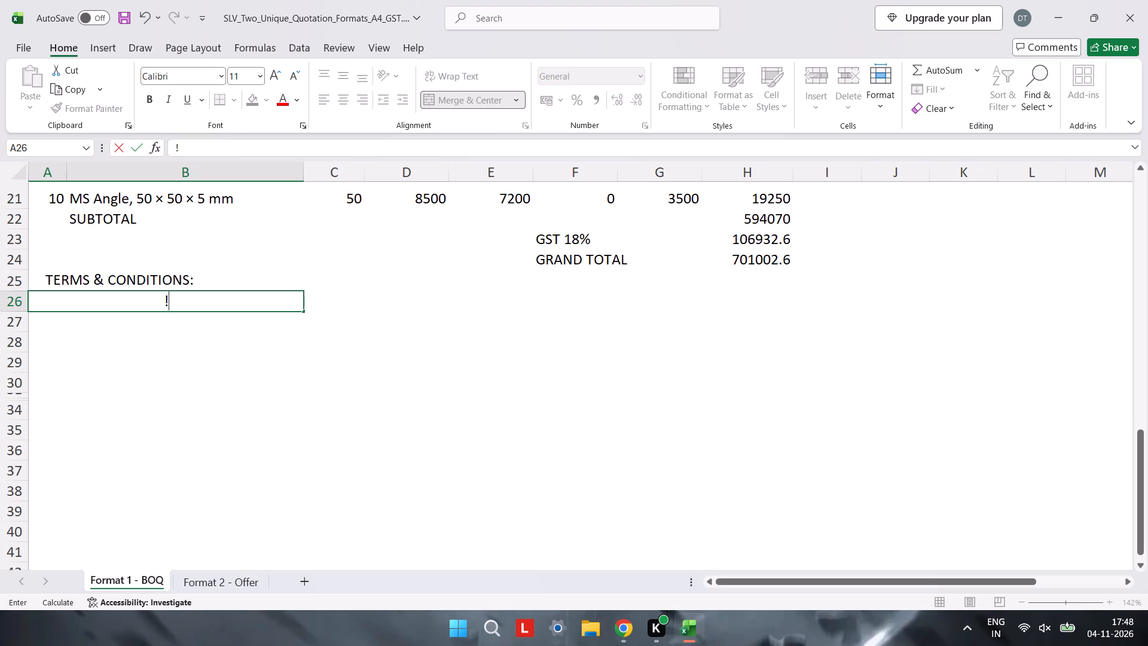
key(BackSpace)
key(1)
text(.)
key(space)
key(ctrl+v)
key(ctrl+v)
key(ctrl+v)
key(ctrl+v)
Finish the row 26 entry and switch the Format 1 - BOQ sheet to Page Break Preview.
scroll(97, 300, up, 7)
scroll(97, 300, down, 2)
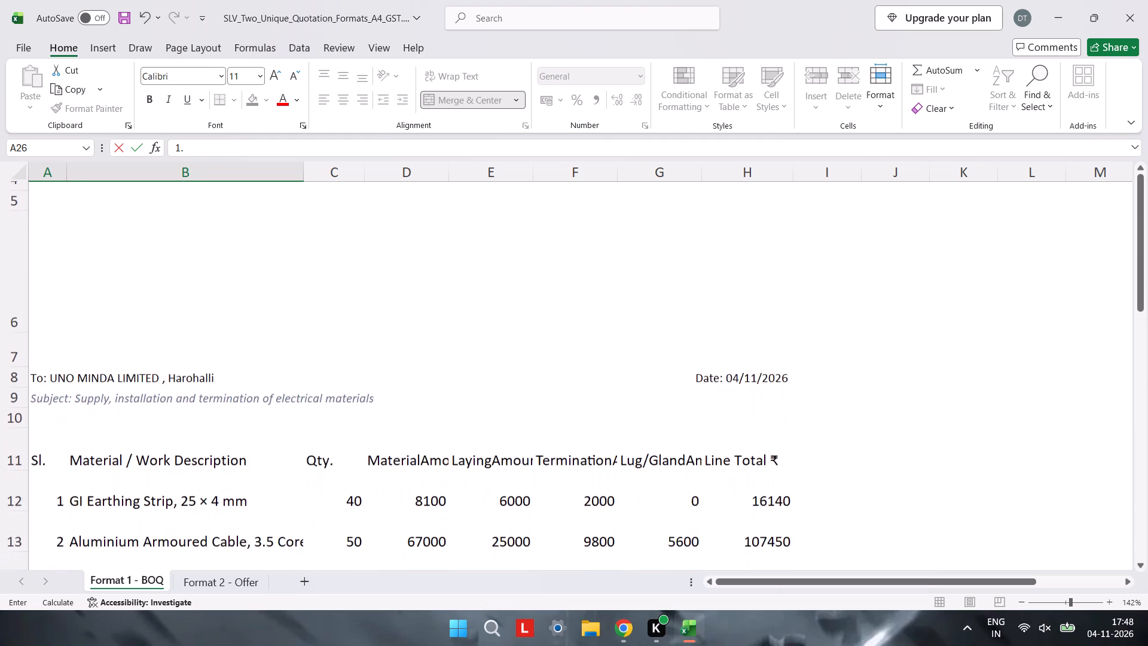
scroll(97, 300, down, 2)
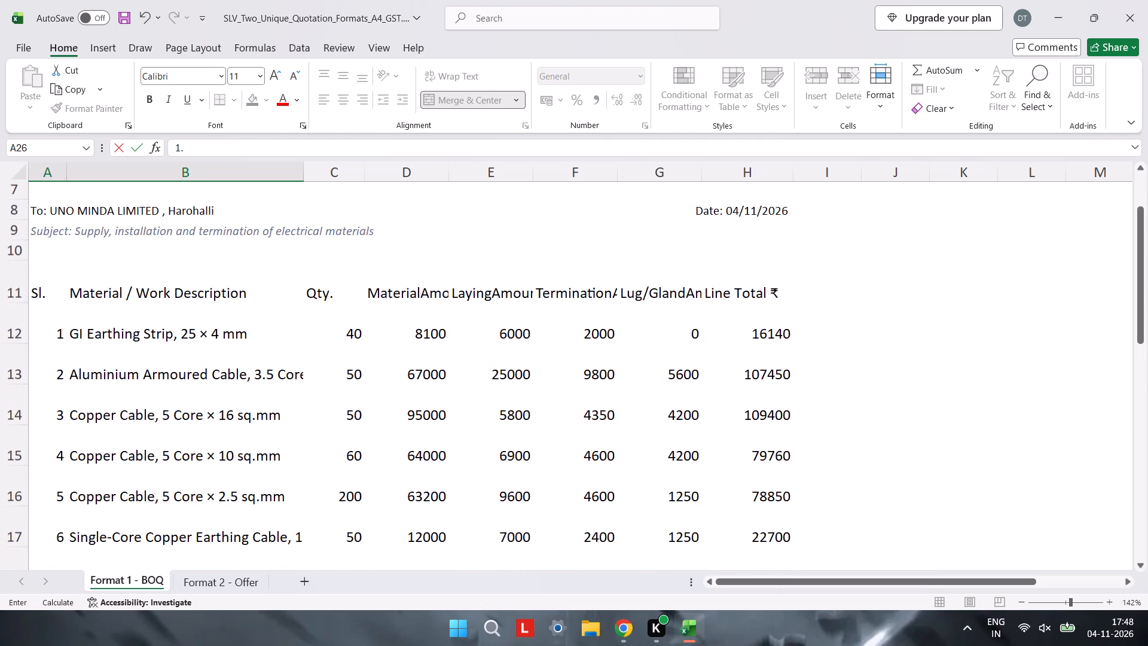
scroll(97, 300, down, 2)
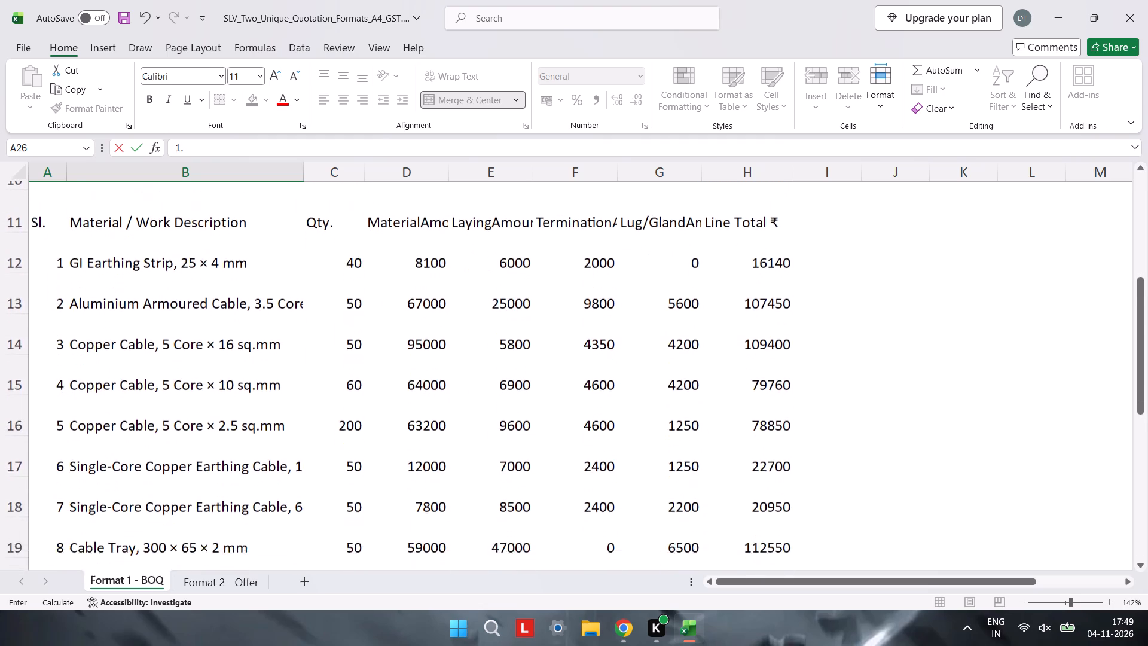
scroll(97, 300, up, 1)
scroll(97, 300, down, 1)
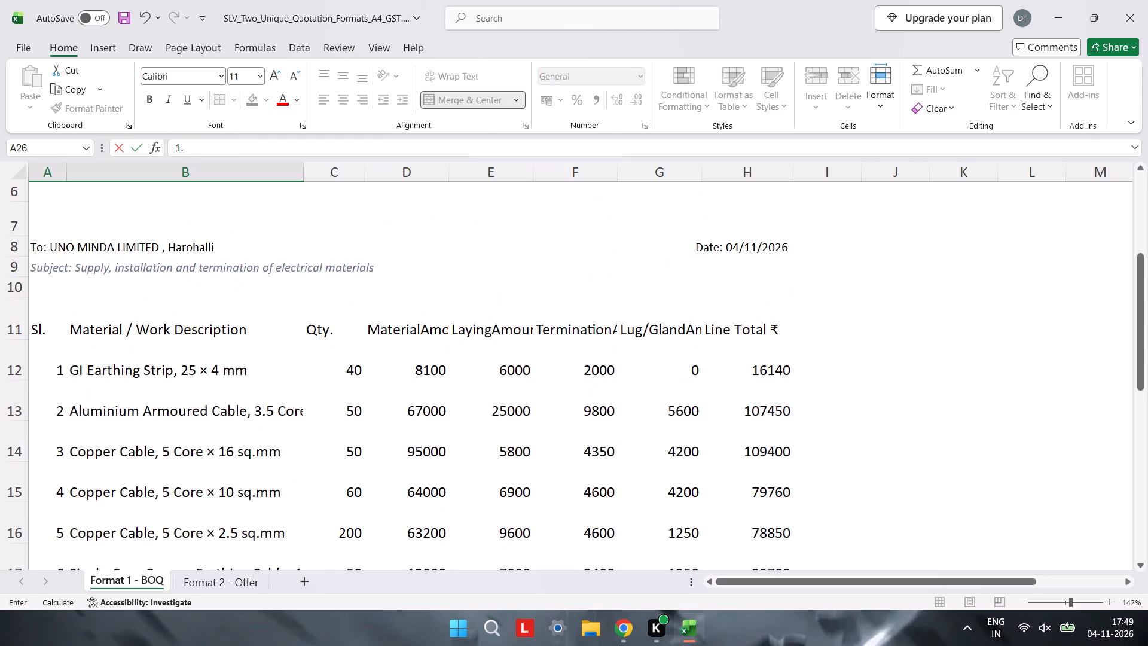
click(995, 597)
click(1000, 600)
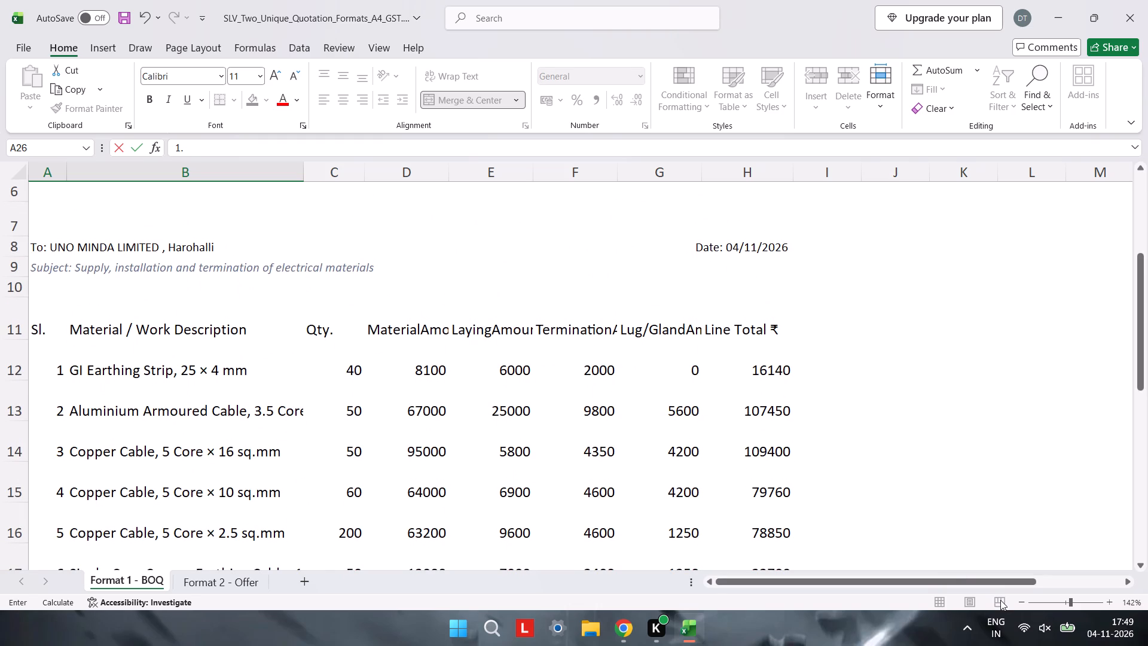
double_click(1000, 600)
click(959, 333)
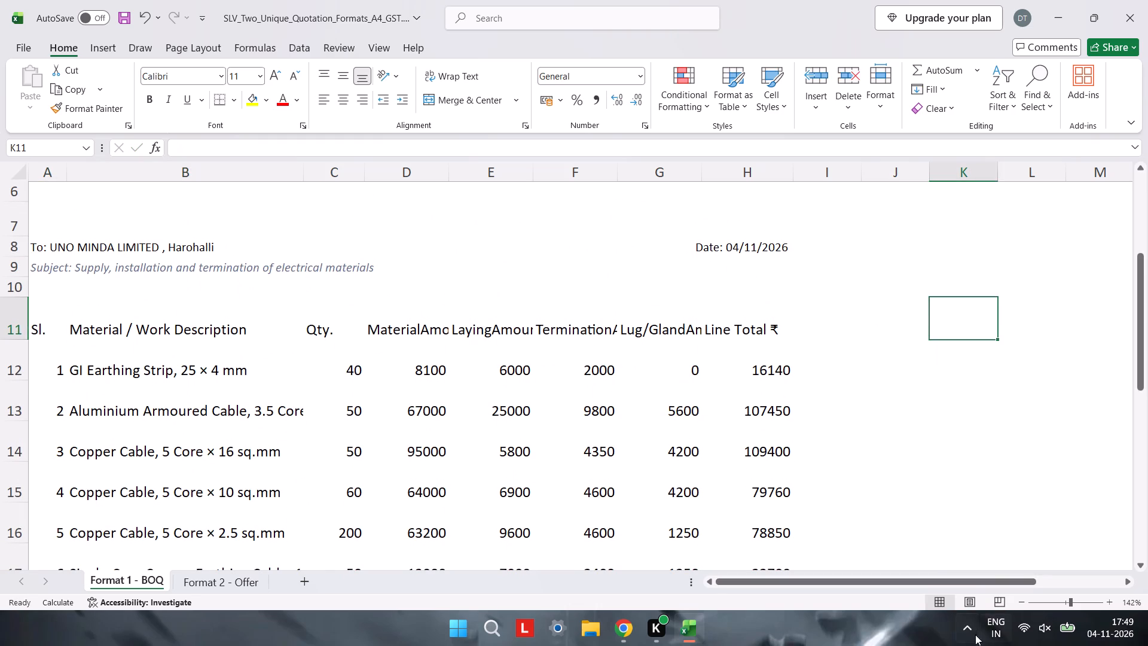
click(1005, 604)
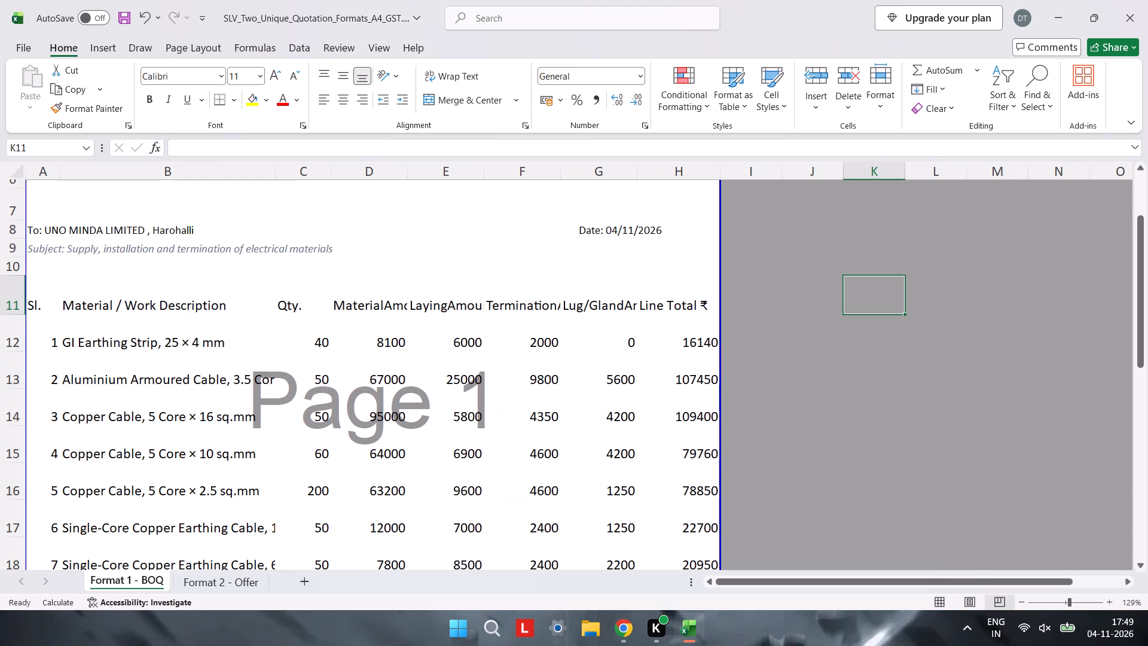
Apply All Borders to the quotation table A11:H24, from the column headings down to the GRAND TOTAL row.
scroll(579, 363, left, 4)
scroll(579, 363, right, 5)
scroll(579, 363, left, 5)
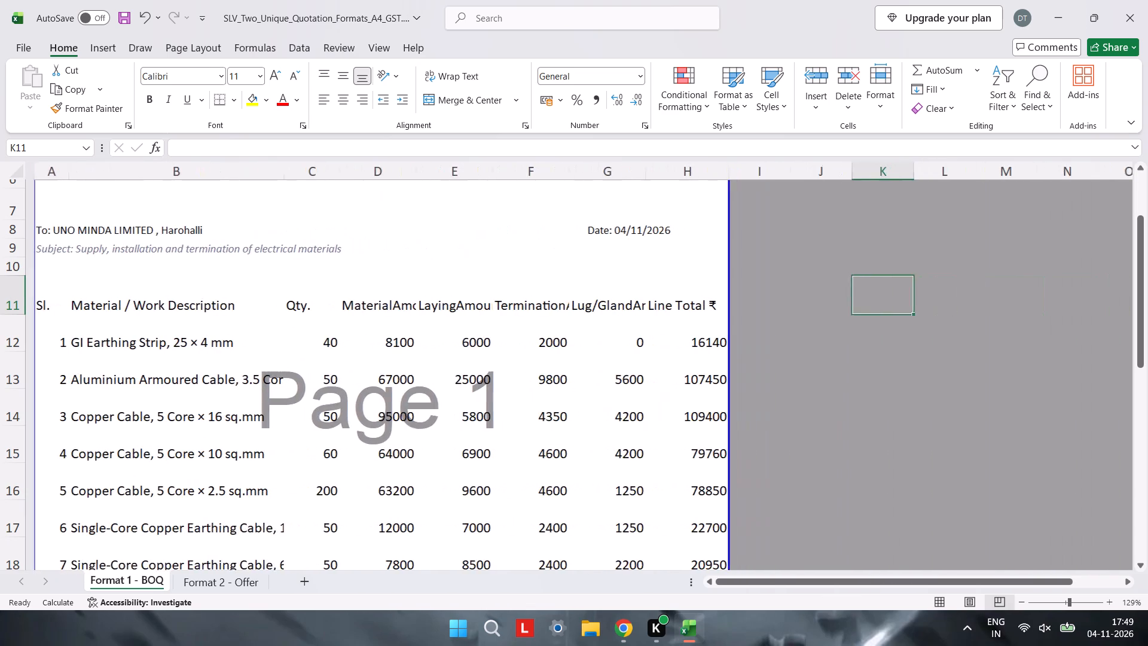
scroll(579, 363, right, 1)
scroll(579, 363, down, 2)
scroll(579, 363, up, 1)
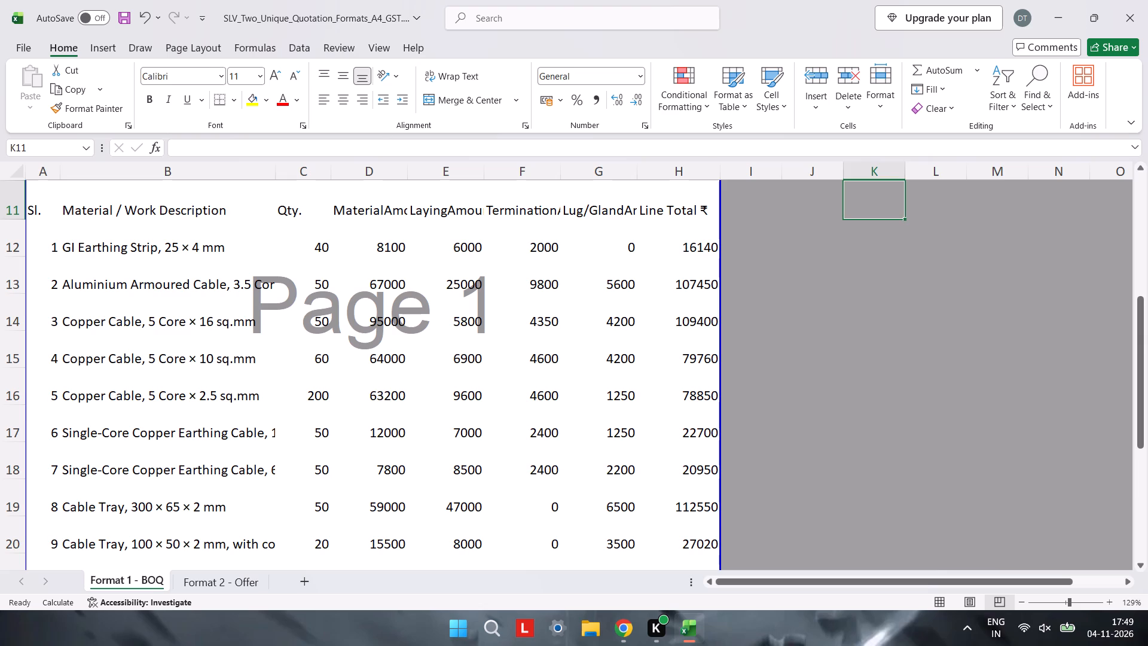
drag(48, 206, 655, 554)
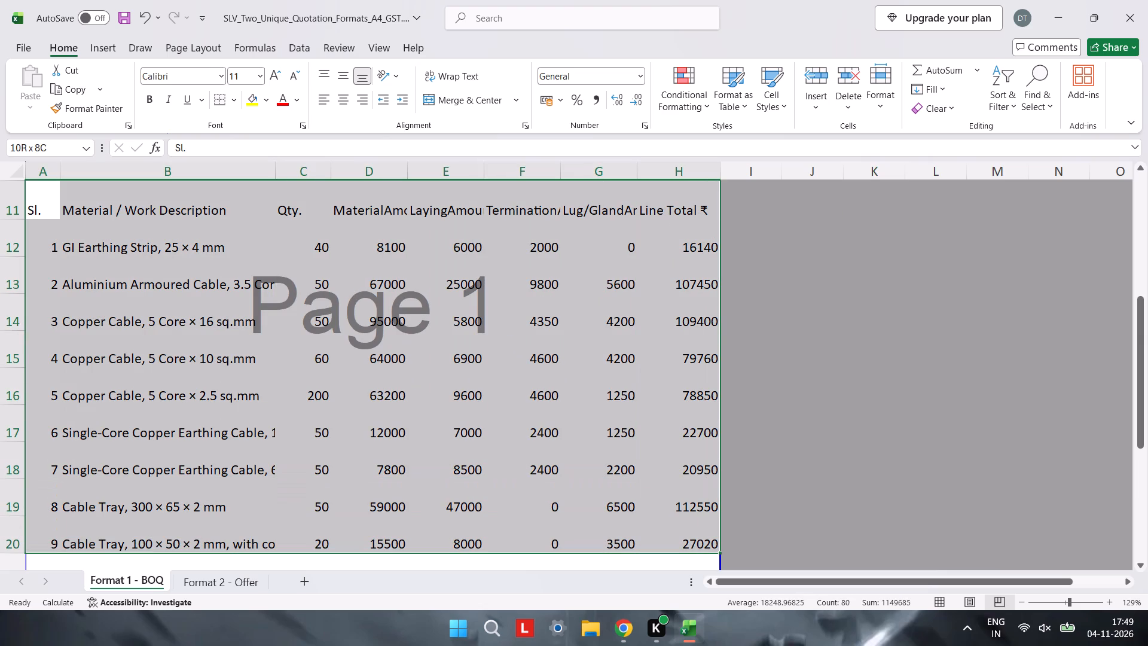
drag(655, 554, 648, 477)
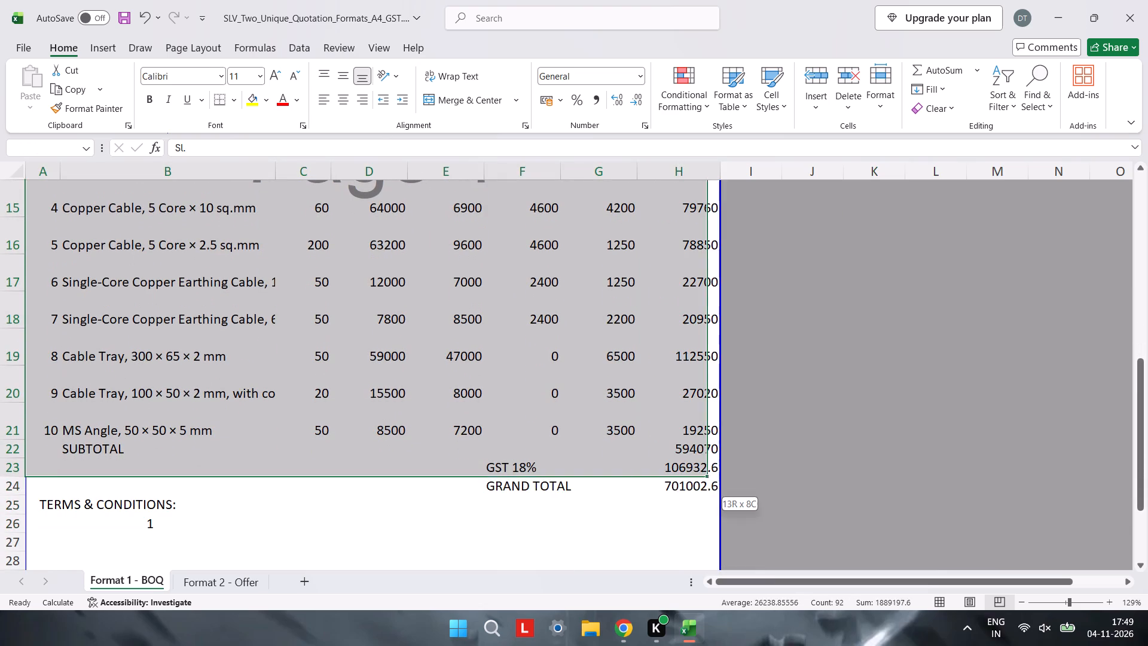
drag(648, 477, 701, 477)
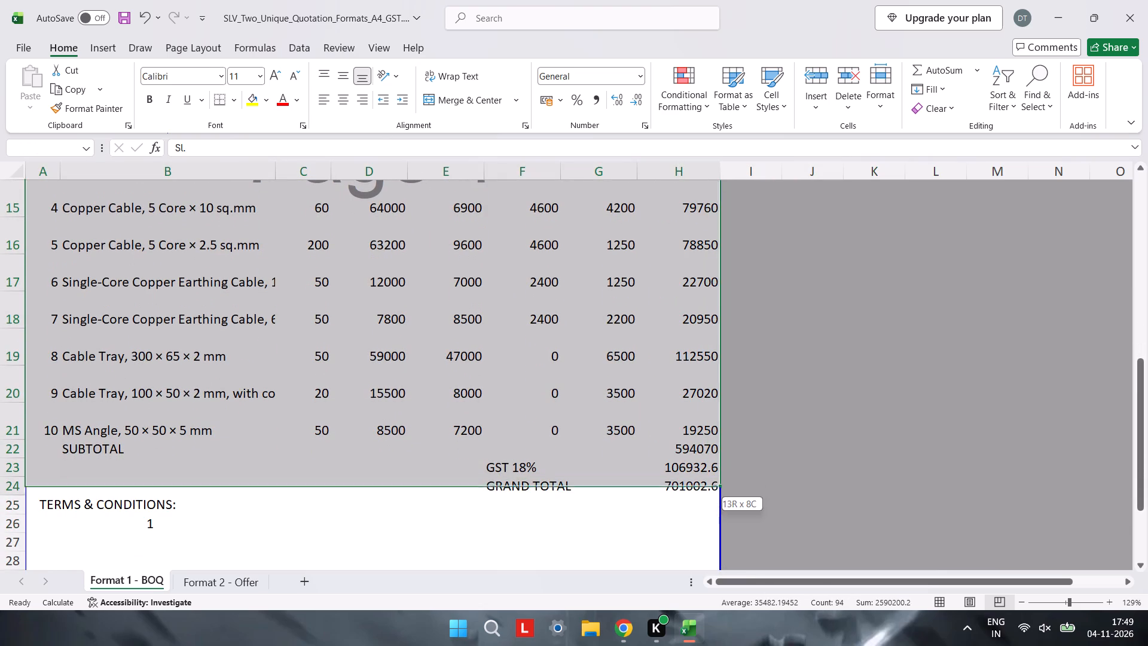
drag(701, 477, 699, 482)
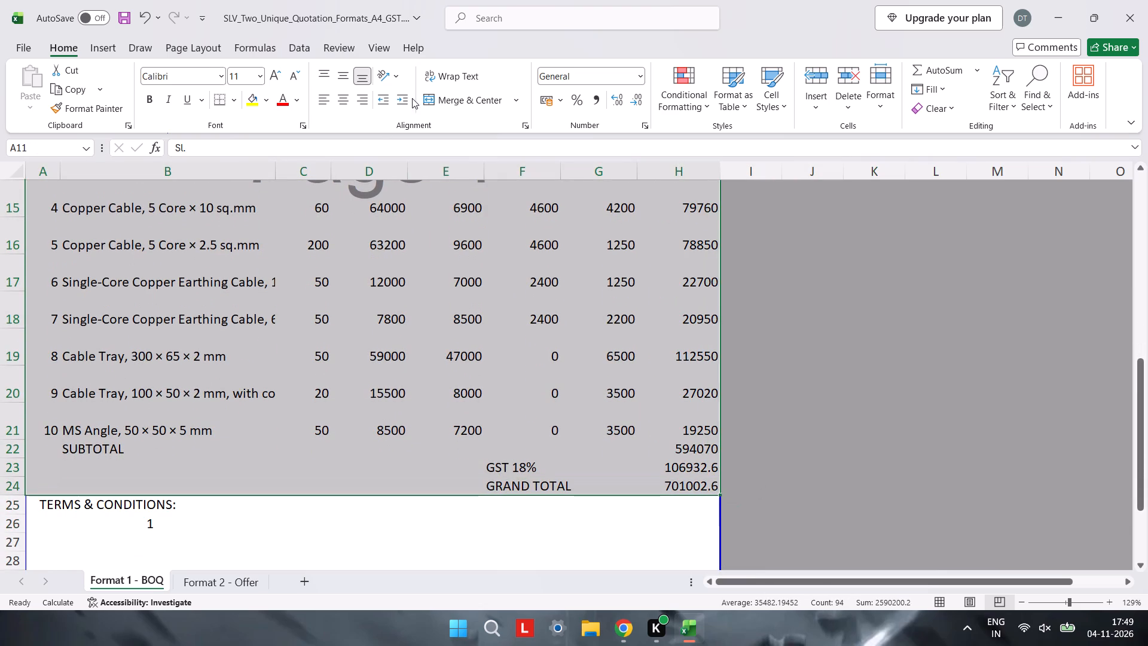
click(130, 48)
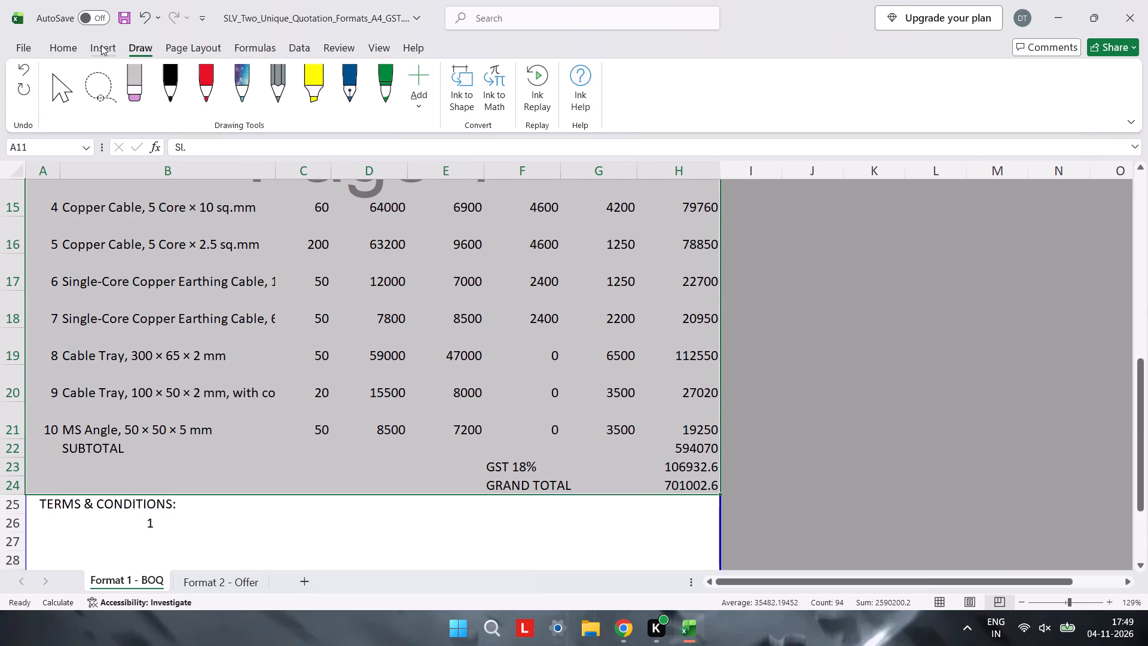
click(101, 45)
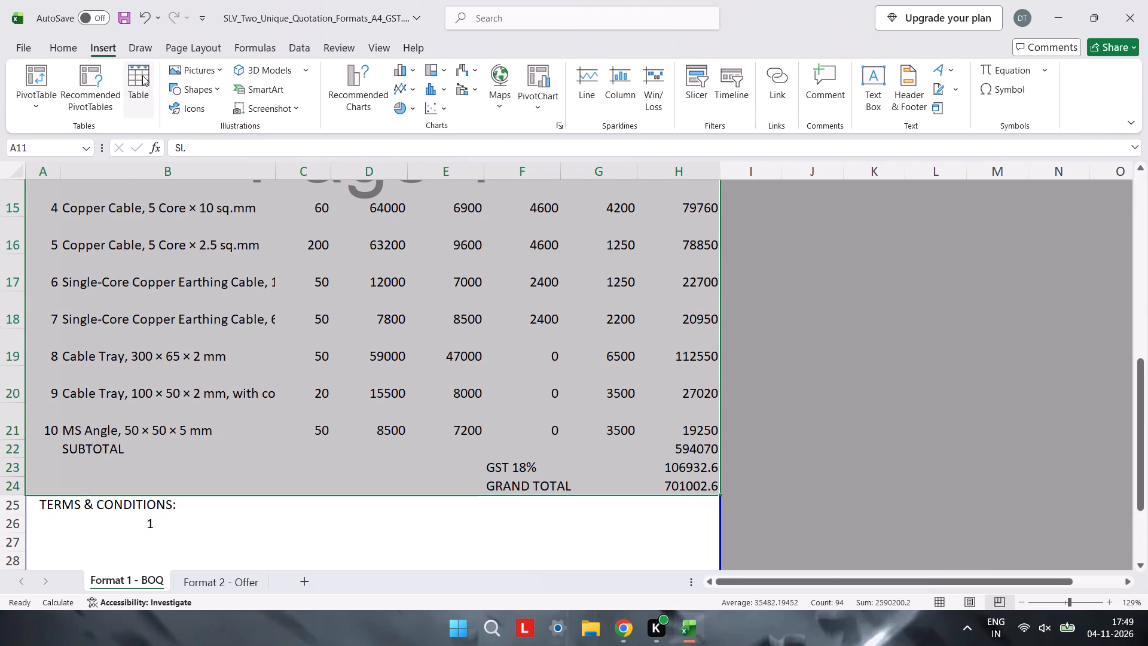
click(74, 44)
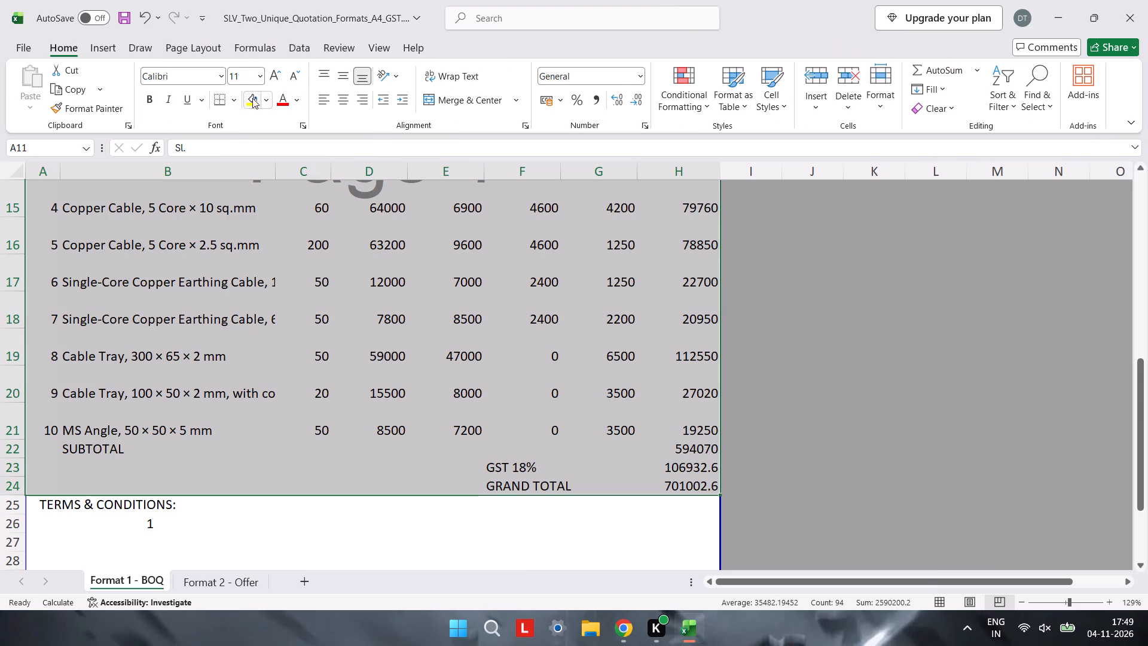
click(233, 99)
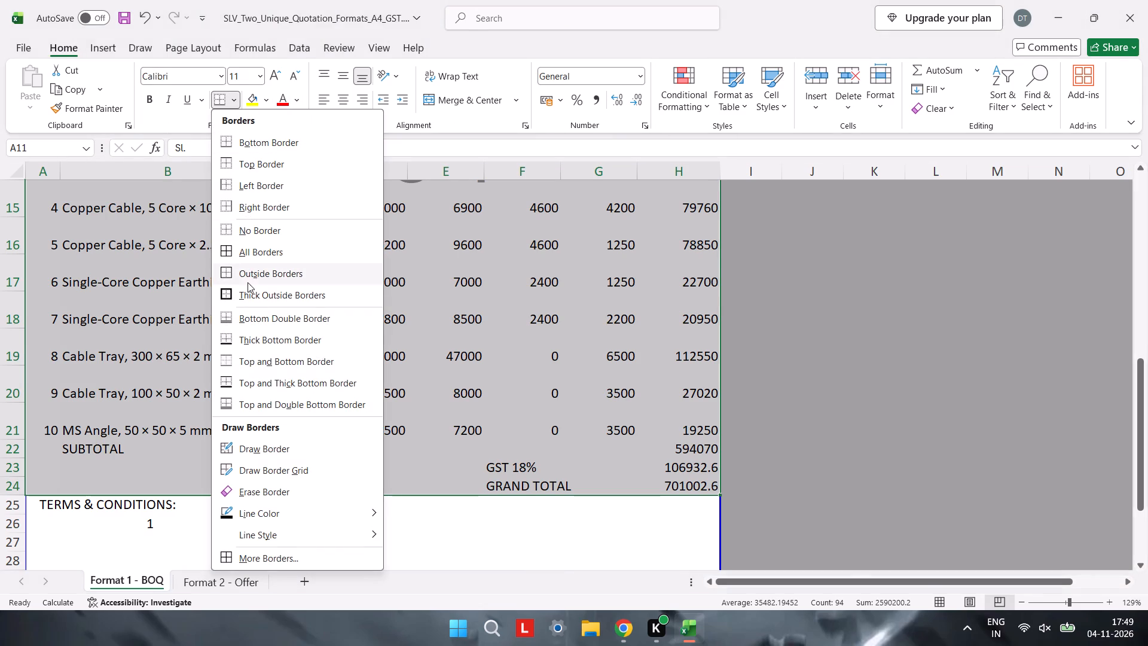
click(284, 255)
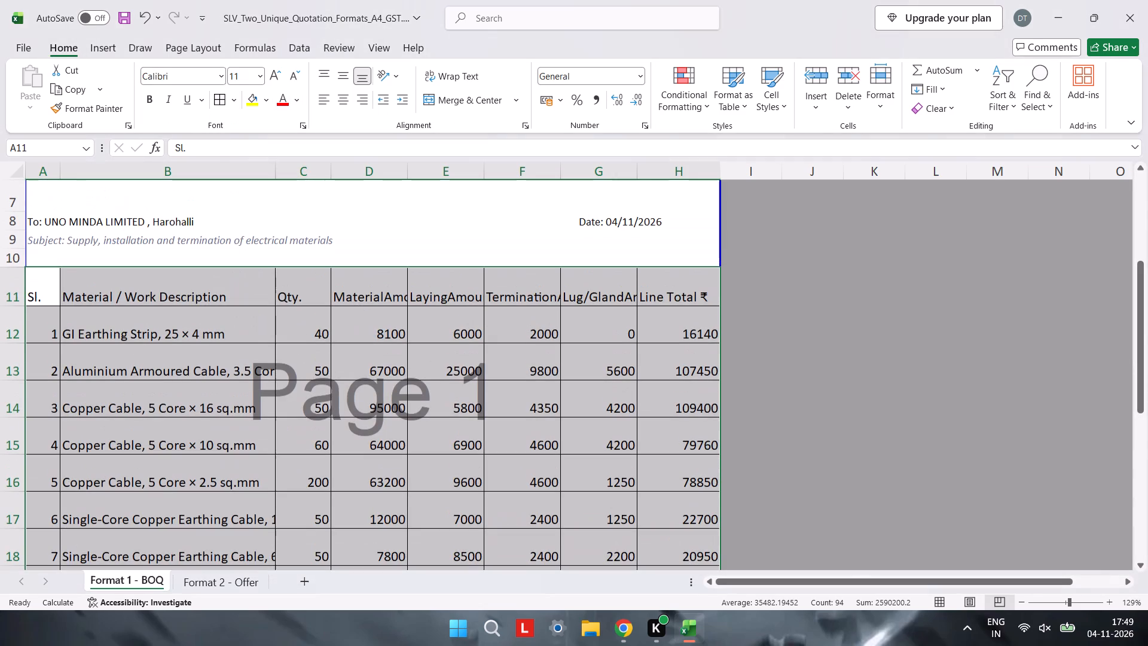
click(430, 236)
Apply Outside Borders to the SUBTOTAL row from B22 to H22.
scroll(430, 236, down, 1)
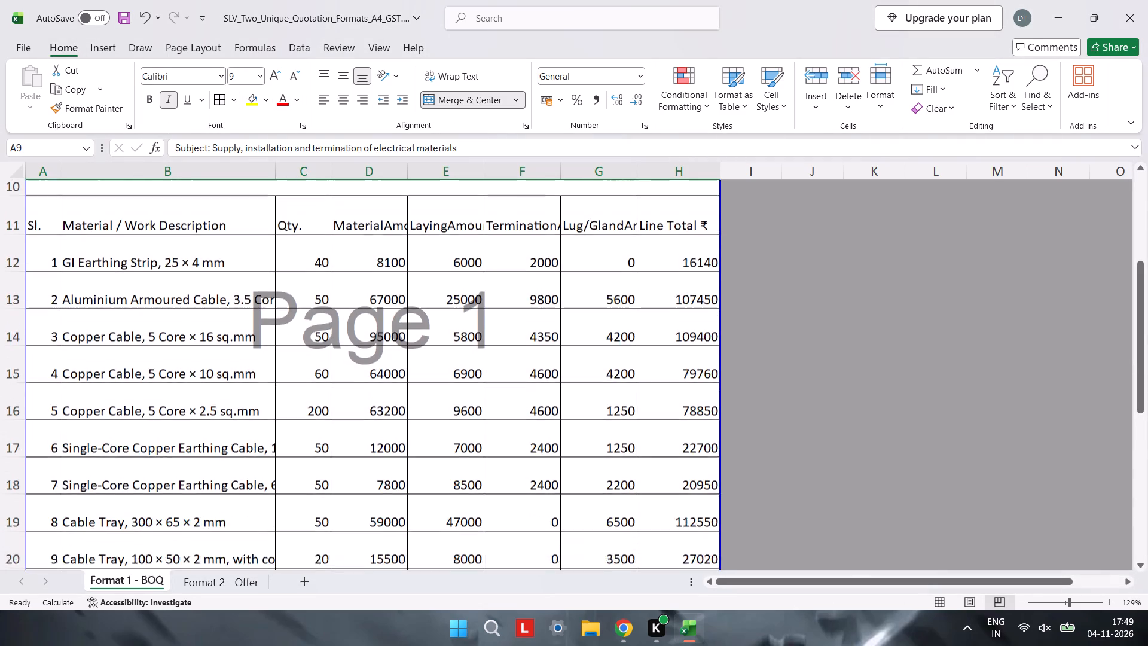
scroll(430, 236, down, 1)
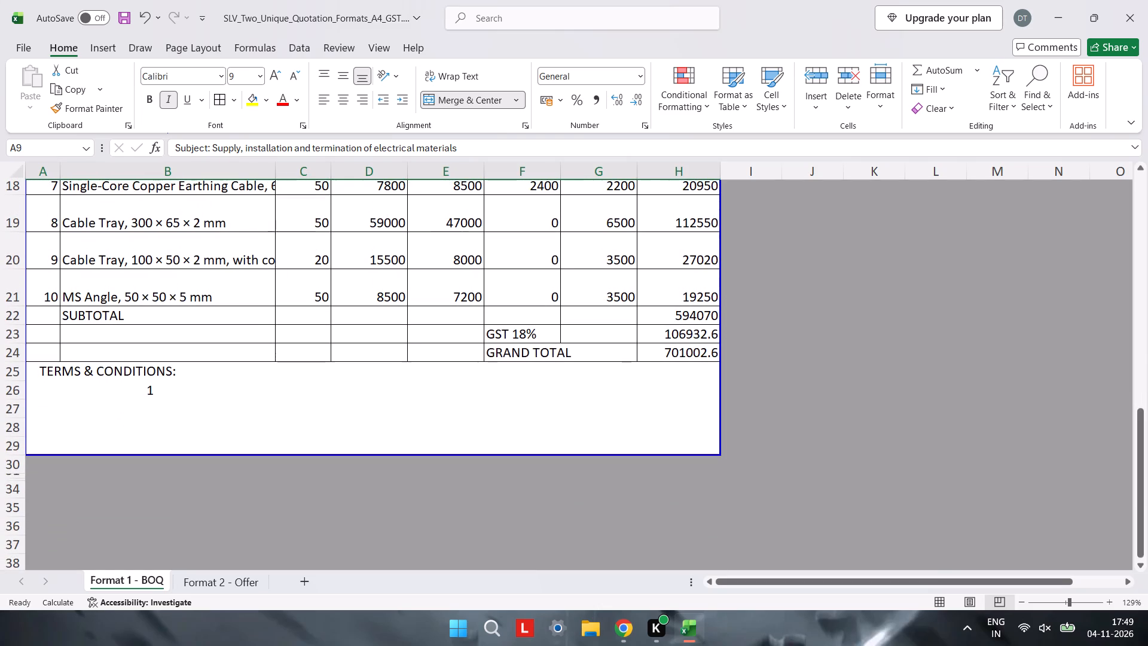
click(236, 100)
click(42, 313)
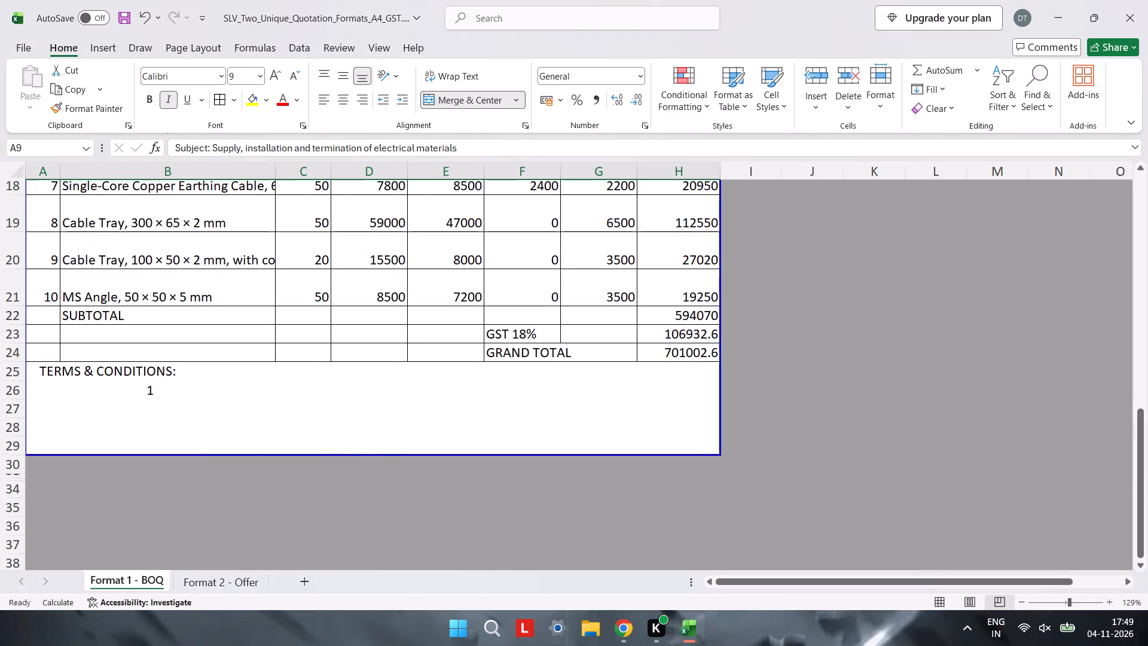
drag(253, 316, 260, 315)
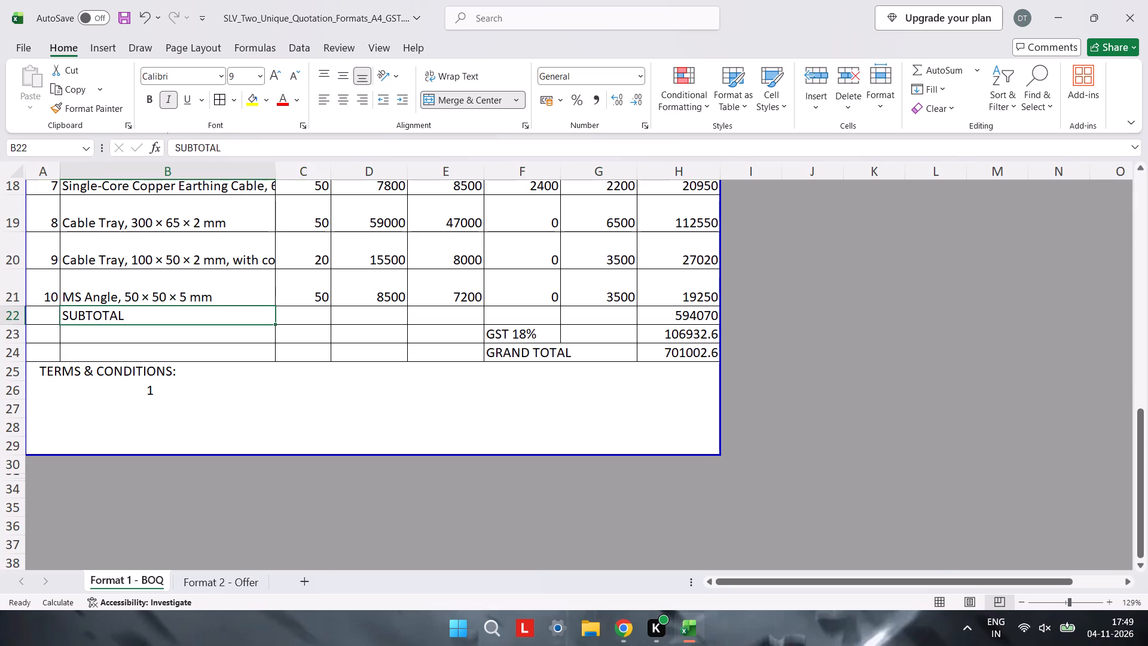
drag(260, 315, 552, 317)
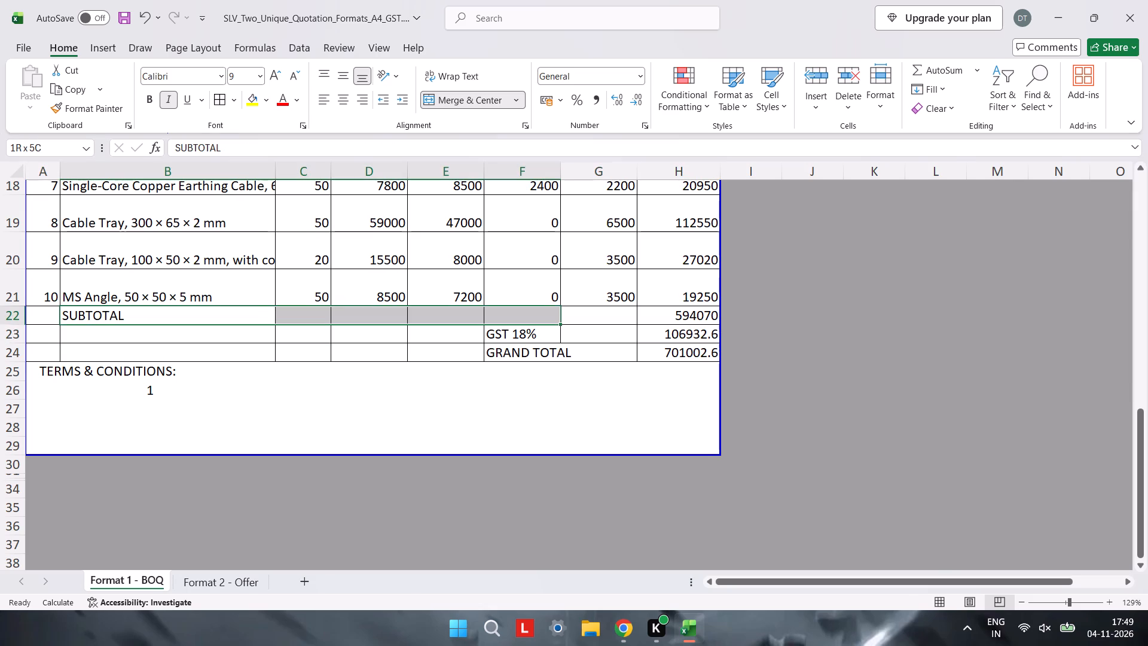
drag(552, 317, 747, 318)
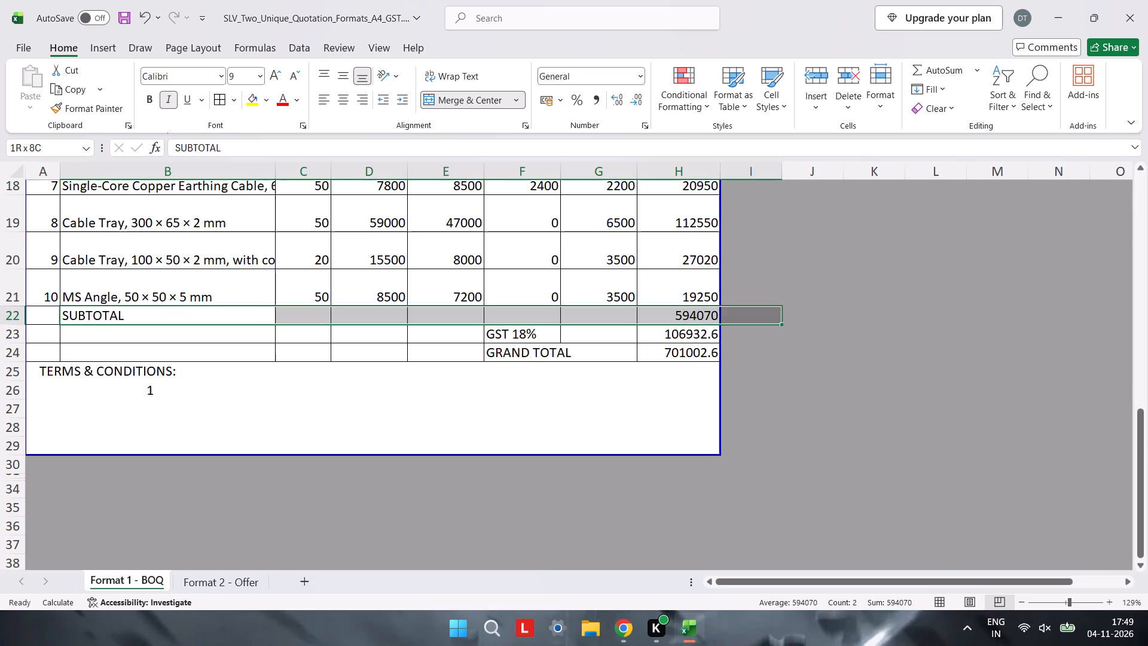
drag(747, 318, 686, 317)
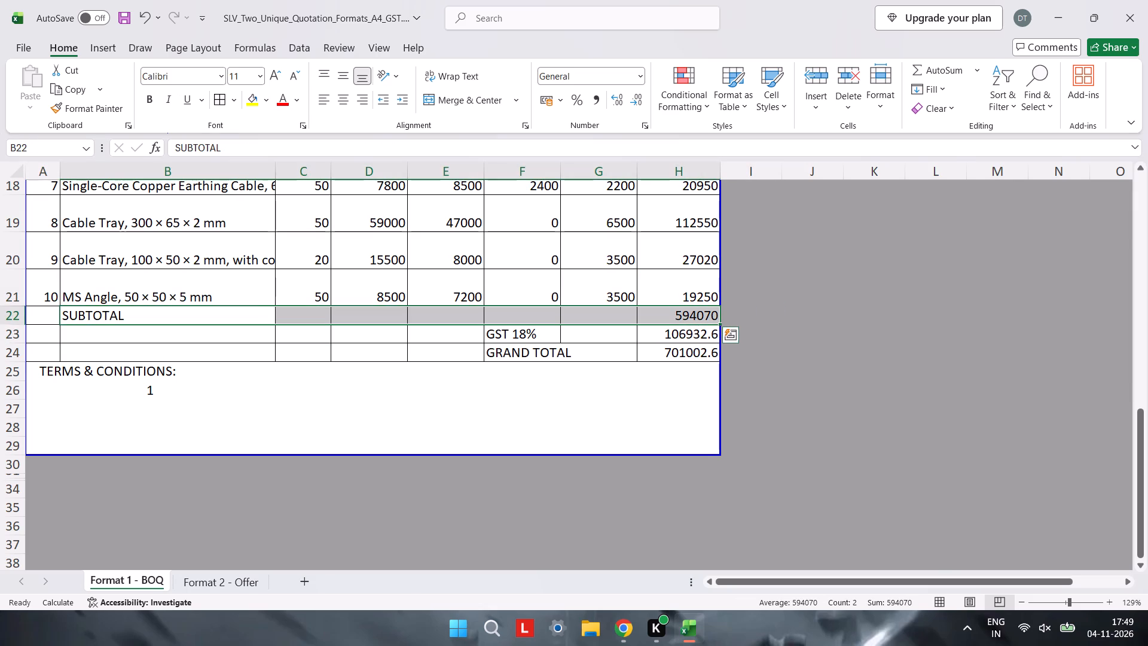
click(233, 99)
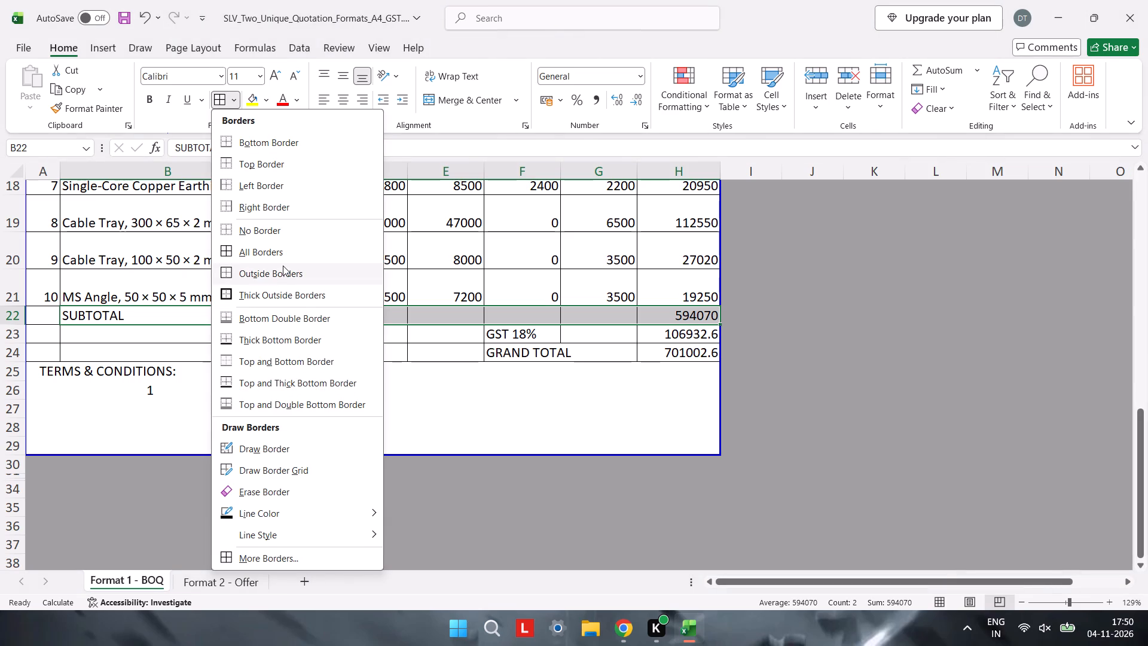
click(280, 272)
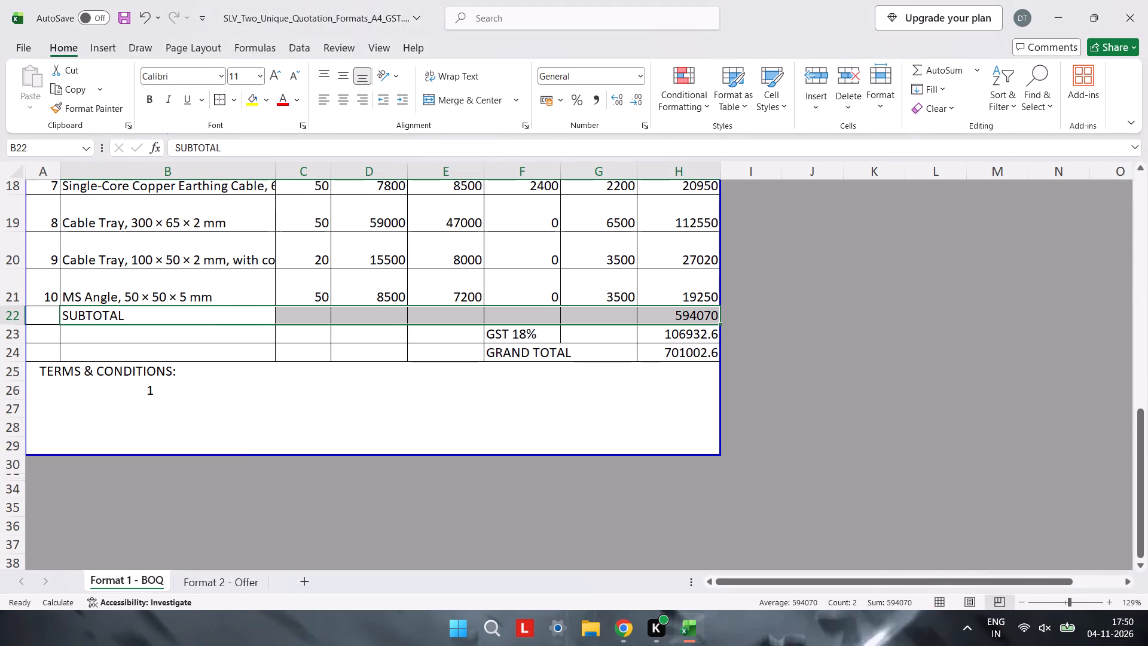
Apply Outside Borders across the full SUBTOTAL row, A22:H22, including the serial number column.
click(244, 321)
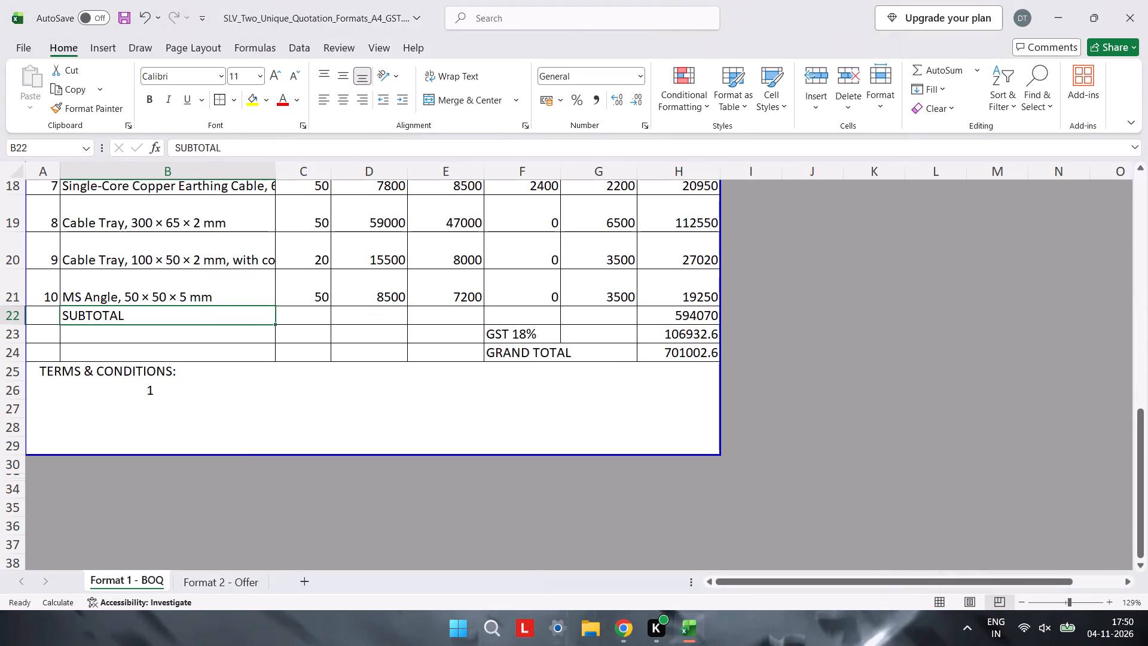
click(316, 322)
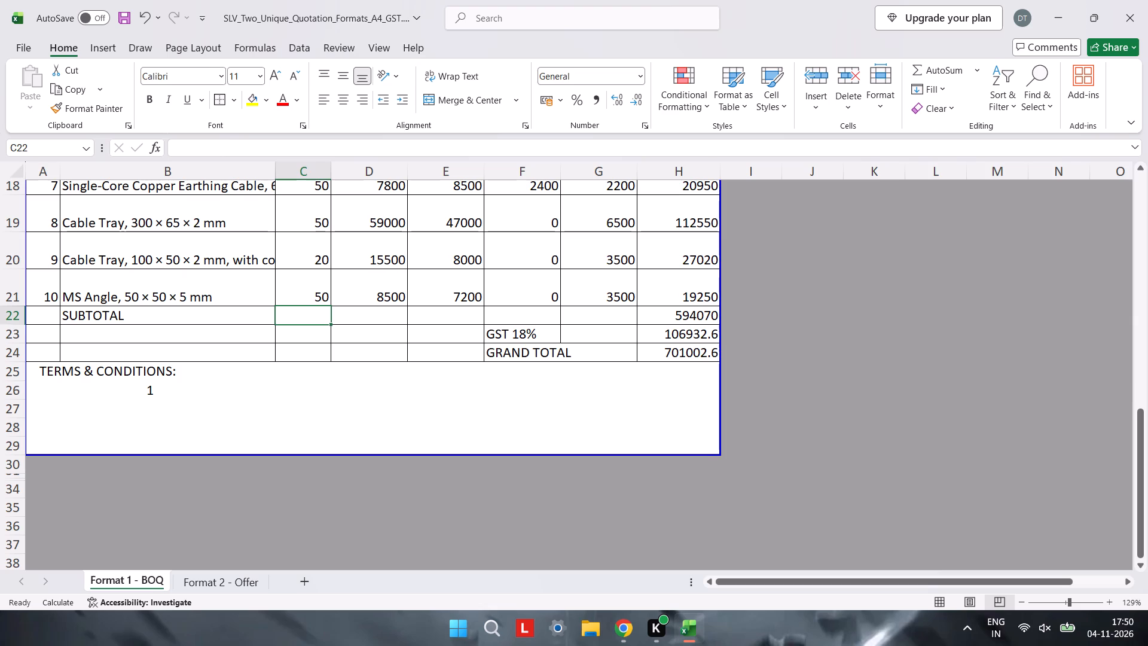
drag(50, 314, 667, 310)
click(238, 93)
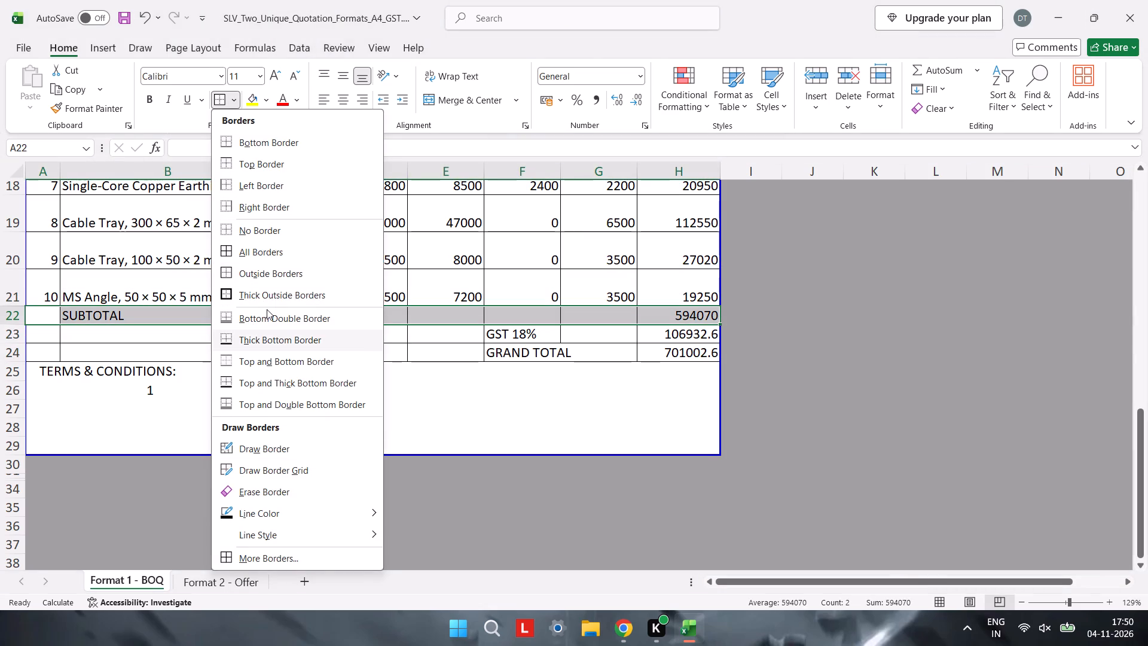
click(267, 270)
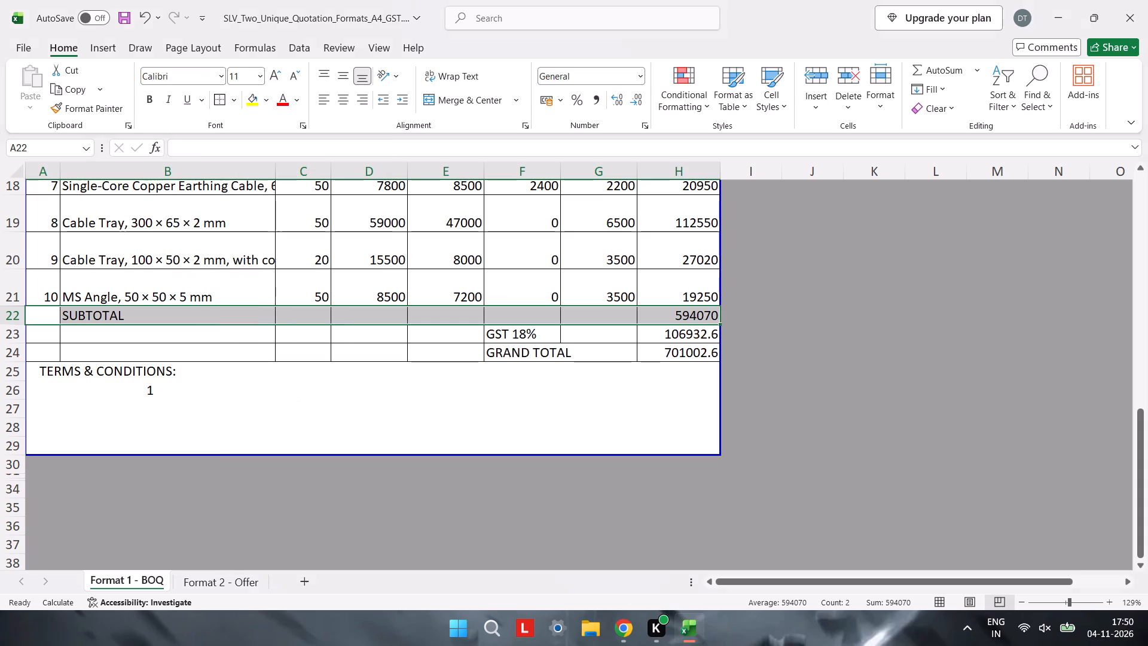
click(43, 334)
drag(43, 334, 681, 327)
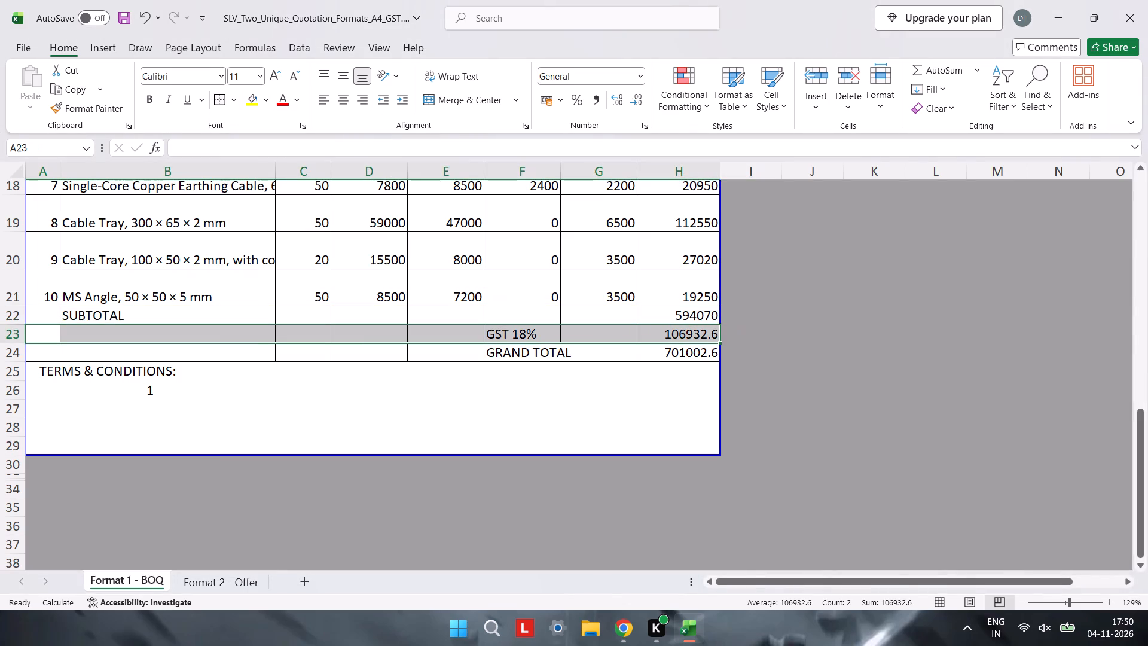
Enter the term numbers "2." in merged row 27 and "3." in merged row 28 under TERMS & CONDITIONS.
click(249, 411)
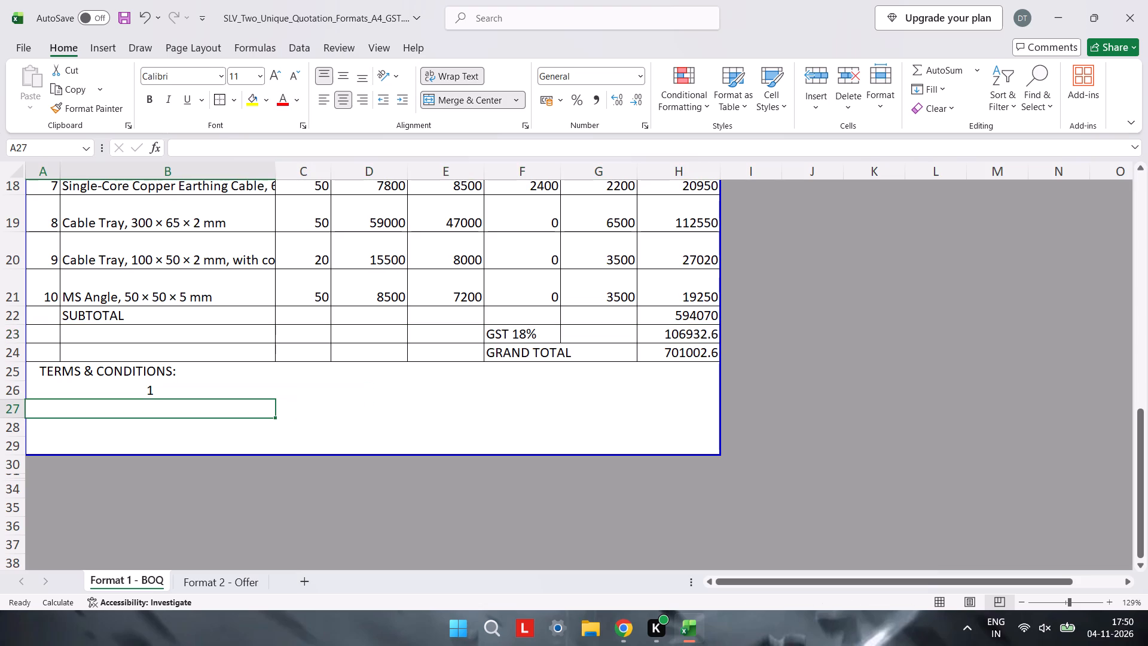
click(221, 395)
click(154, 407)
key(2)
key(period)
key(Down)
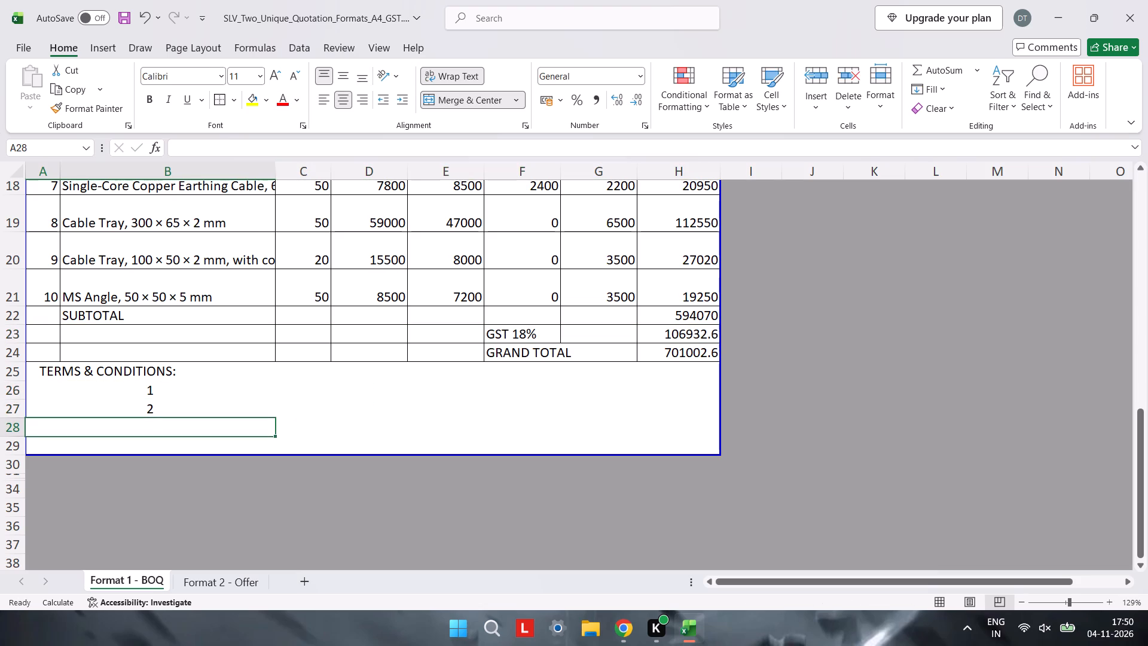
text(3.)
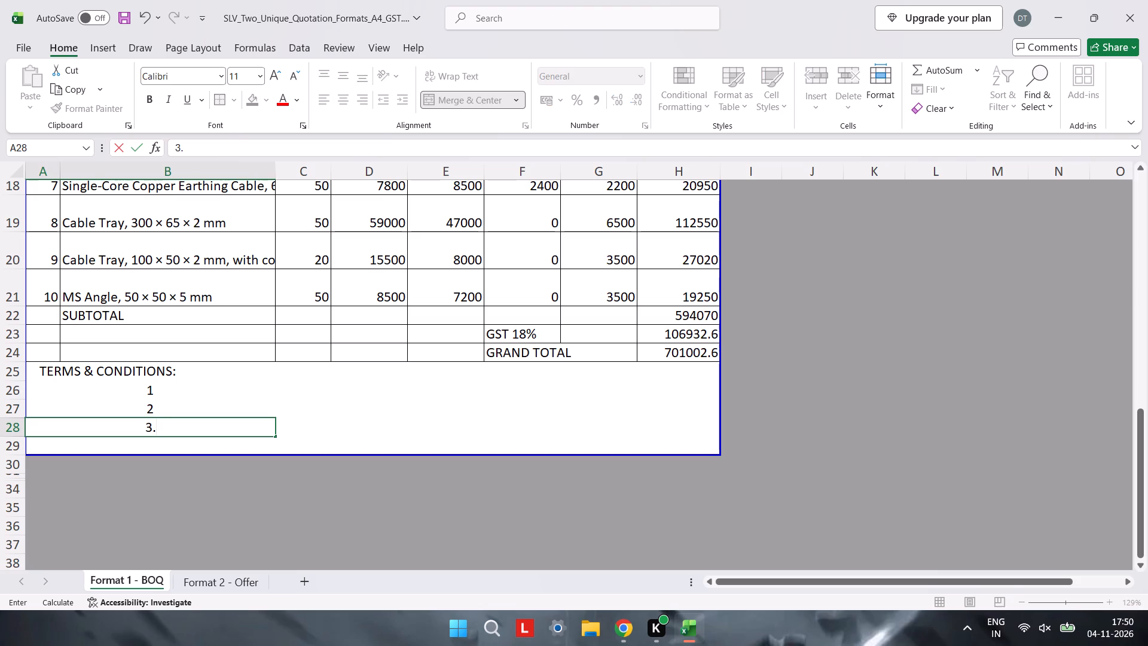
key(Up)
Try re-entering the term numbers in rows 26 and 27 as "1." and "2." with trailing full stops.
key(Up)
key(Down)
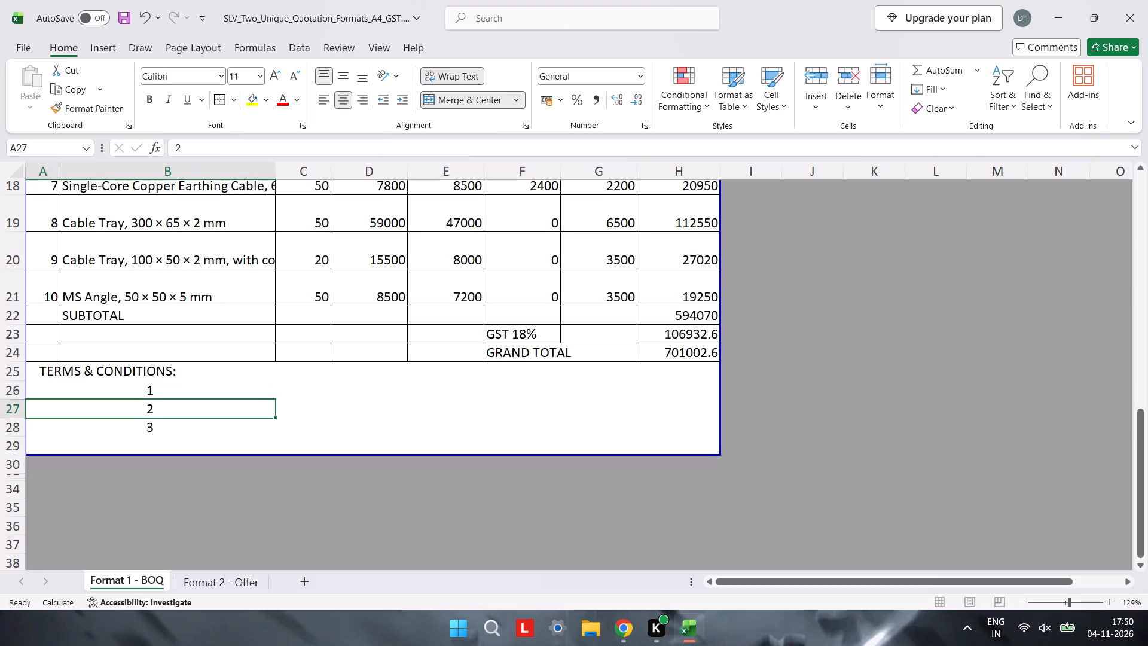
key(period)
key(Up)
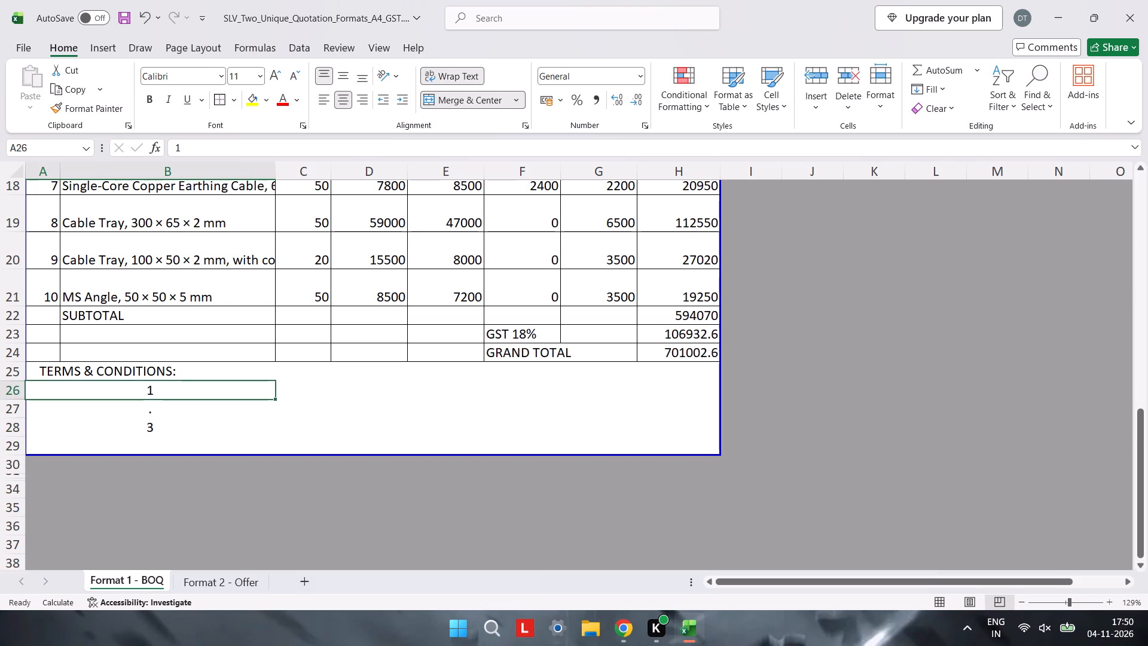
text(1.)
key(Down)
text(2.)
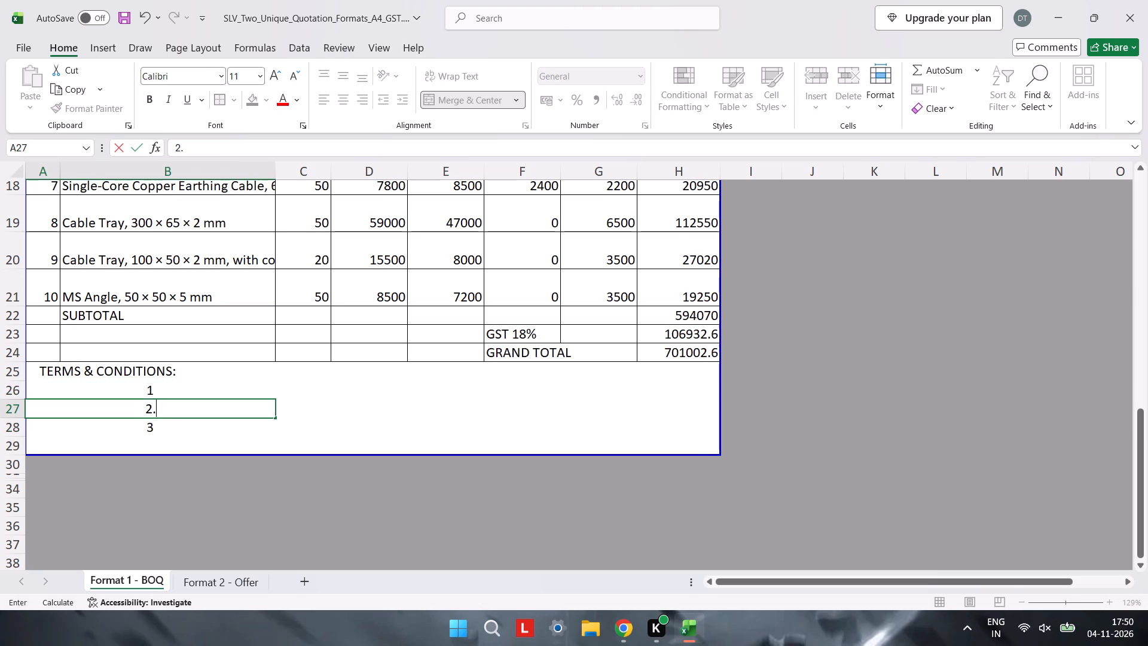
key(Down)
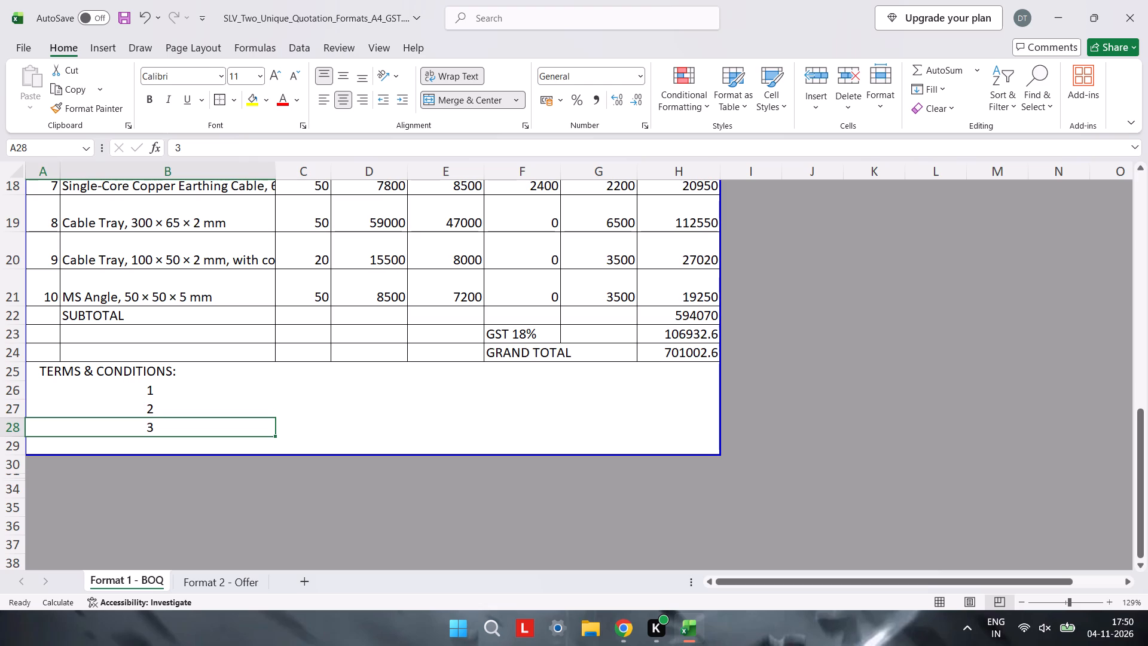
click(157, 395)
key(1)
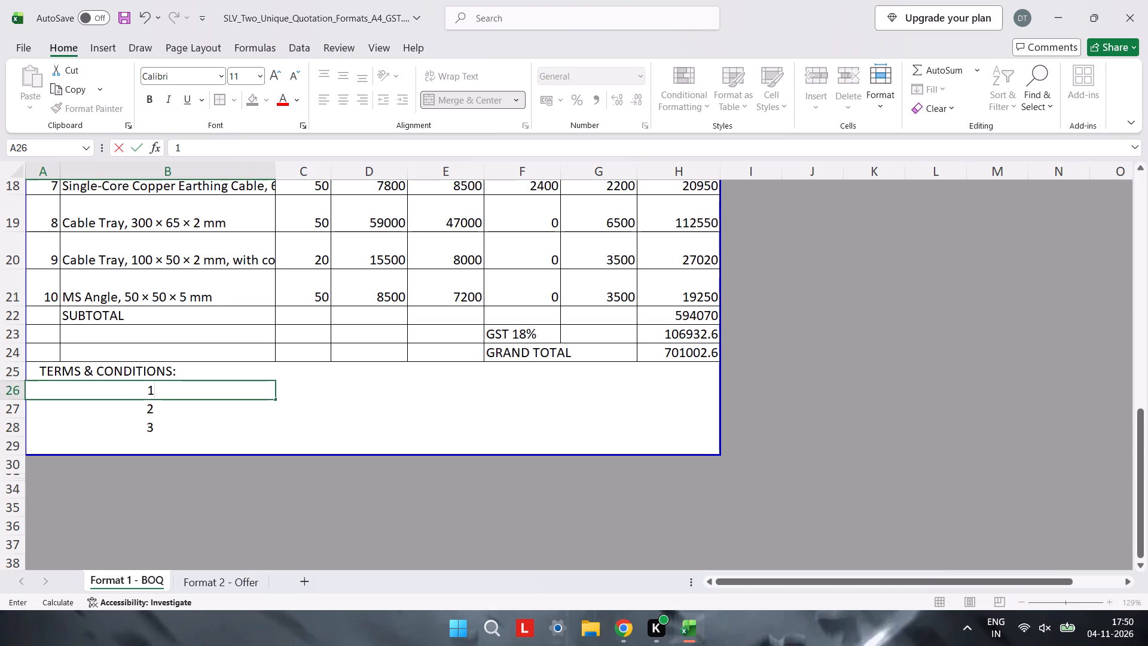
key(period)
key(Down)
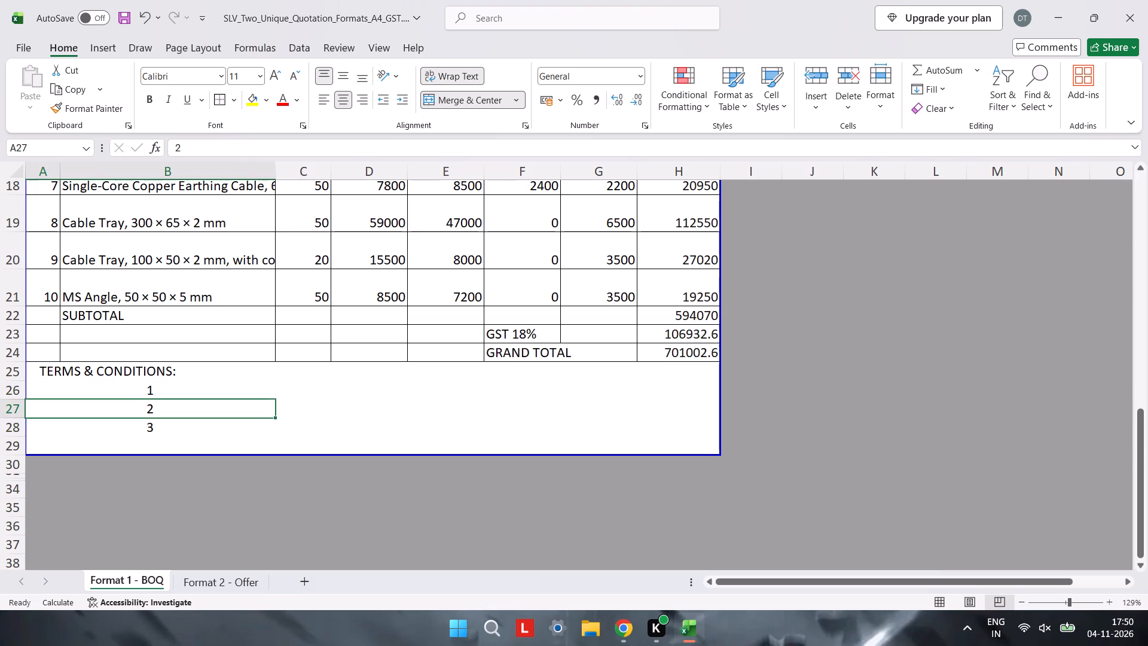
Left-align the term number in merged row 26.
click(202, 376)
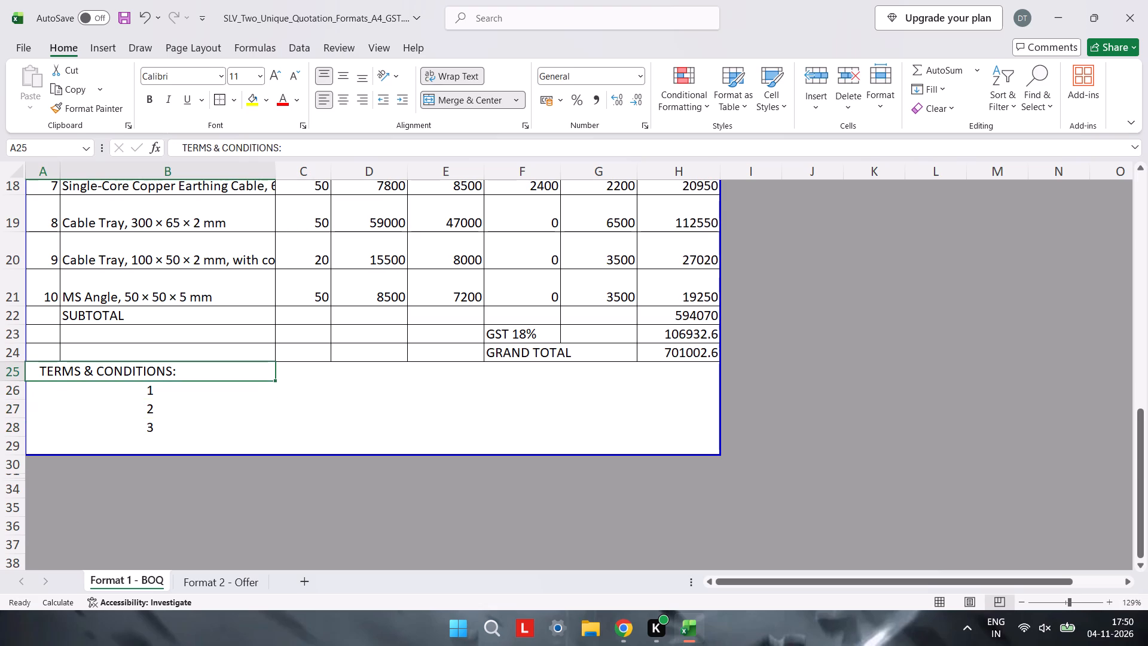
click(181, 388)
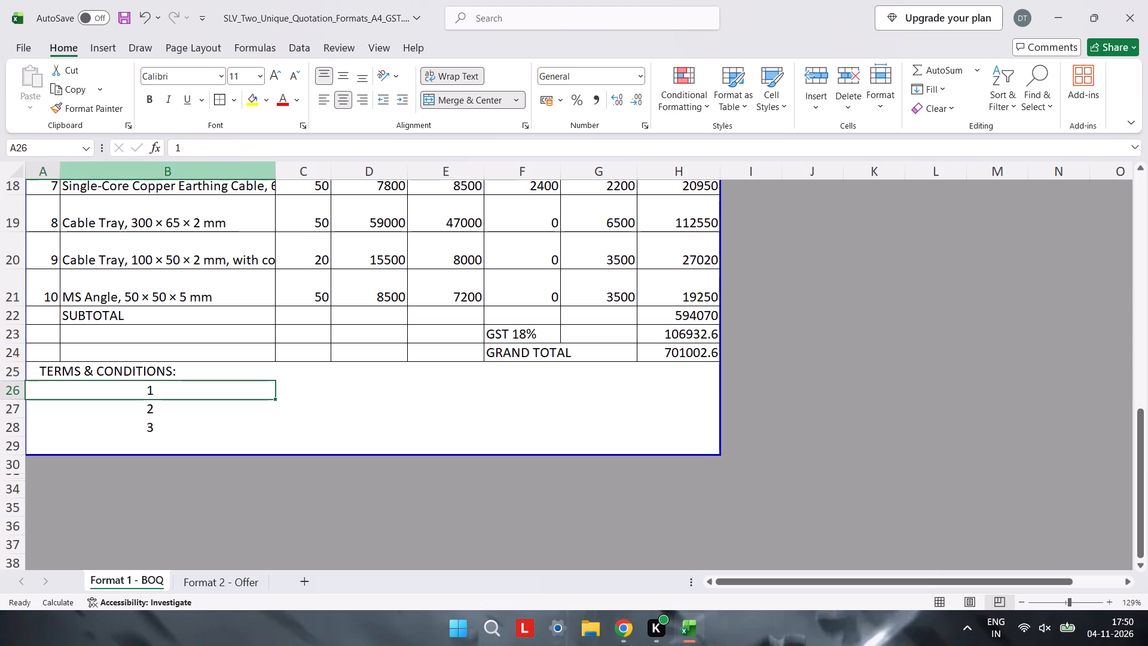
click(322, 103)
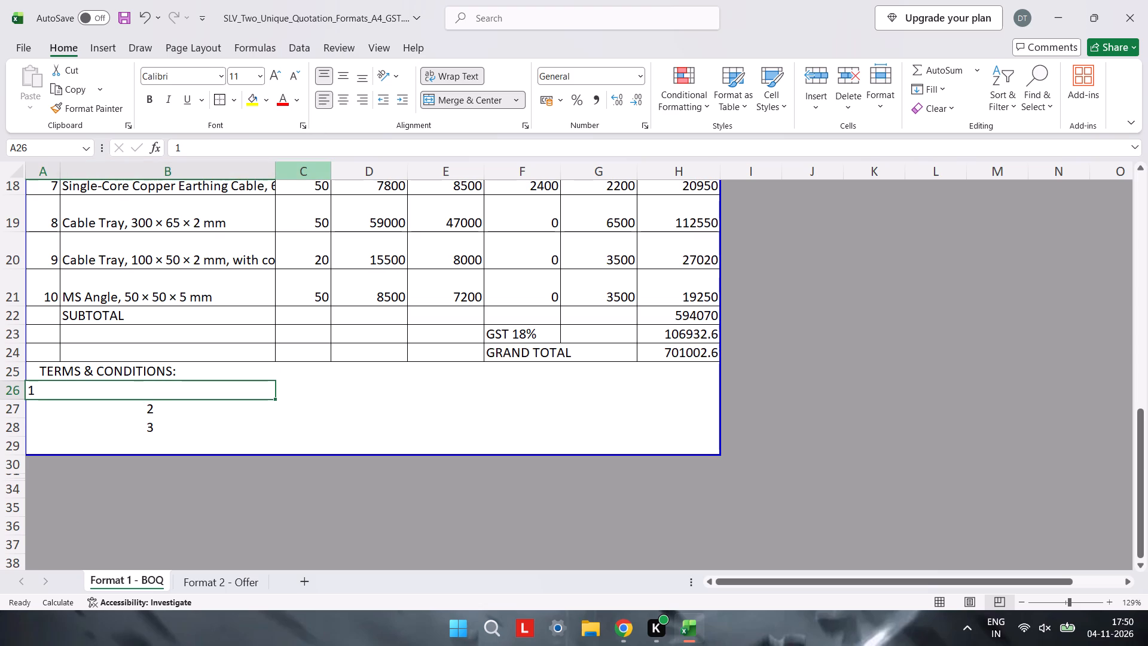
Enter the term number 4 in merged row 29.
click(144, 418)
click(145, 429)
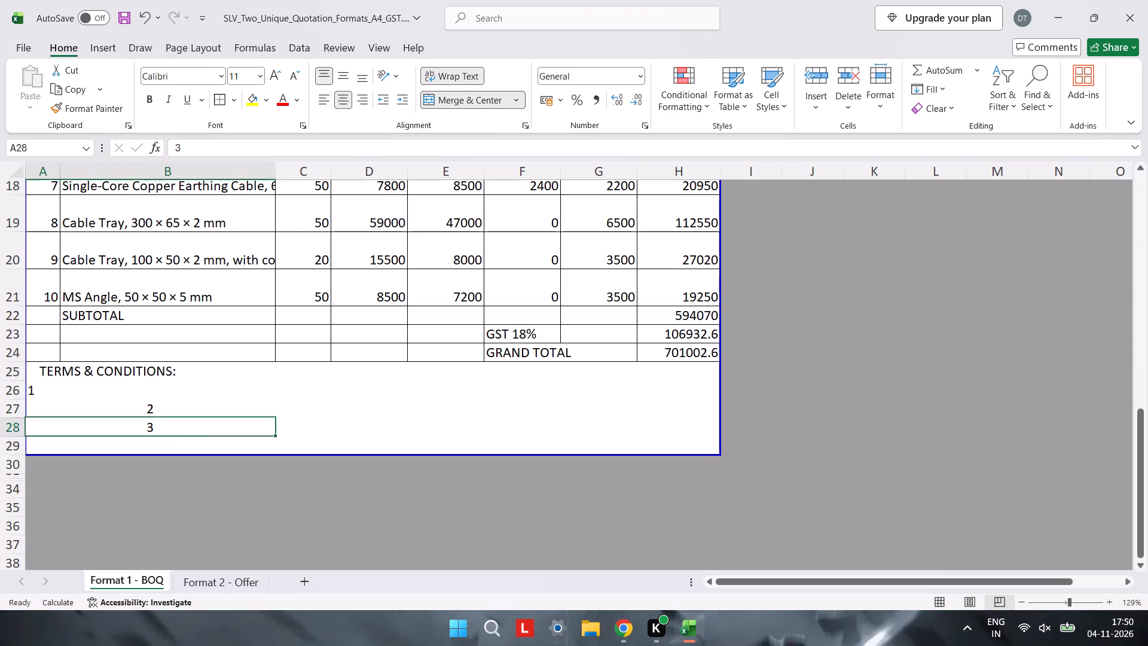
click(162, 439)
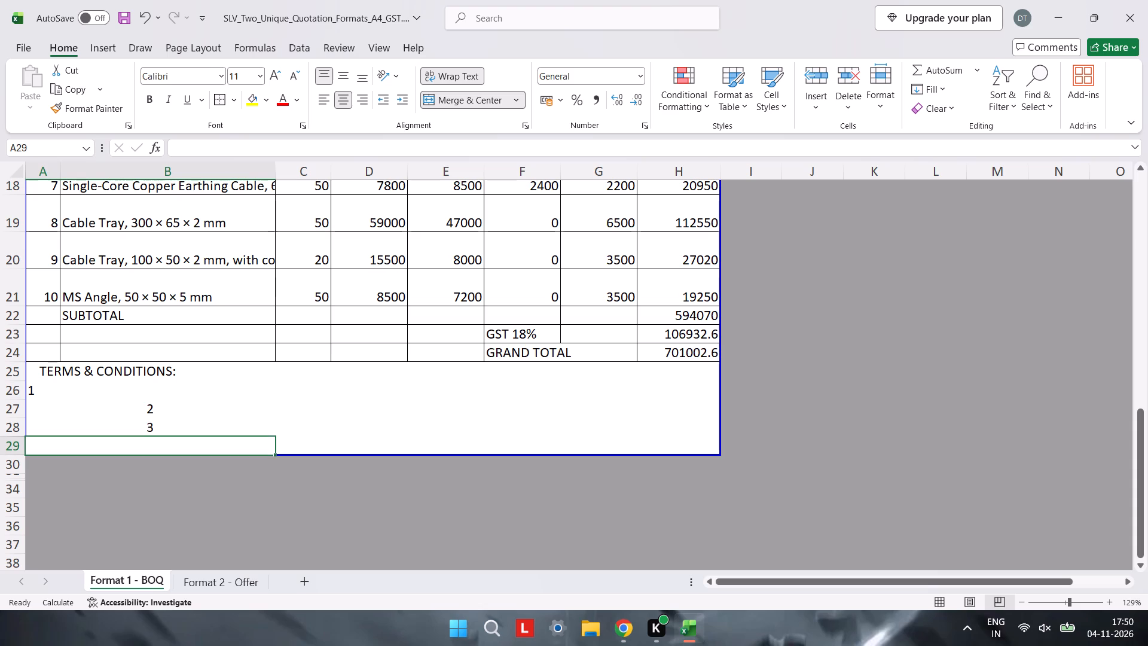
key(4)
key(Return)
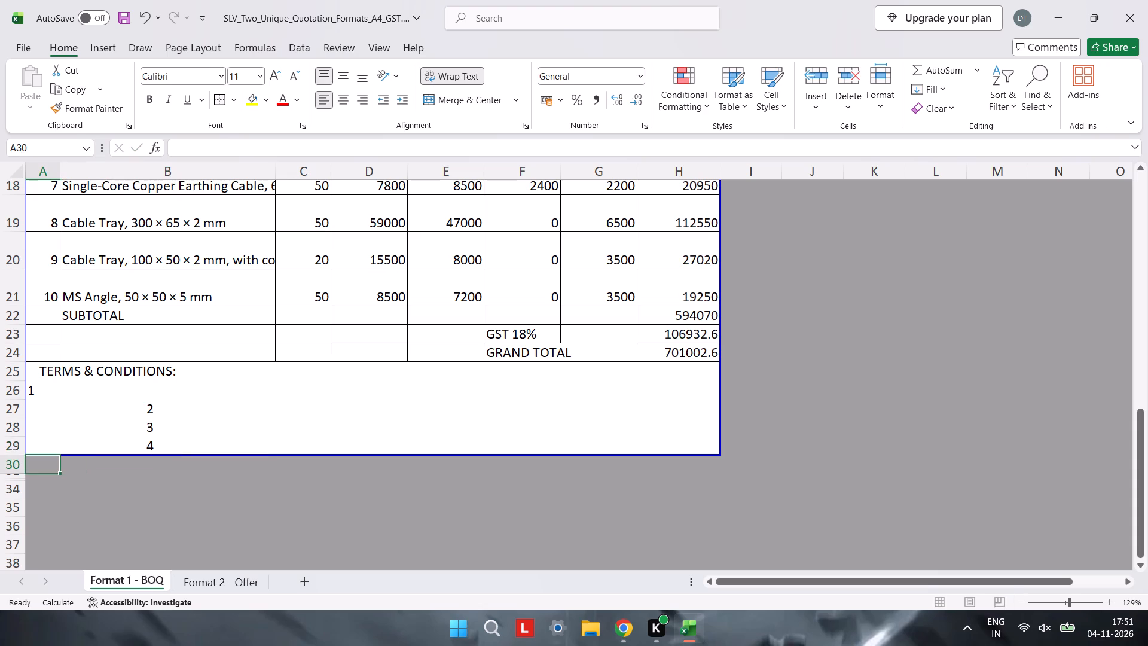
Left-align all the term numbers in merged rows 26 to 29.
drag(69, 398, 133, 442)
click(328, 99)
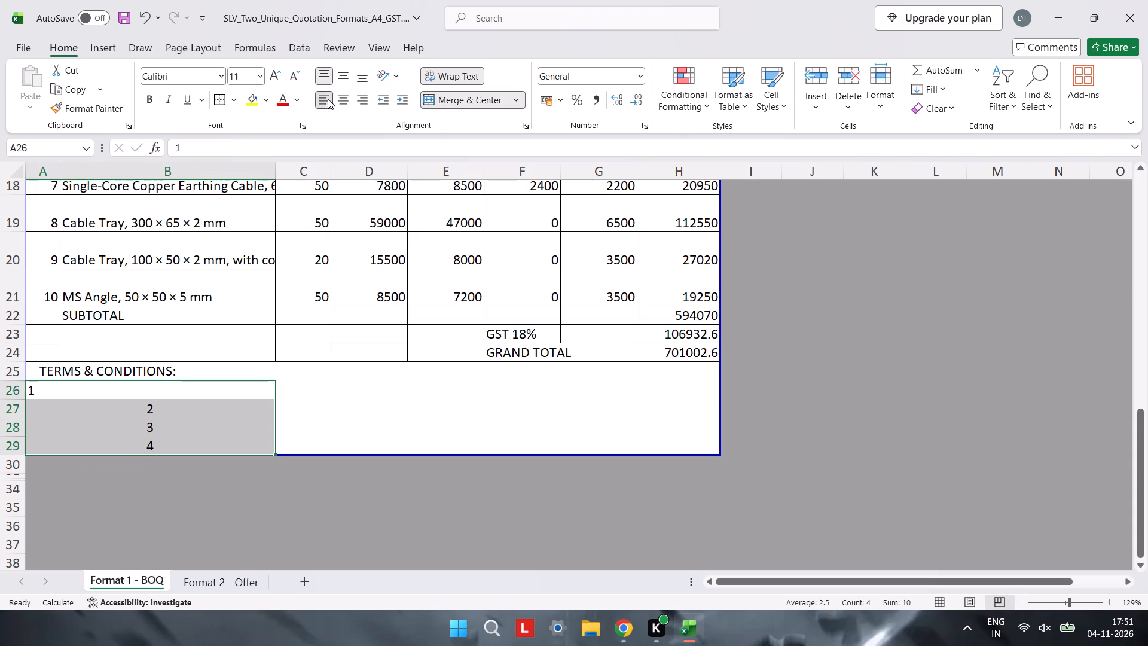
click(328, 99)
Change the first term in merged row 26 to "1. PO".
click(190, 400)
click(175, 388)
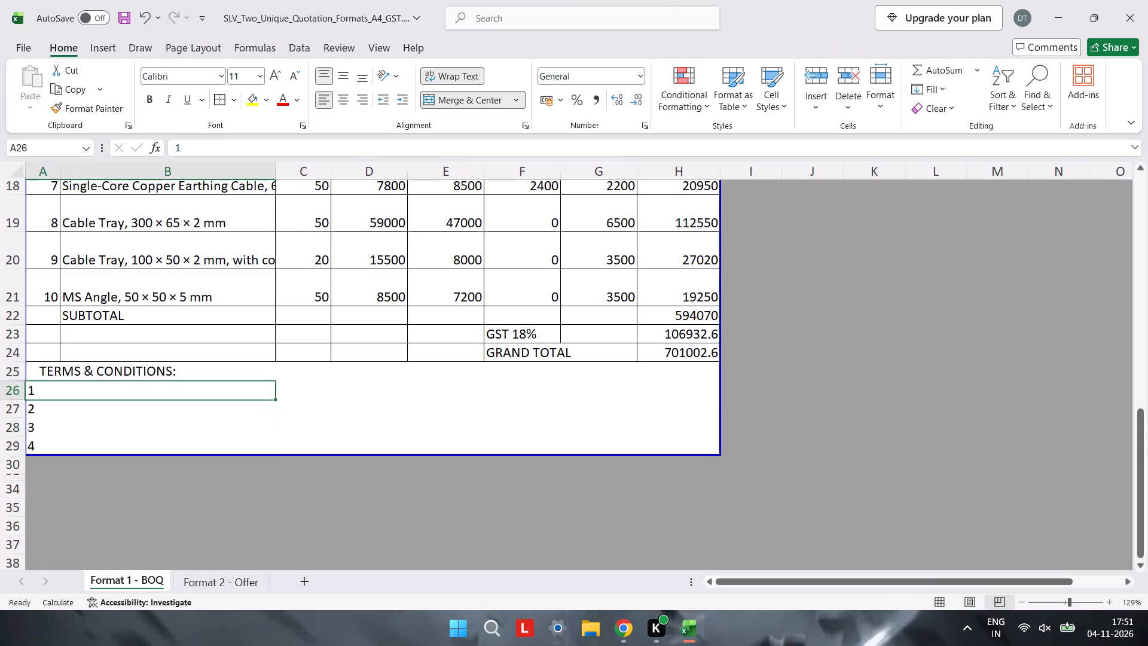
click(175, 388)
double_click(175, 388)
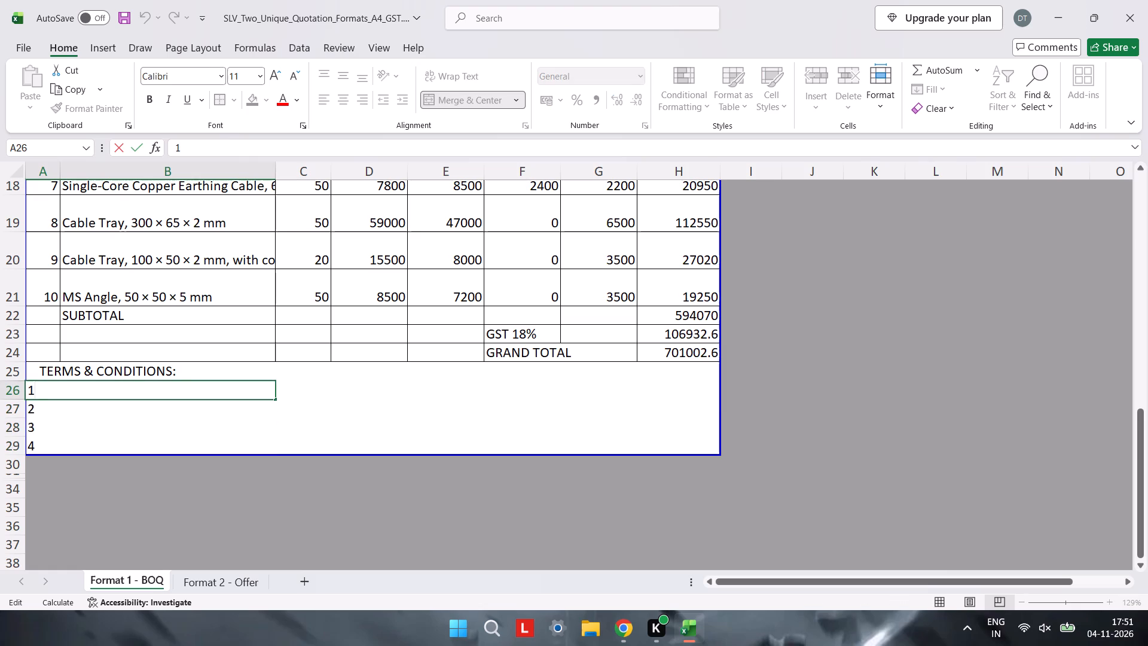
key(space)
key(BackSpace)
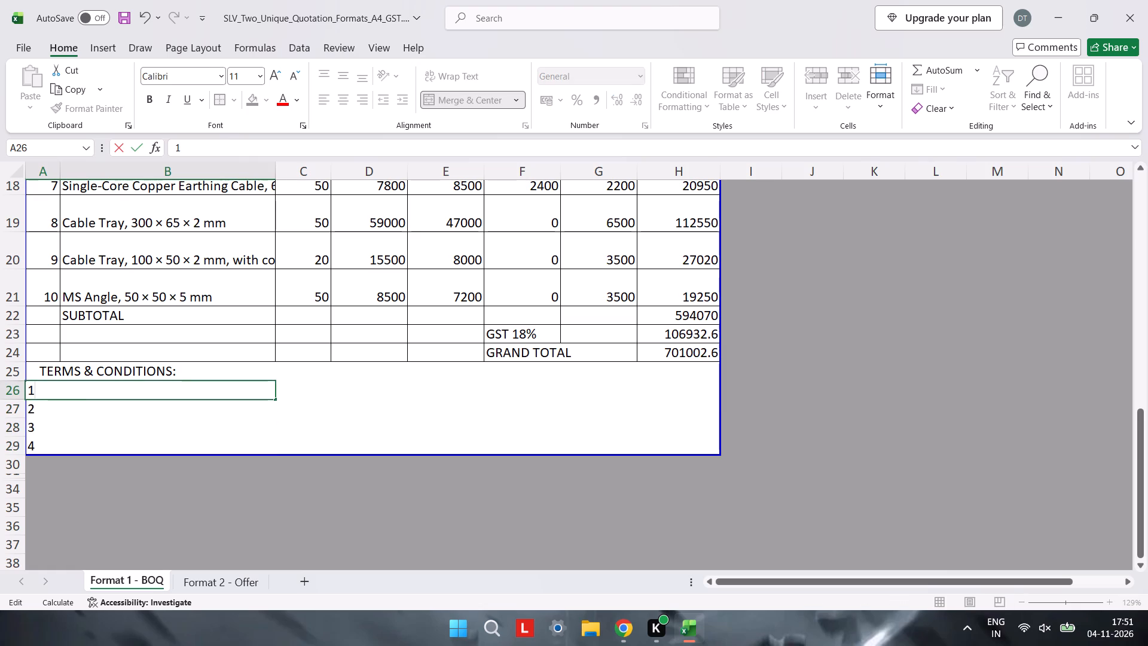
text(.)
key(space)
text(PO)
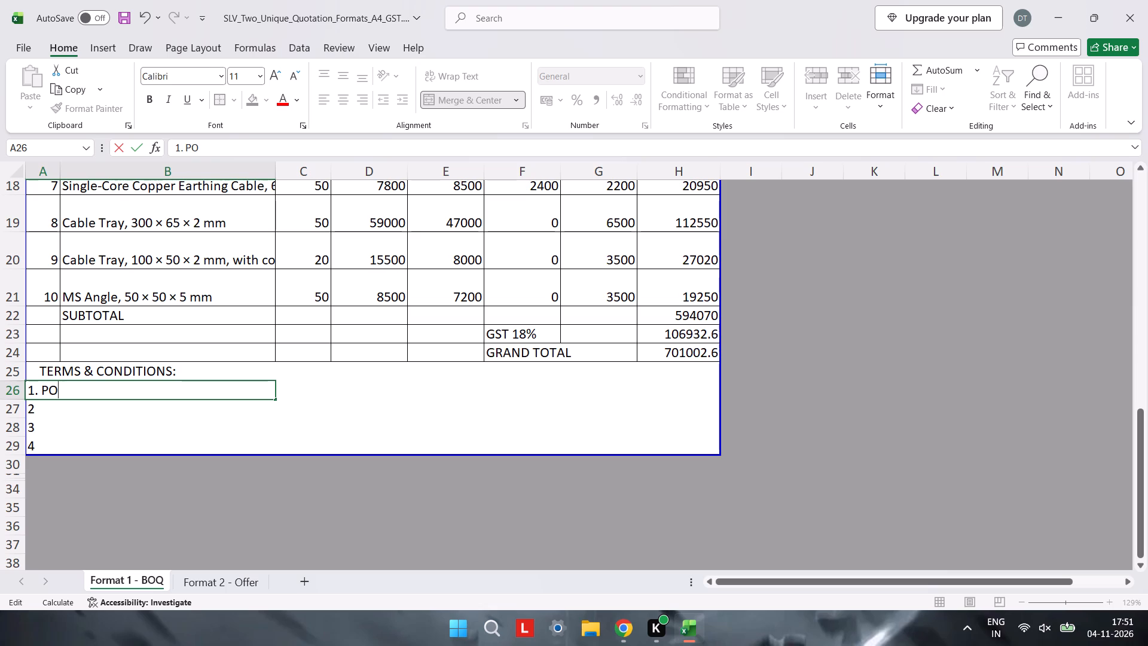
key(Down)
key(Down)
key(Down)
key(Down)
key(Down)
key(Down)
key(Down)
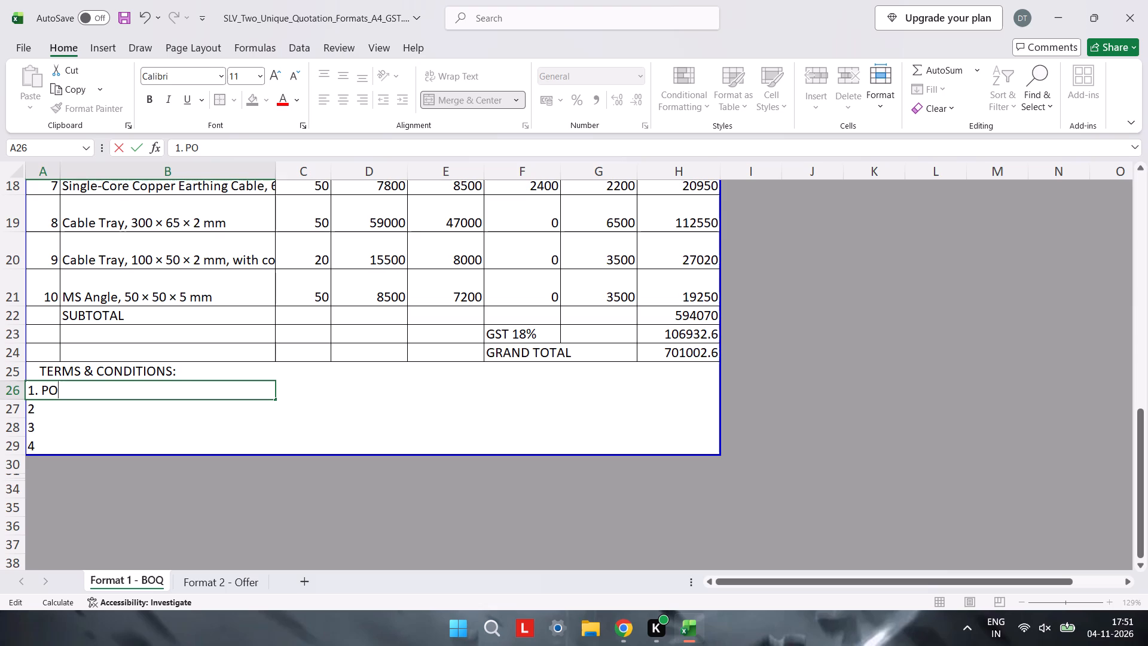
key(Down)
key(Down)
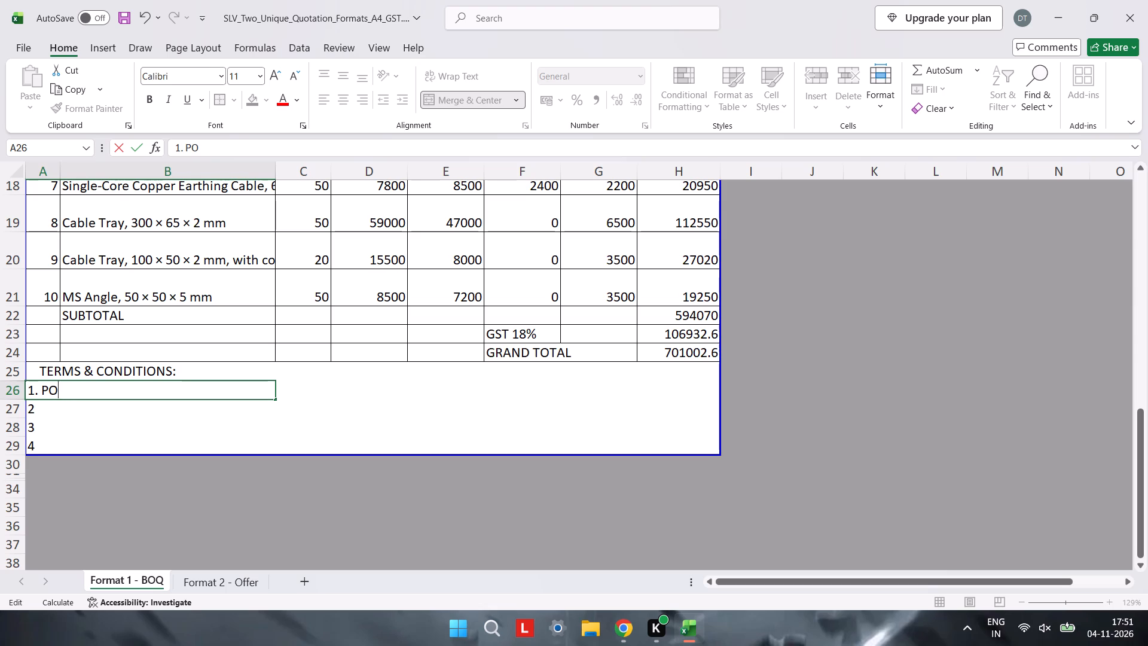
Enter the remaining terms "2. N", "3..KL" and "4.KHJ" in merged rows 27 to 29.
double_click(120, 425)
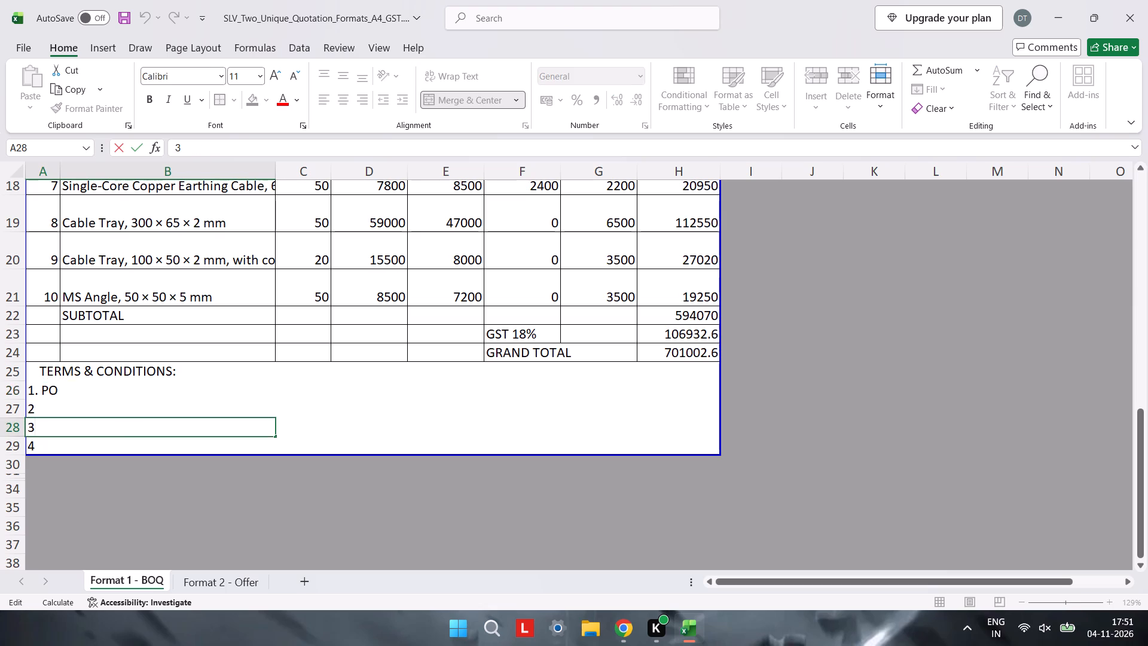
click(120, 410)
key(period)
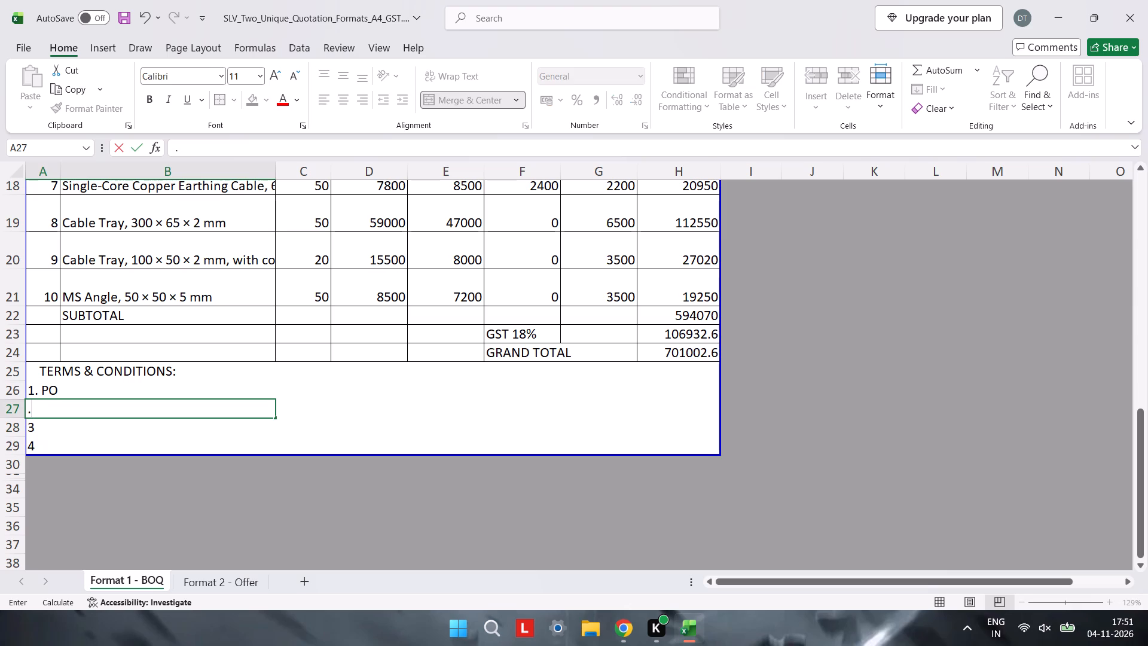
key(BackSpace)
text(2. N)
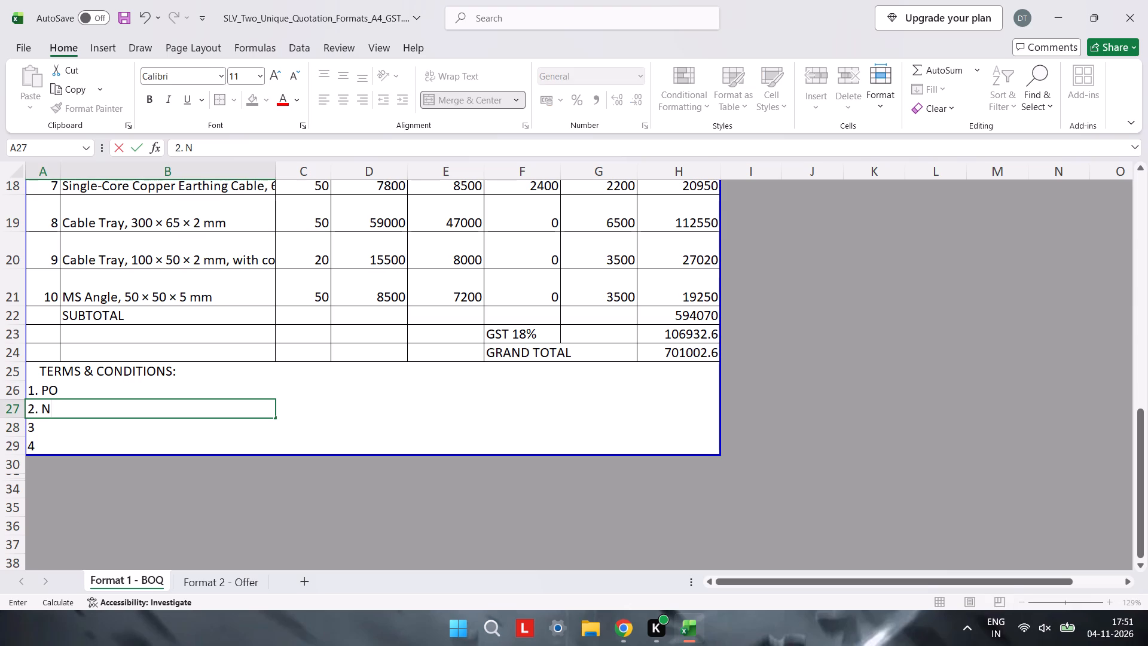
key(Down)
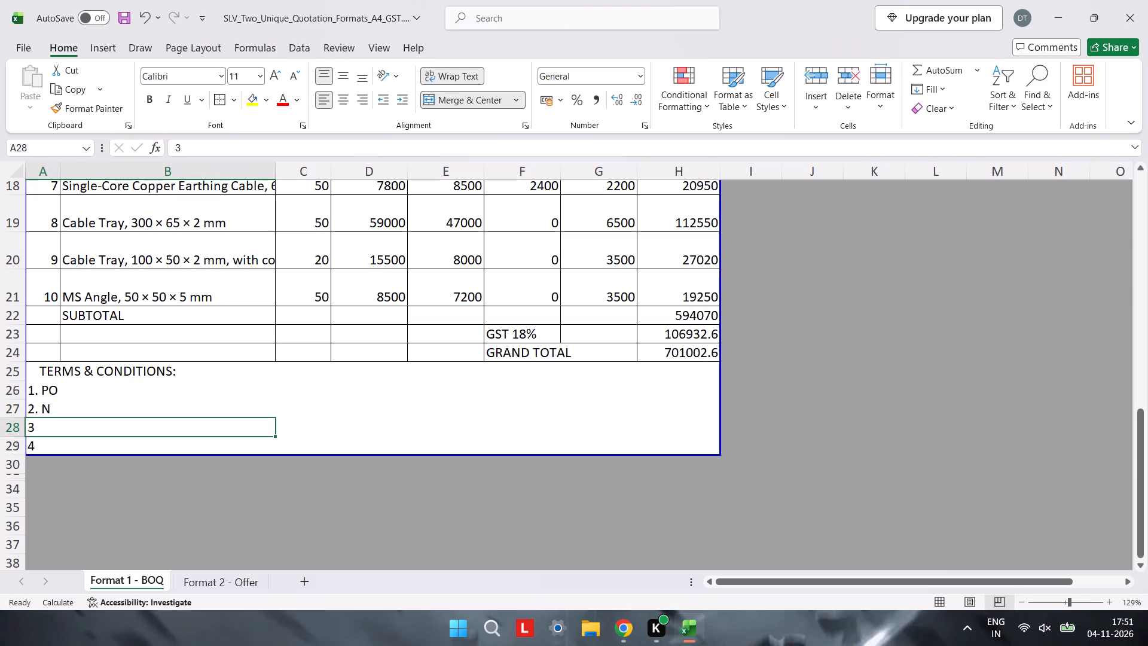
text(3..KL)
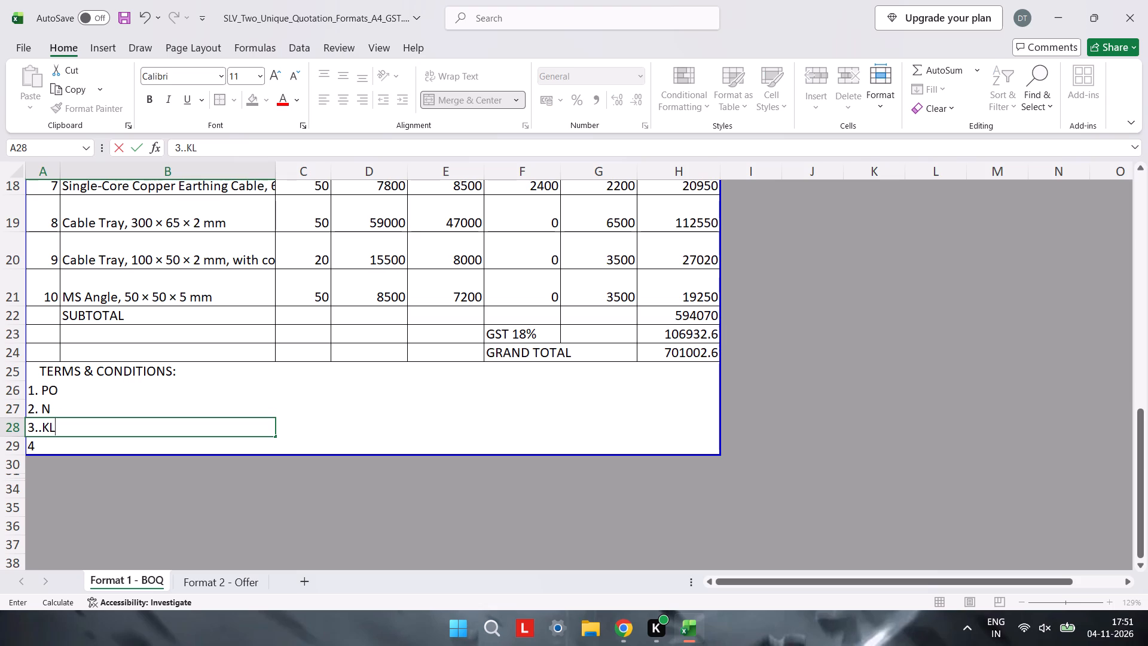
key(Return)
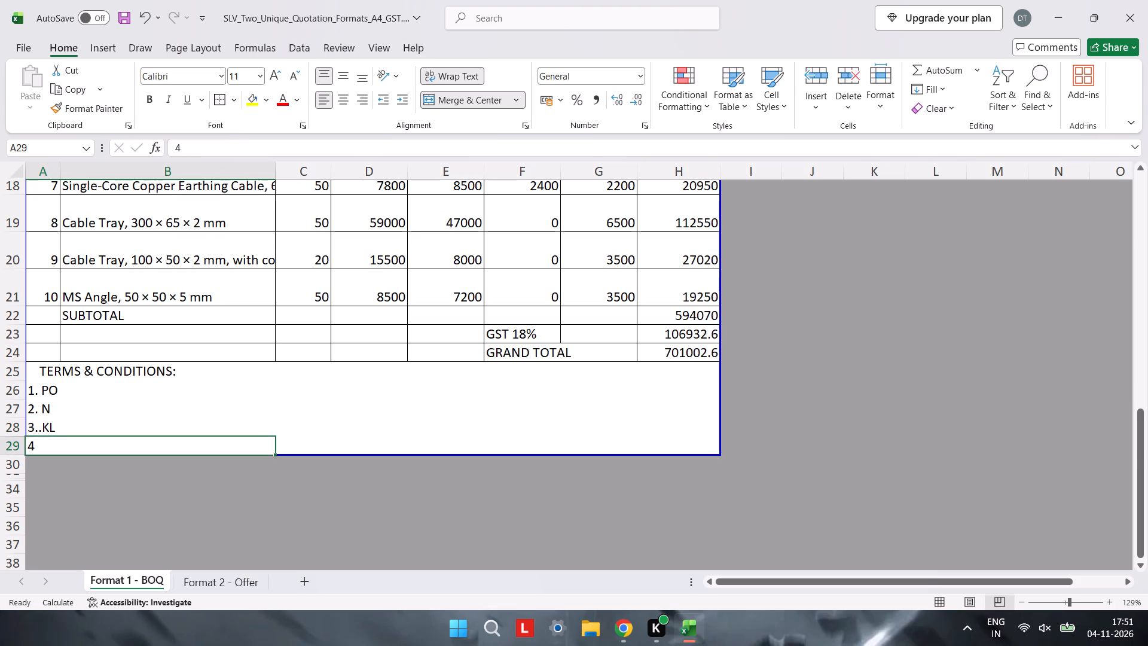
text(4.KHJ)
key(Return)
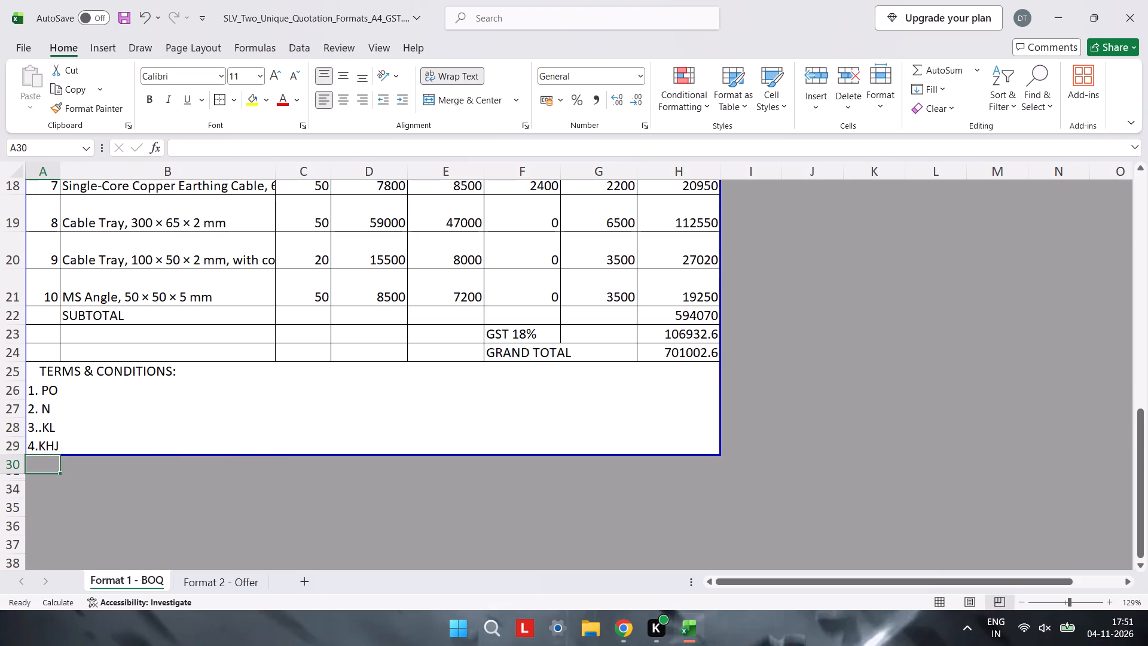
Make the whole subject line in row 9 bold, remove its italics and increase its font size to 10.
scroll(268, 541, up, 1)
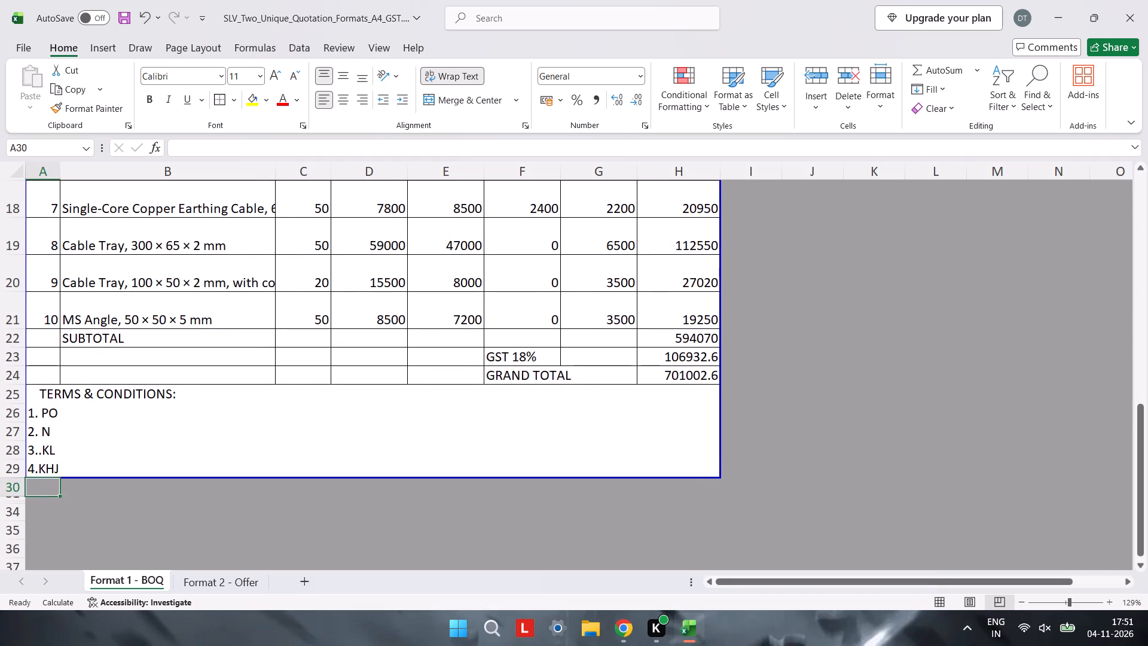
scroll(268, 546, up, 2)
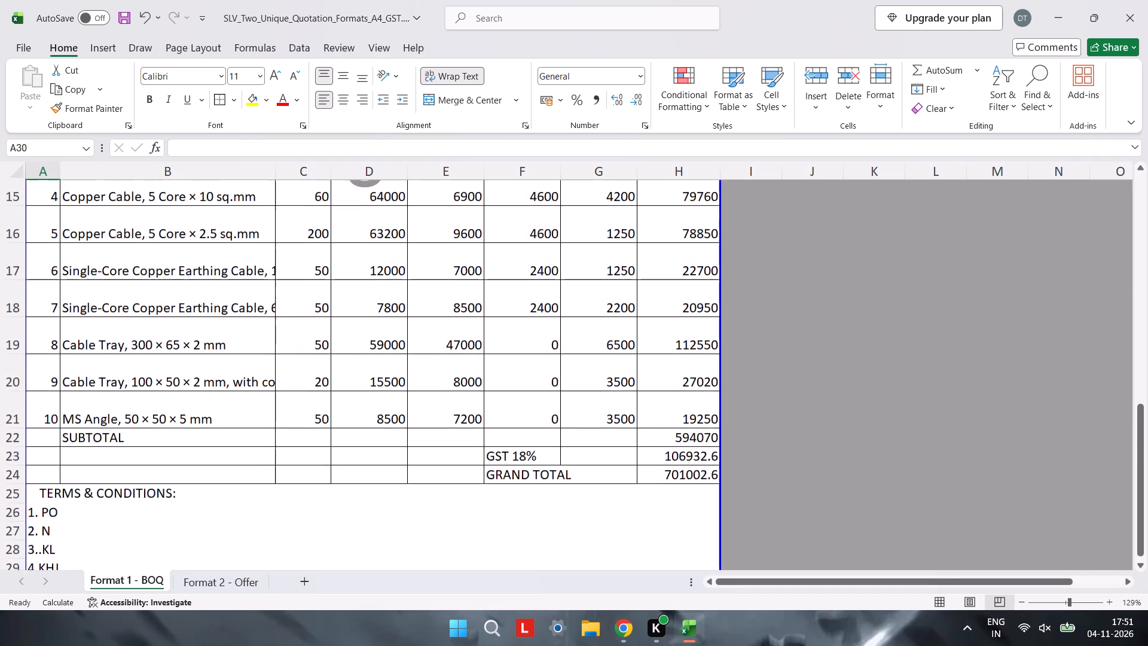
scroll(268, 546, up, 2)
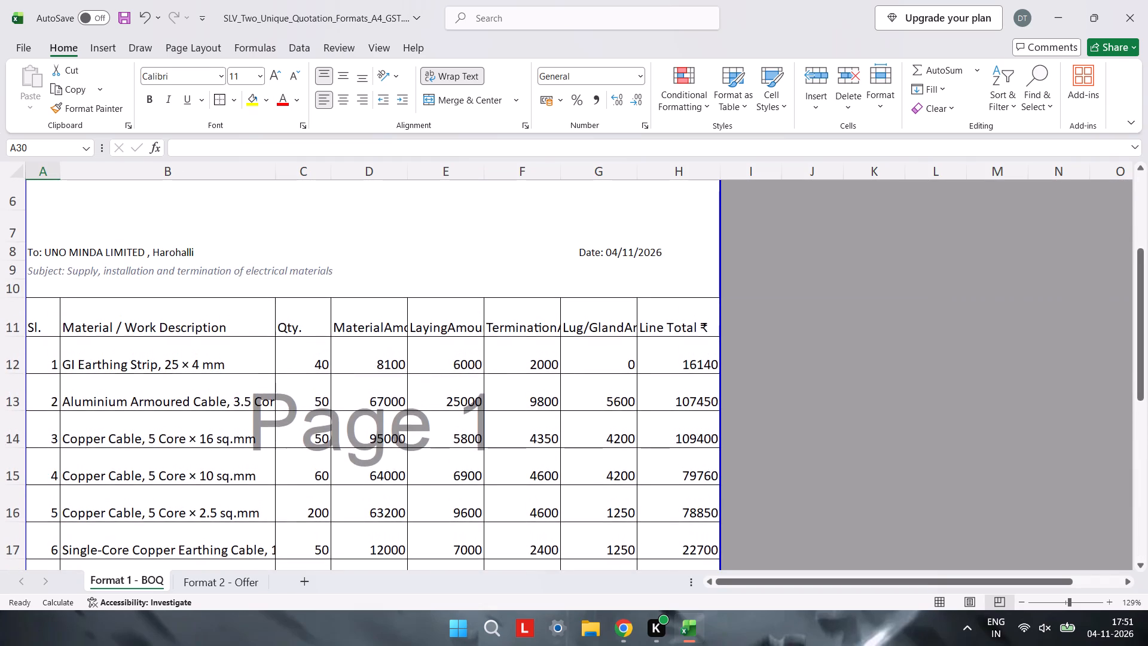
scroll(268, 546, up, 1)
scroll(268, 546, down, 1)
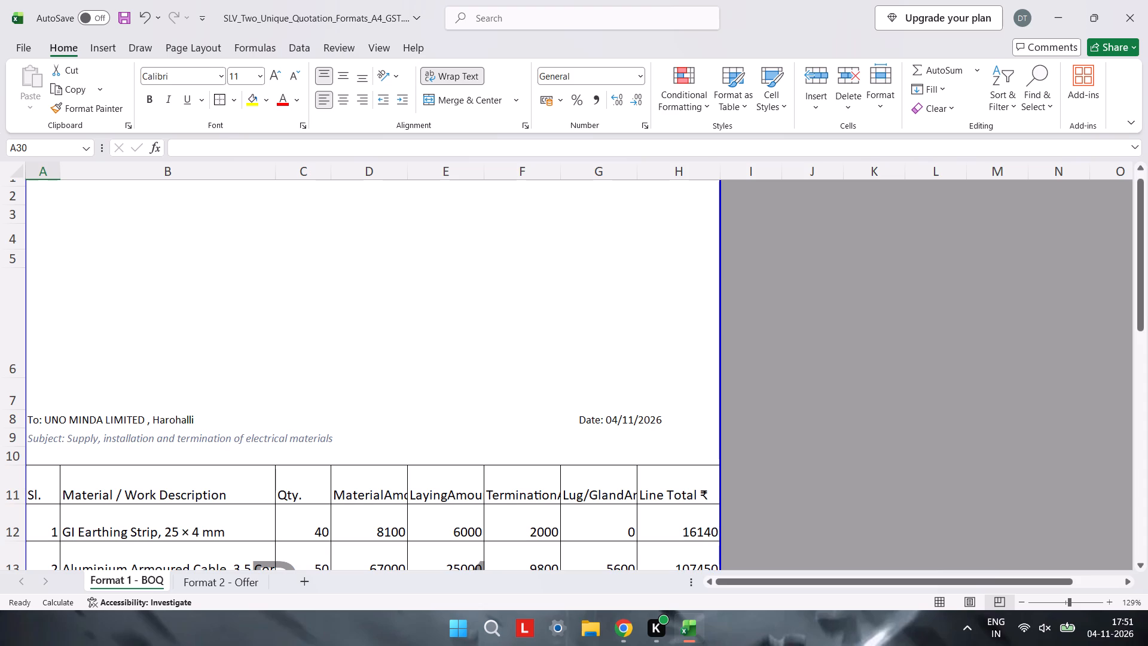
click(187, 444)
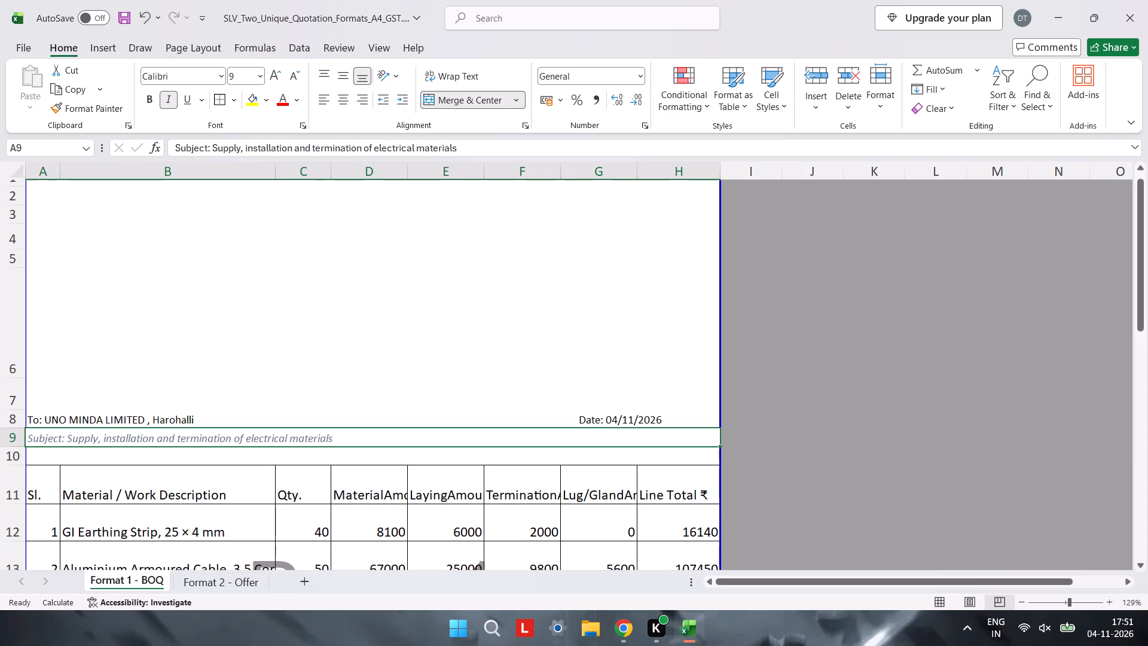
click(355, 443)
double_click(355, 443)
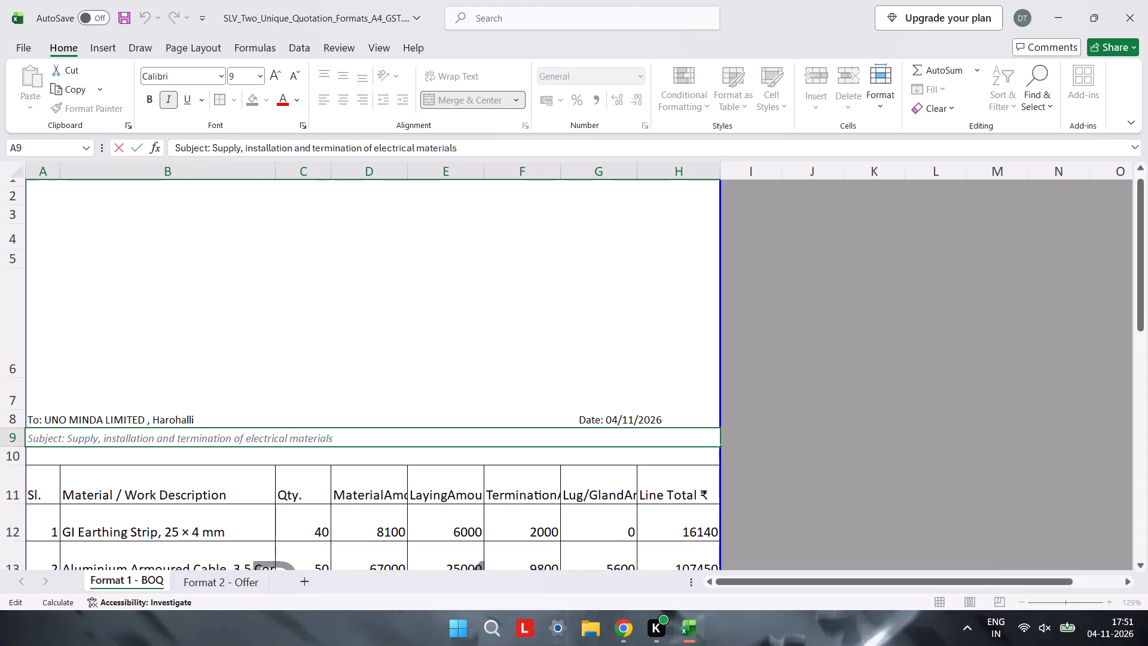
drag(355, 443, 30, 451)
double_click(336, 443)
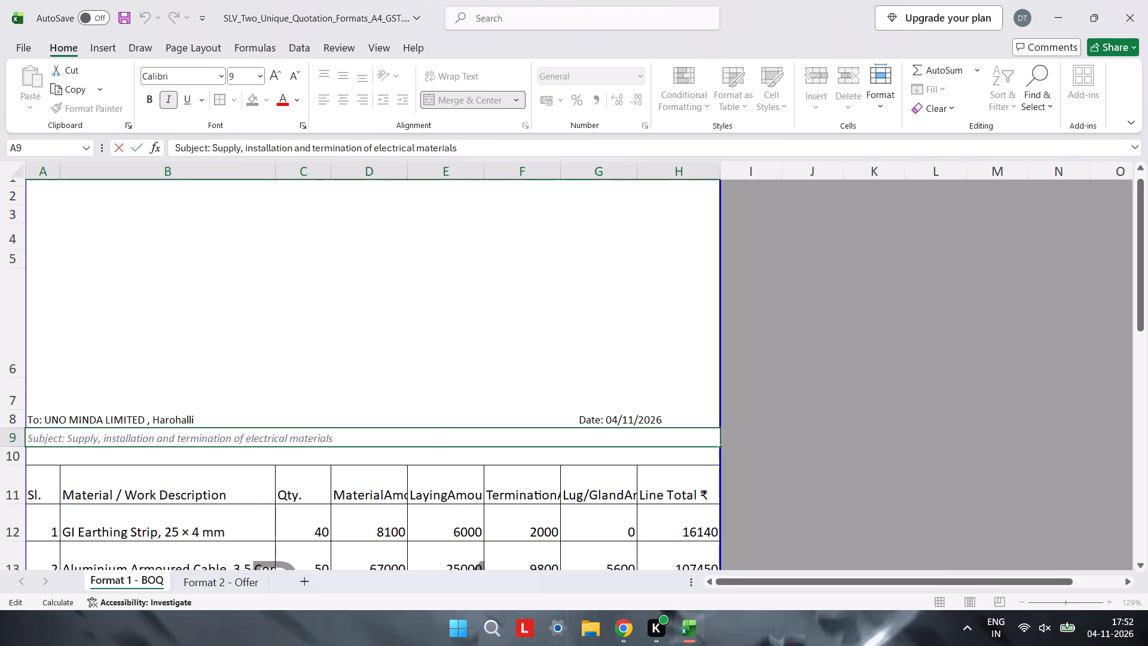
click(336, 443)
drag(336, 443, 13, 446)
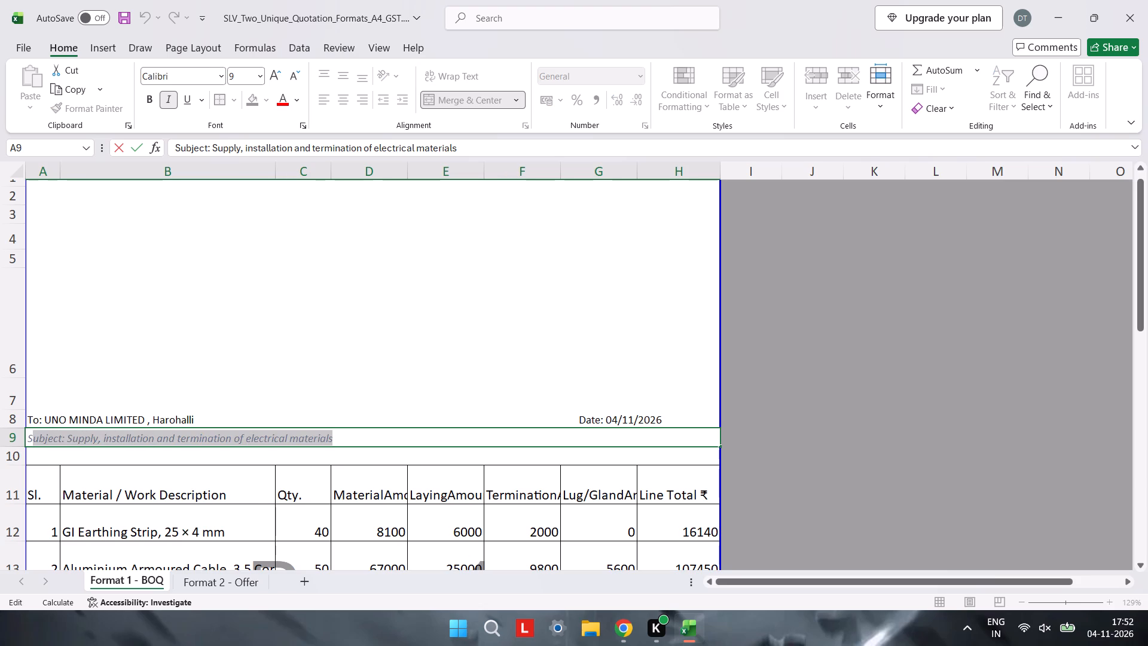
drag(13, 446, 11, 444)
click(20, 418)
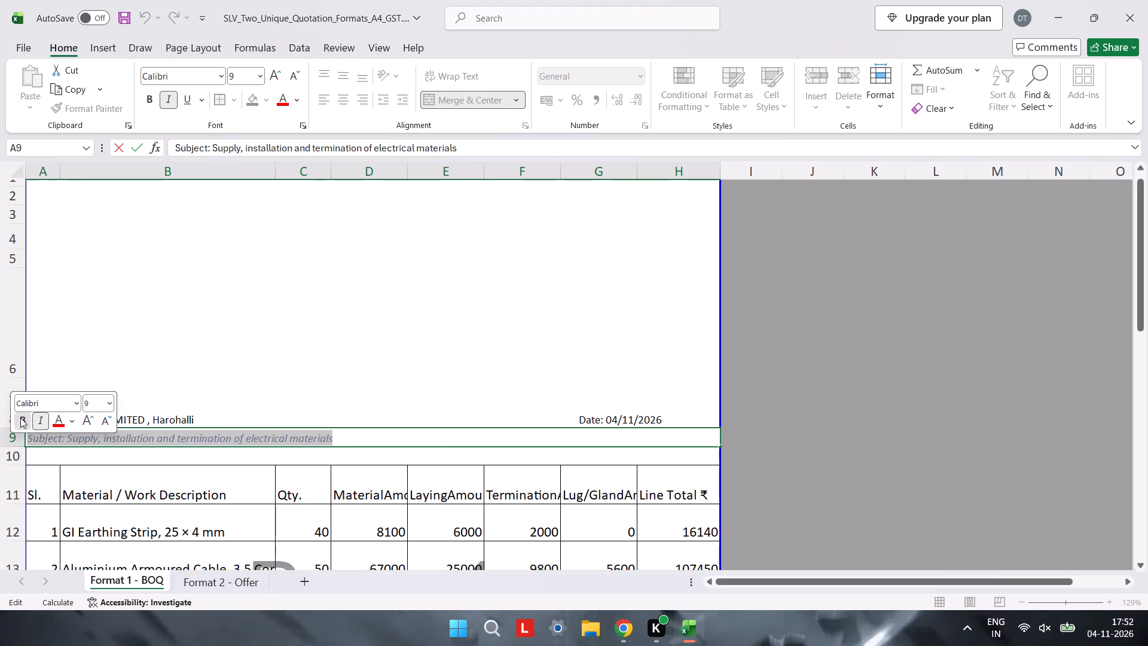
click(37, 419)
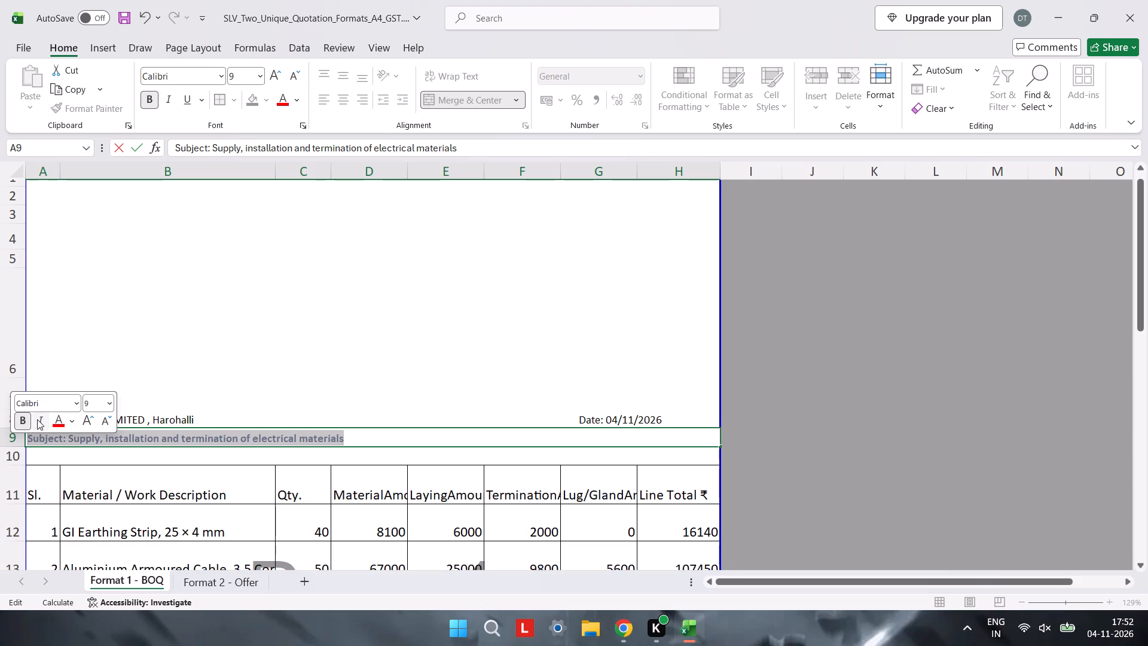
click(94, 426)
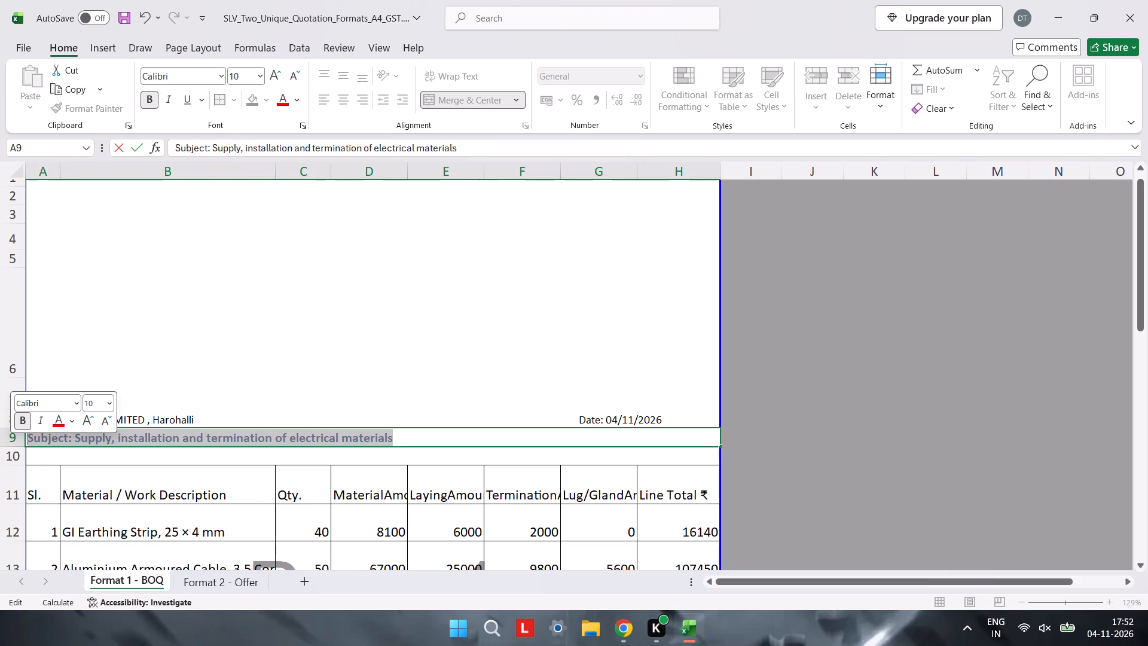
Set the subject line's font colour to black.
click(263, 100)
click(295, 103)
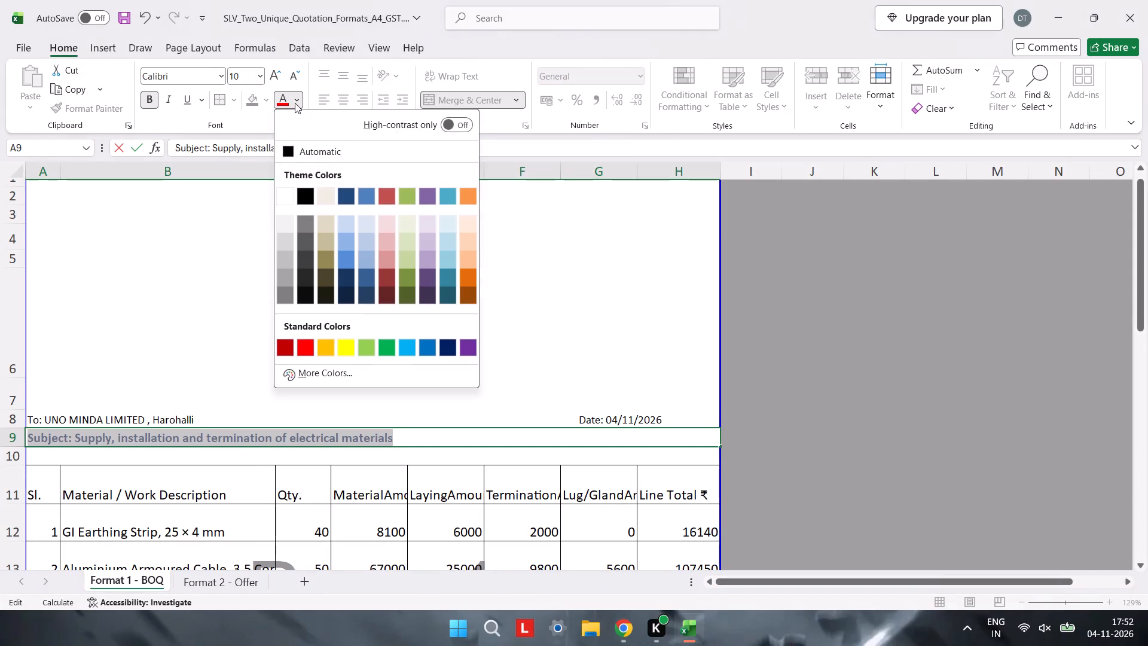
click(312, 194)
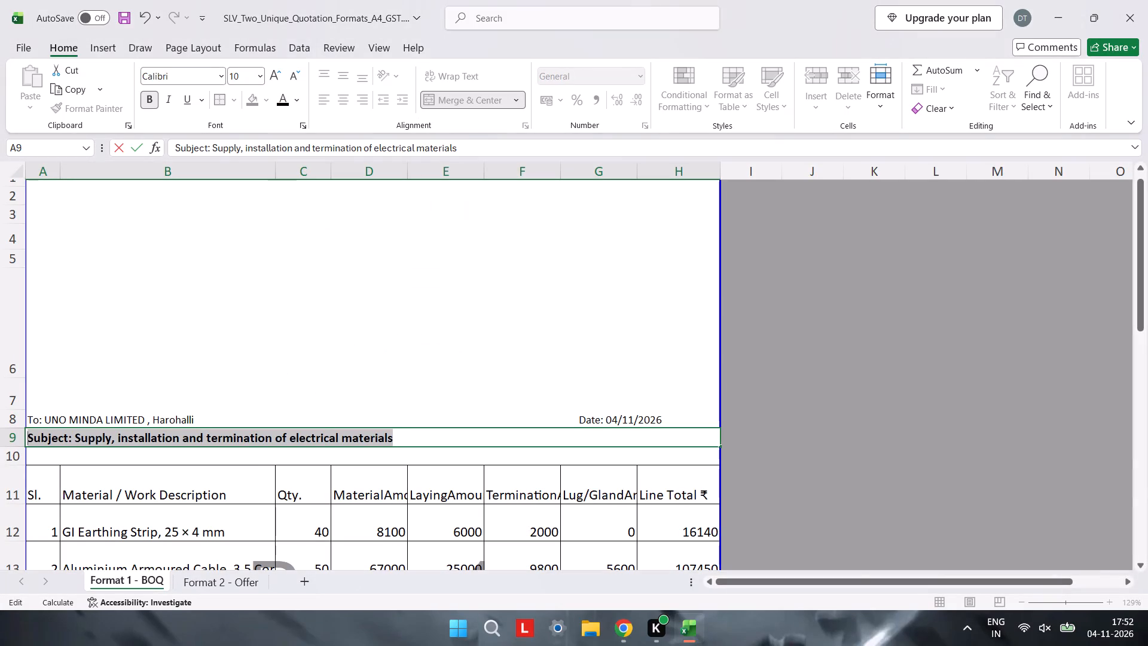
click(340, 327)
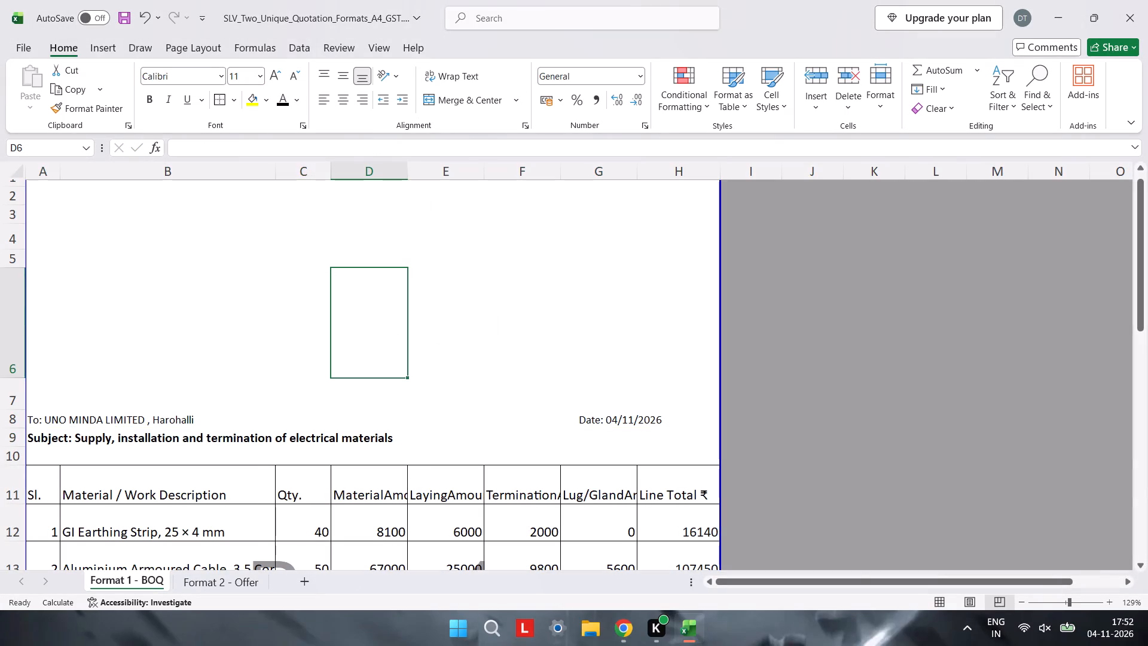
Move the terms and conditions block from A25:B29 into columns C and D, starting at cell C26.
click(354, 409)
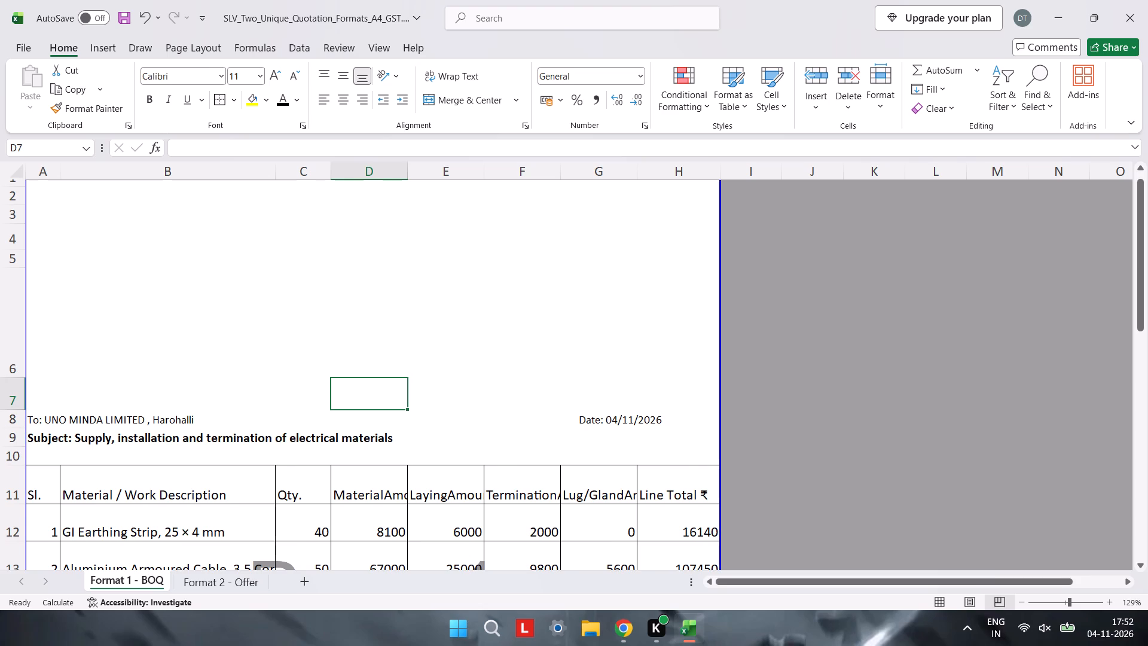
scroll(514, 458, down, 4)
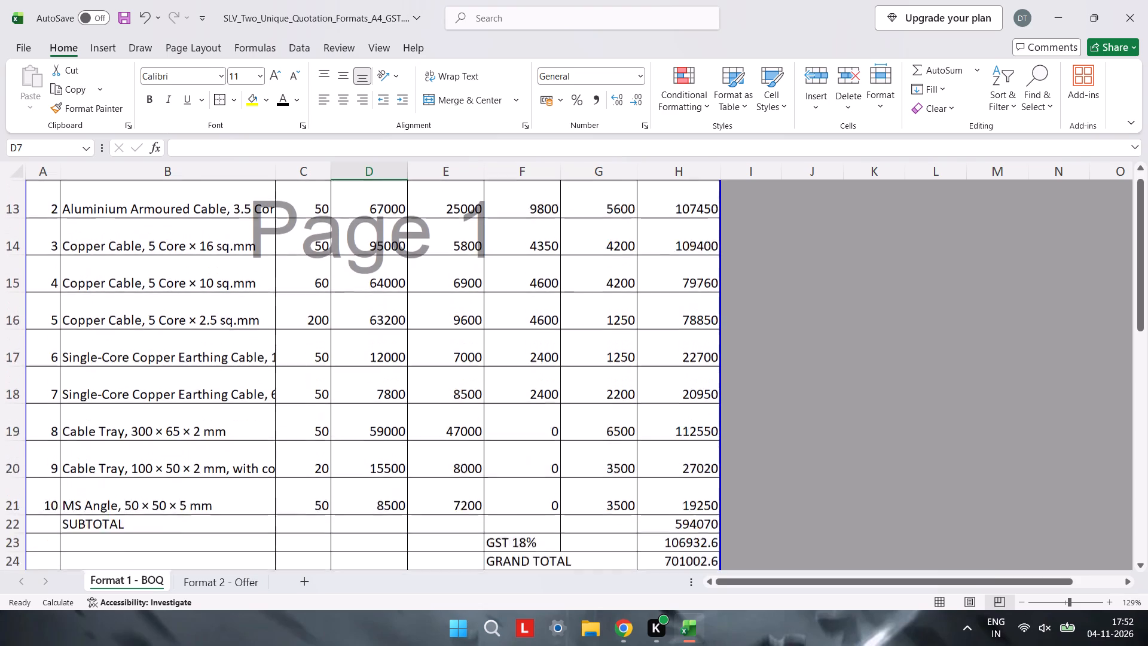
scroll(514, 458, down, 1)
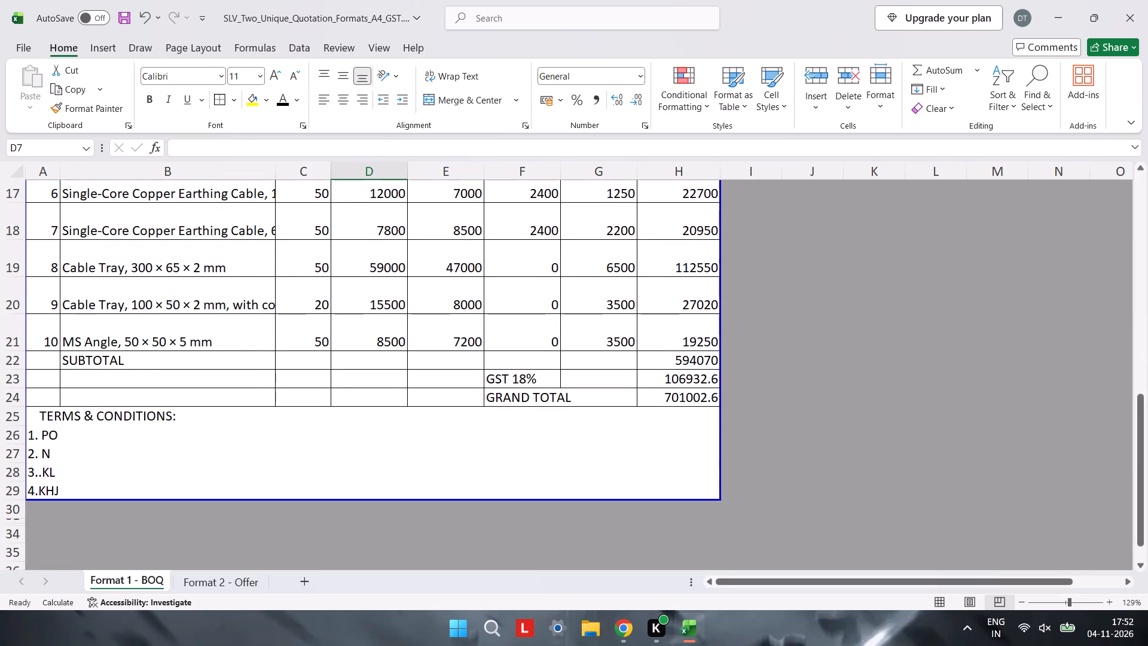
click(30, 417)
drag(54, 413, 123, 477)
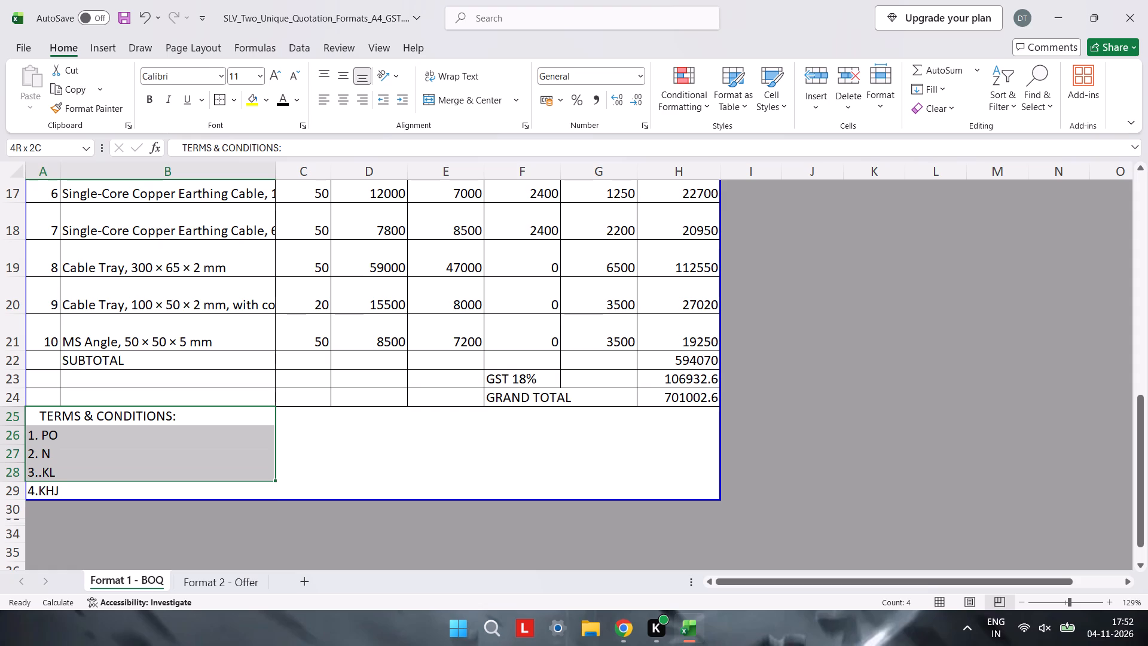
drag(123, 477, 123, 488)
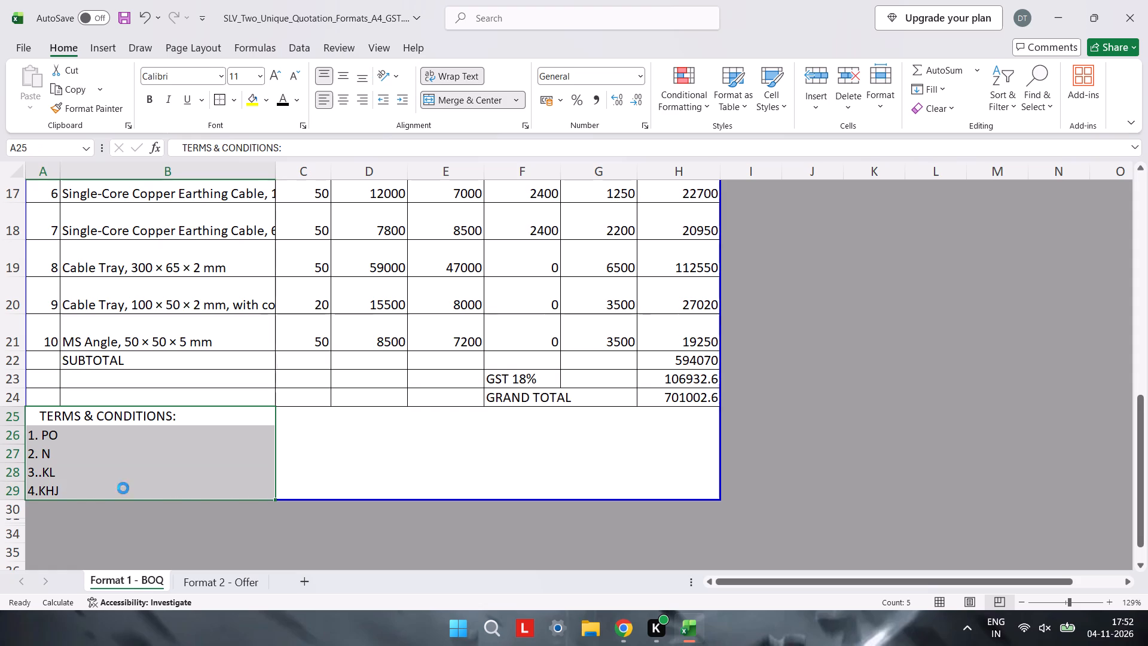
key(ctrl+x)
click(55, 438)
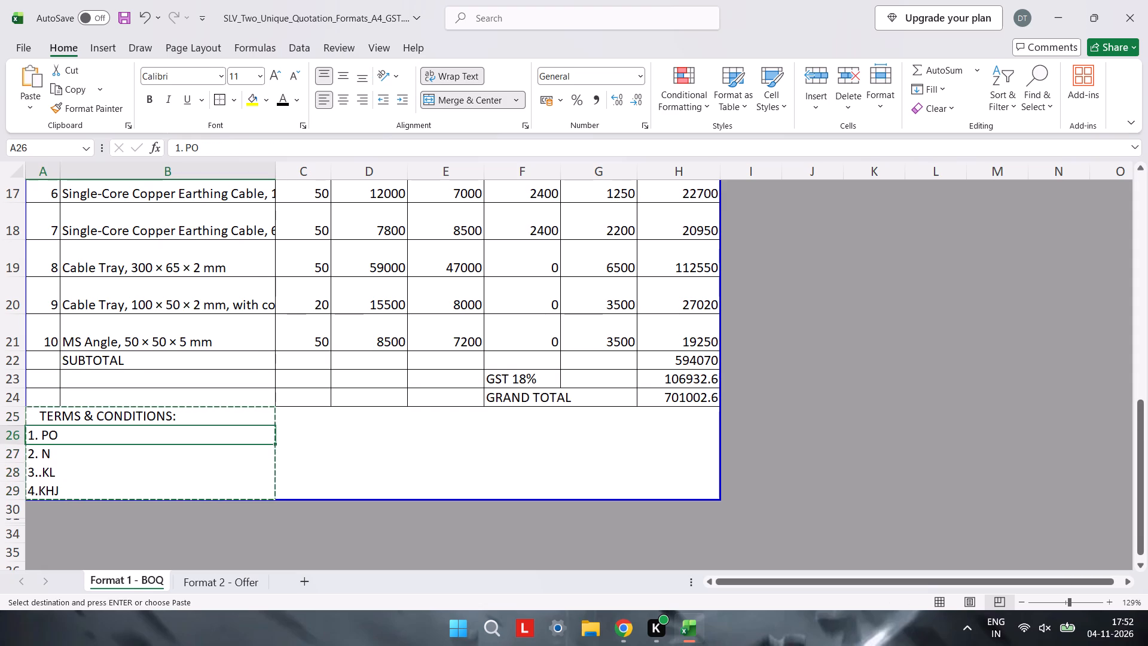
key(ctrl+v)
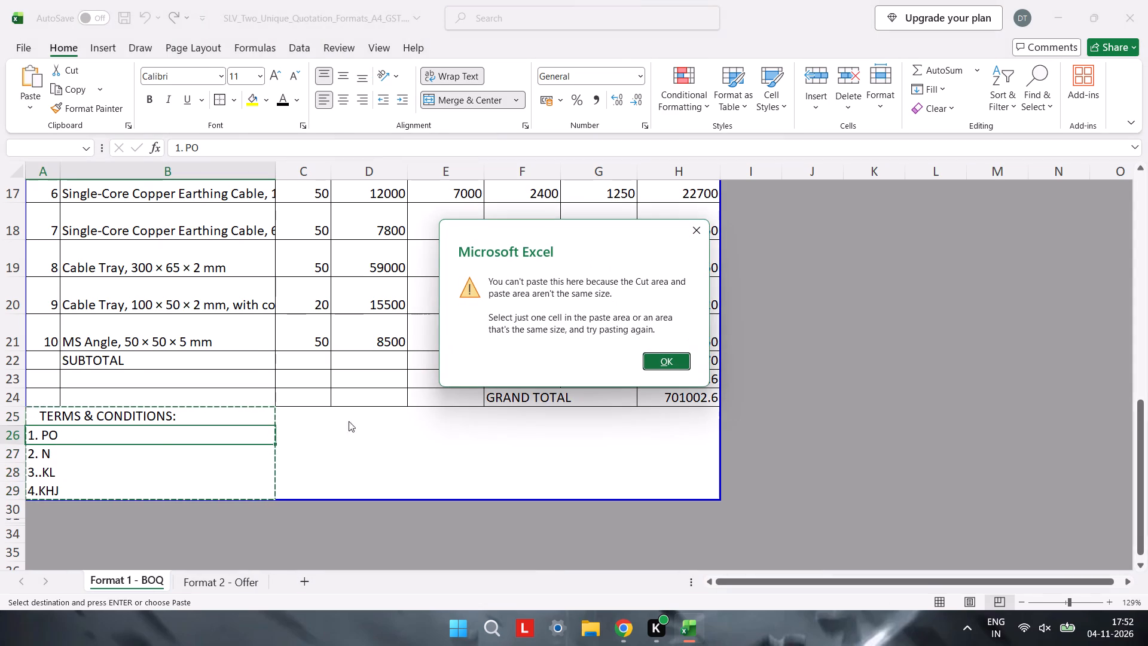
click(662, 353)
click(323, 443)
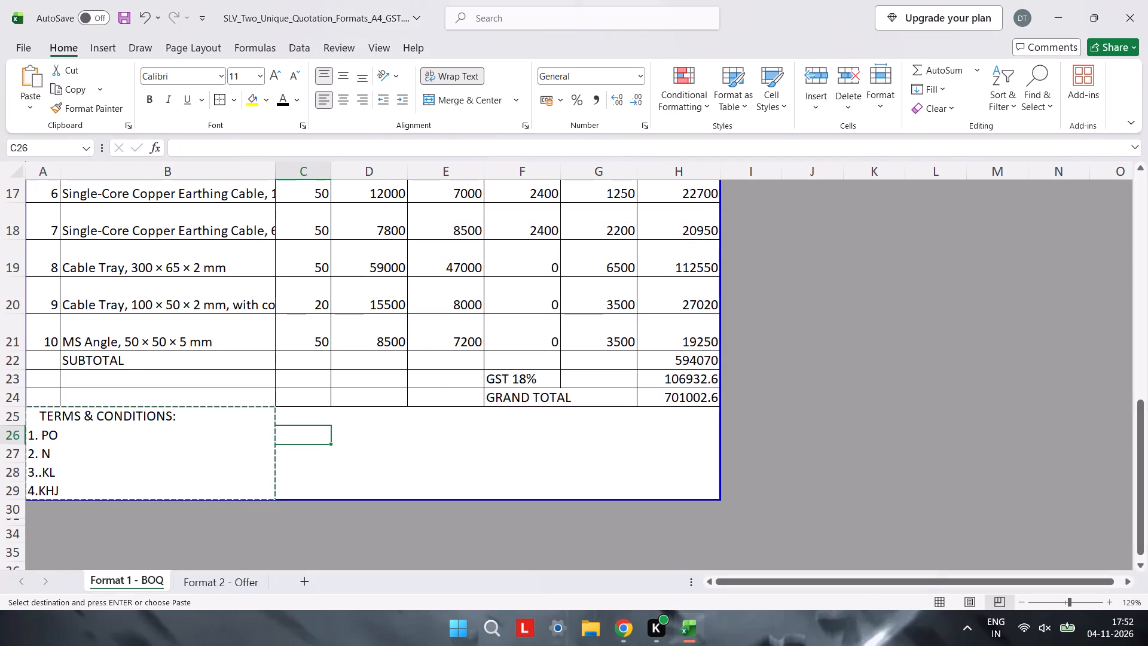
key(ctrl+v)
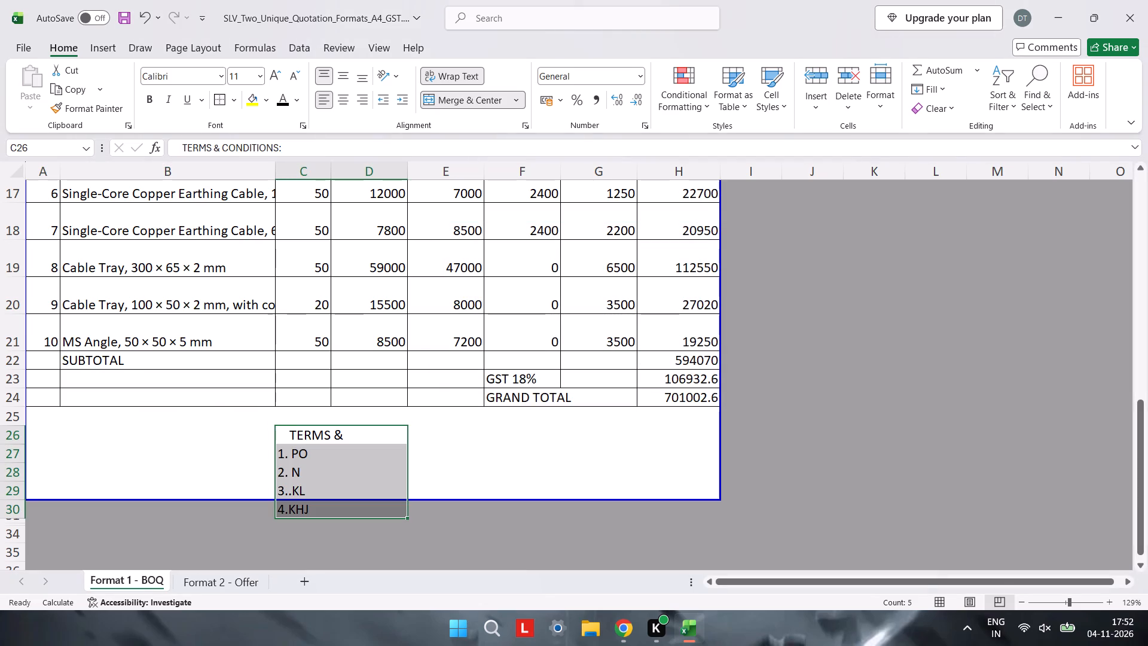
Move the terms and conditions block back to columns A and B, starting at cell A26.
key(ctrl+x)
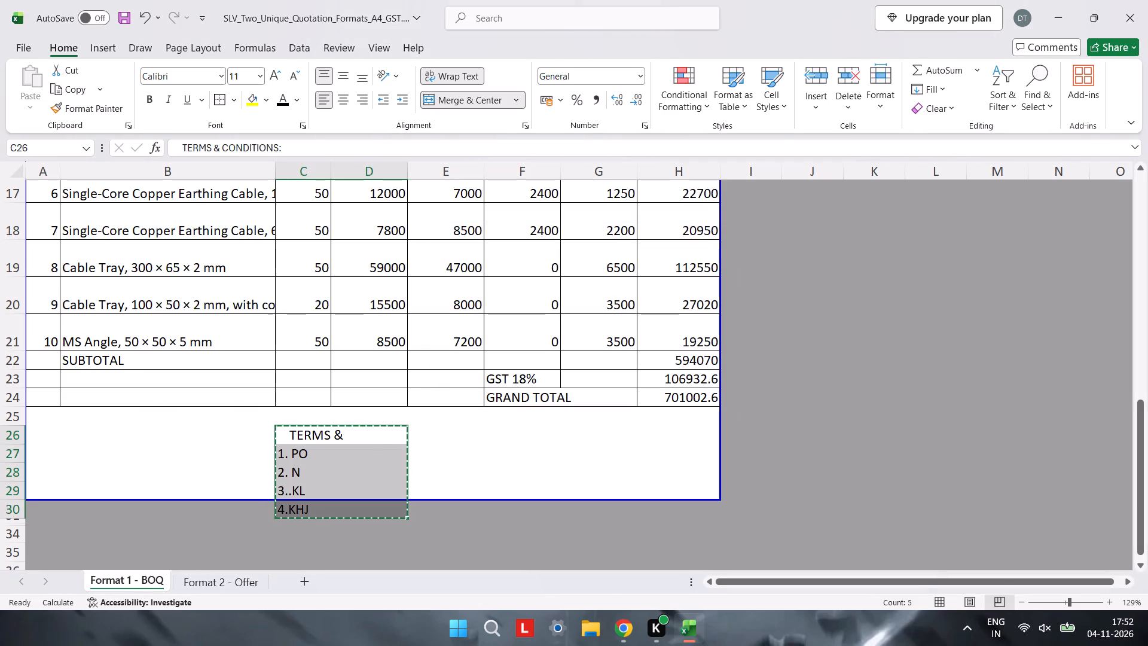
click(36, 444)
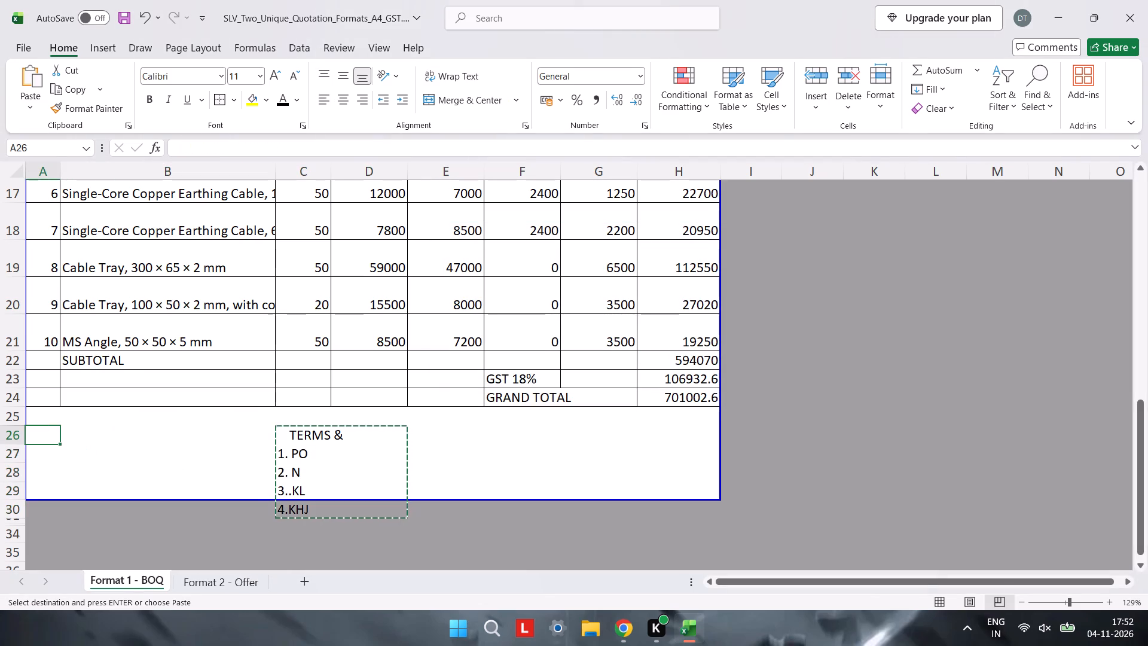
key(ctrl+v)
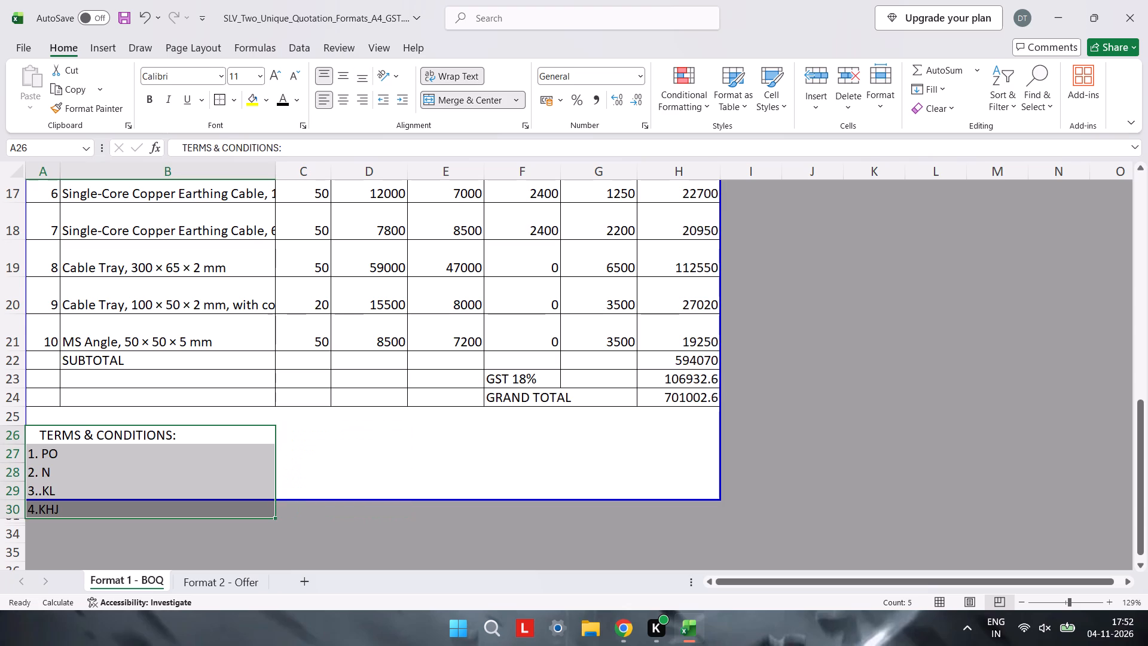
click(338, 460)
click(65, 504)
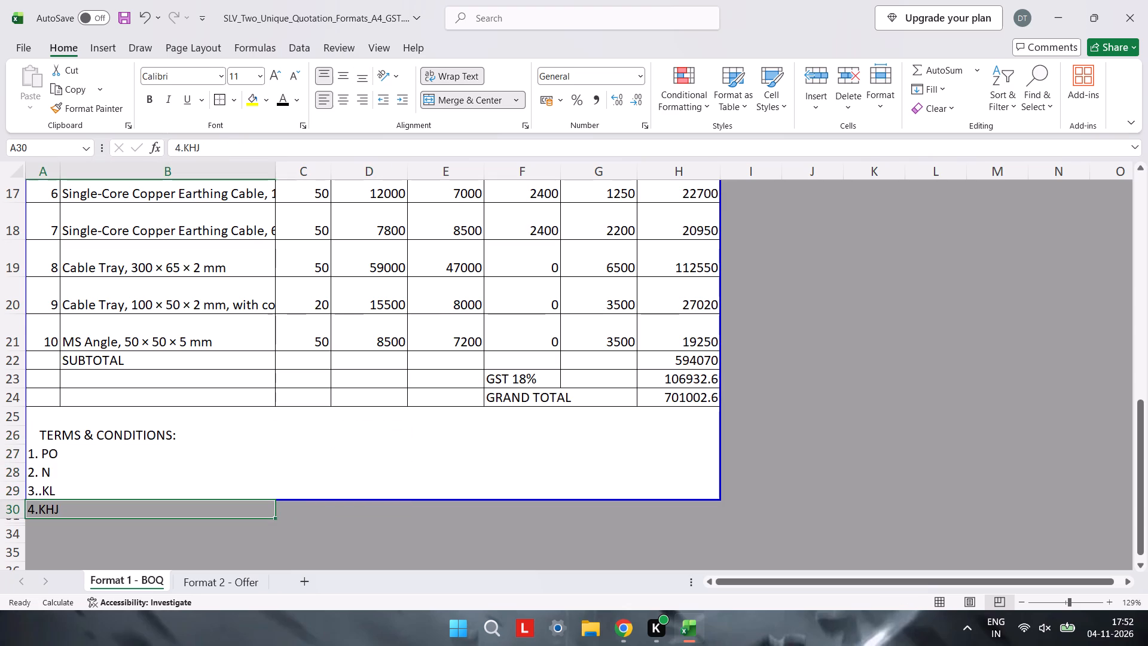
click(93, 493)
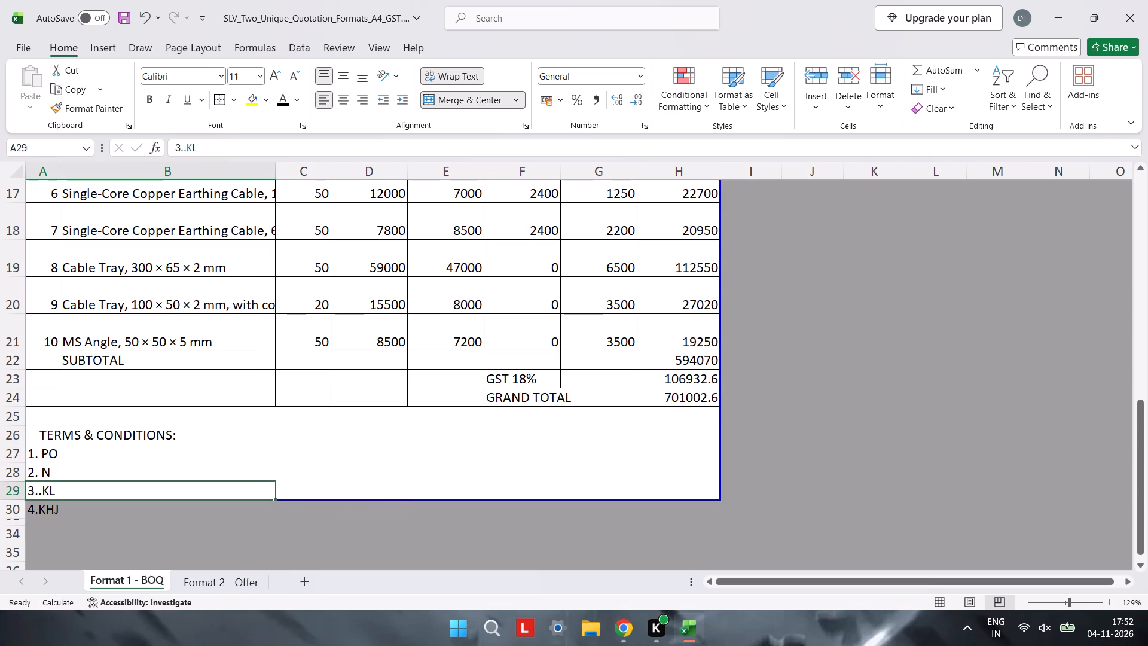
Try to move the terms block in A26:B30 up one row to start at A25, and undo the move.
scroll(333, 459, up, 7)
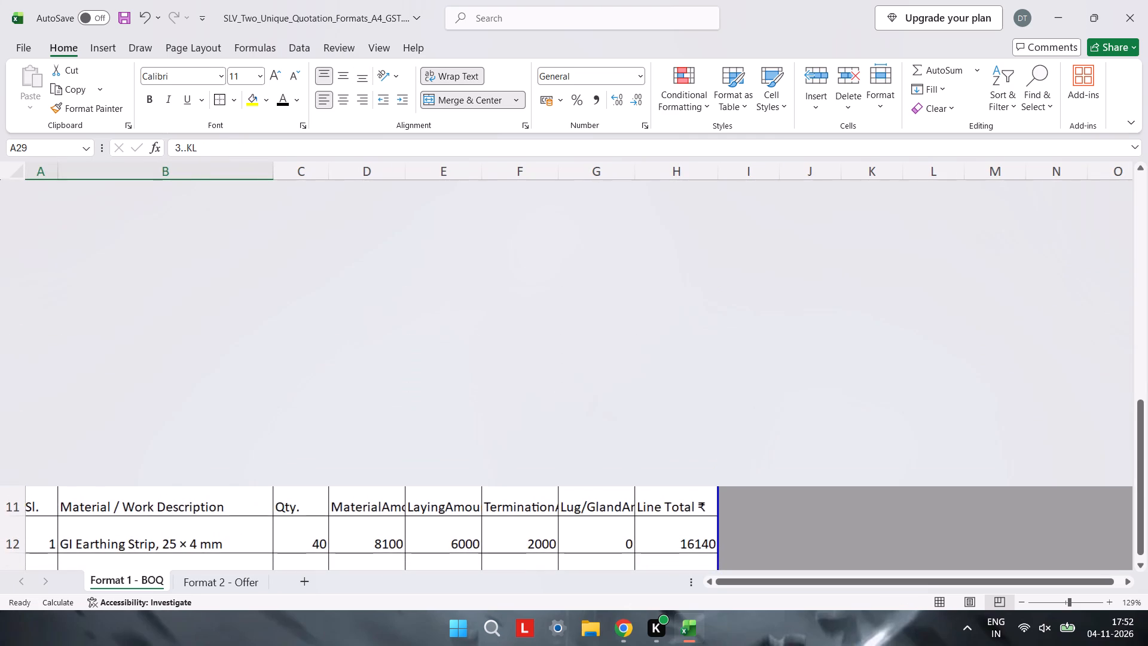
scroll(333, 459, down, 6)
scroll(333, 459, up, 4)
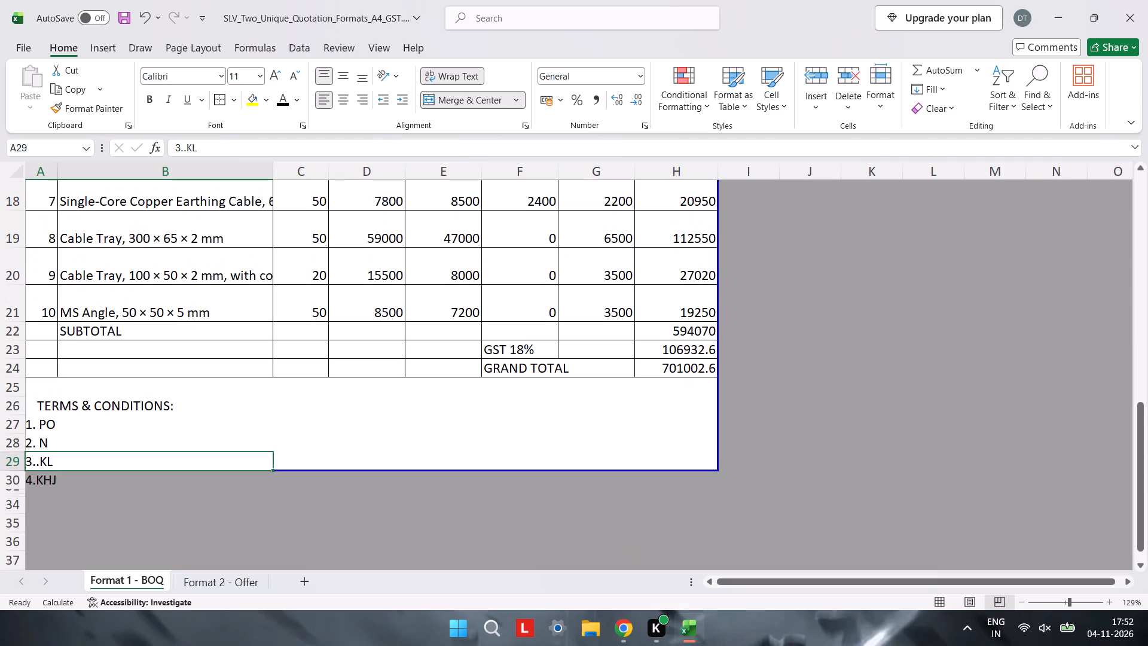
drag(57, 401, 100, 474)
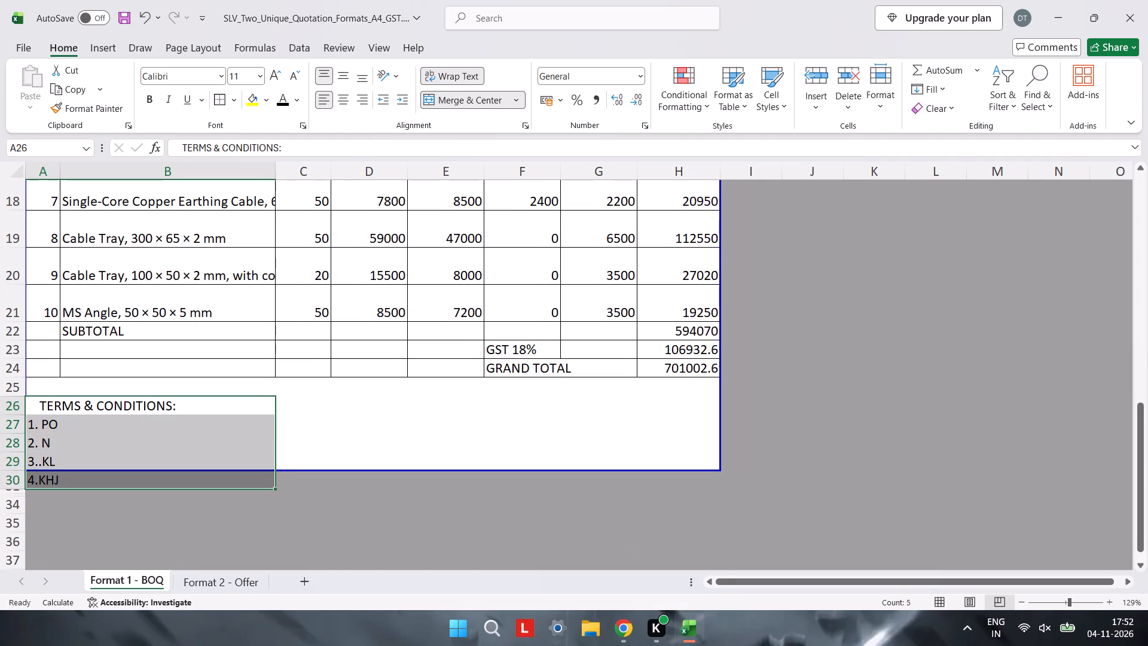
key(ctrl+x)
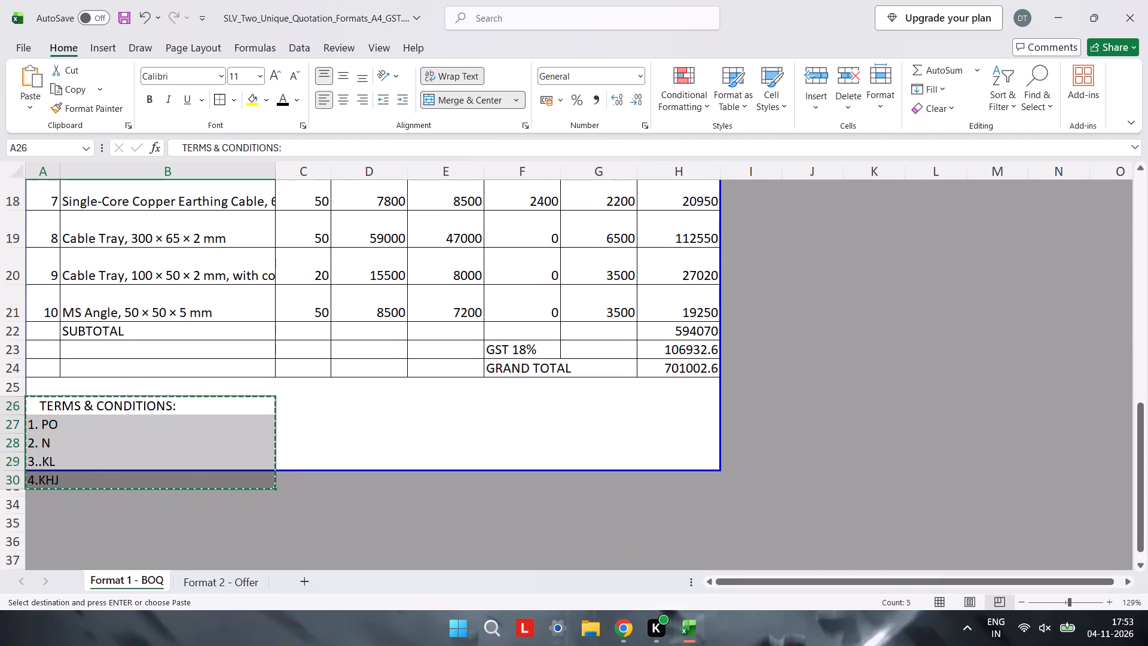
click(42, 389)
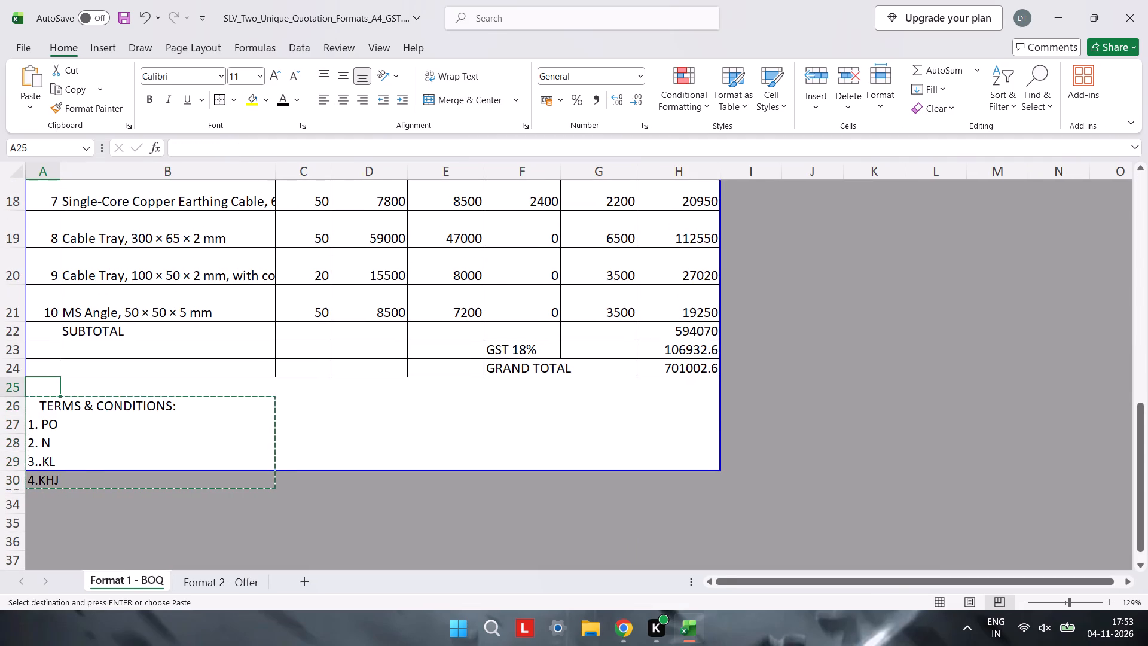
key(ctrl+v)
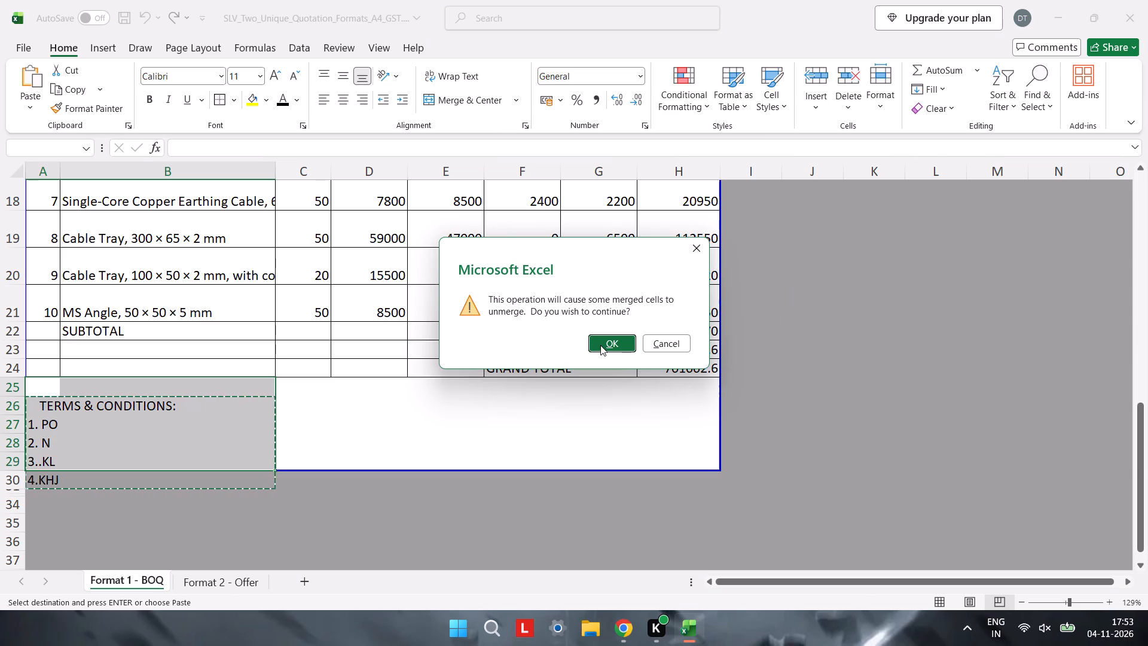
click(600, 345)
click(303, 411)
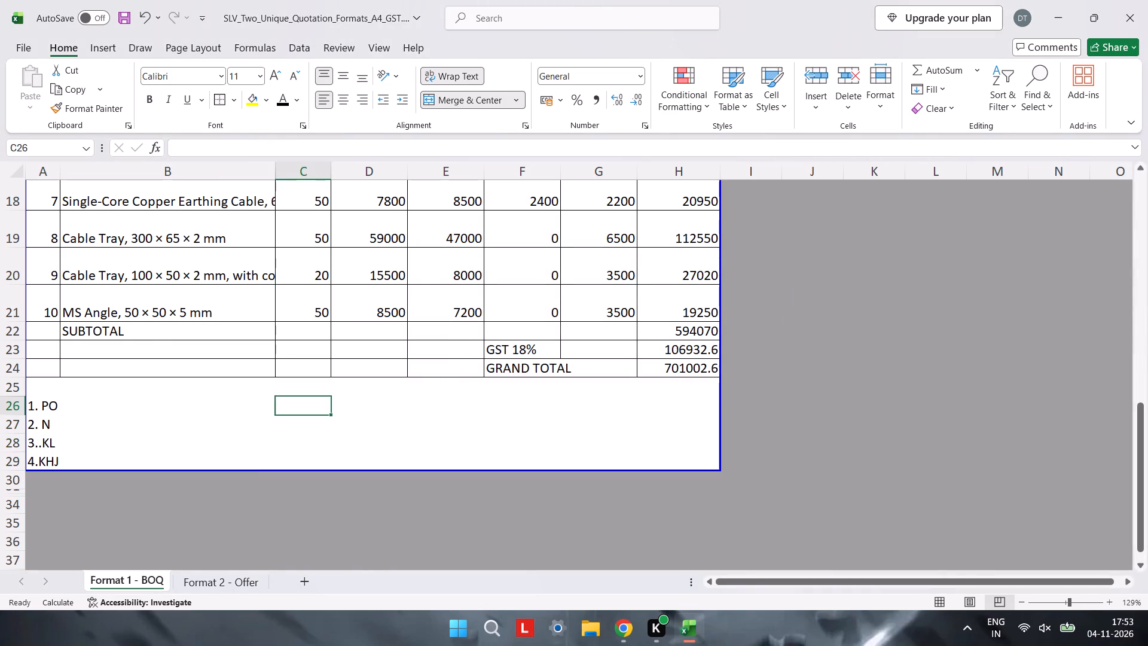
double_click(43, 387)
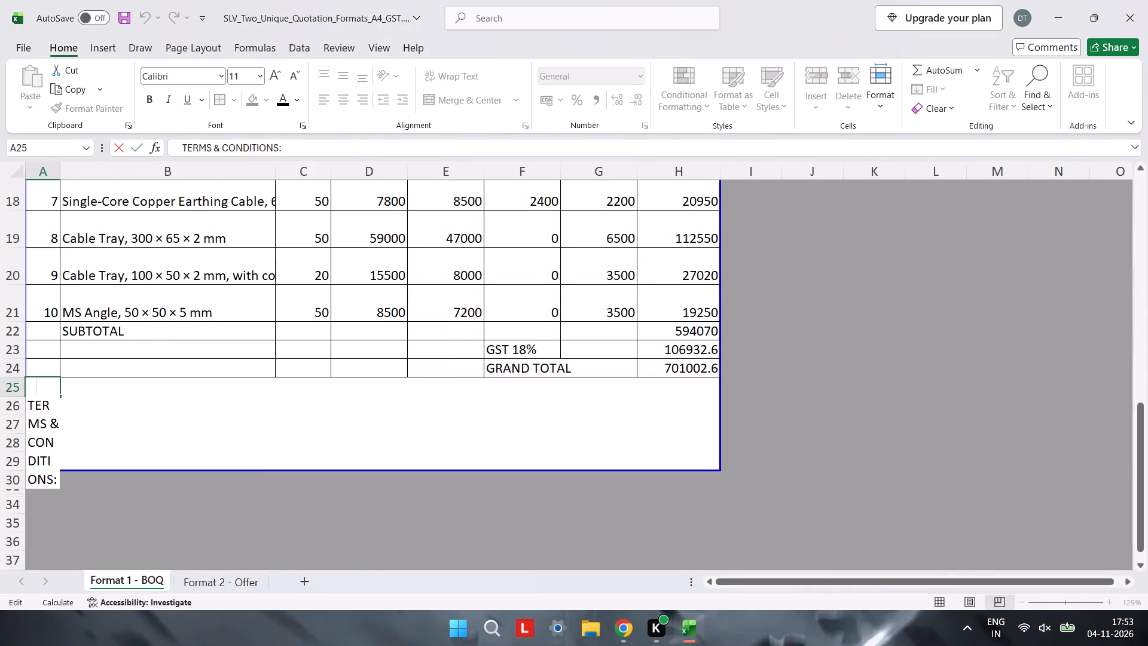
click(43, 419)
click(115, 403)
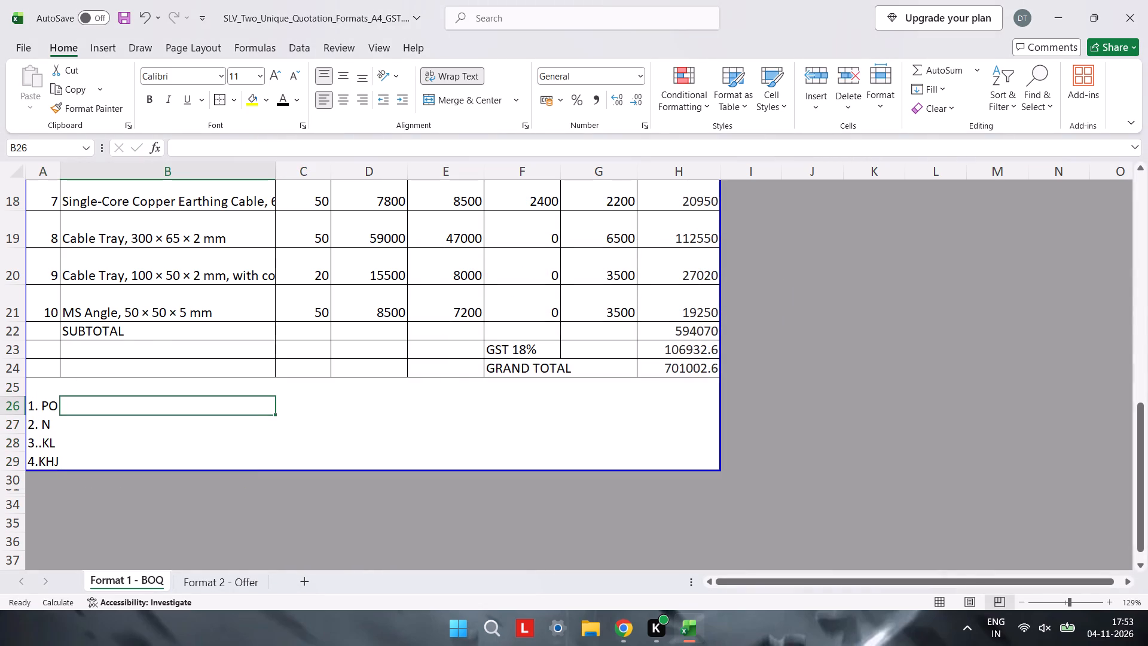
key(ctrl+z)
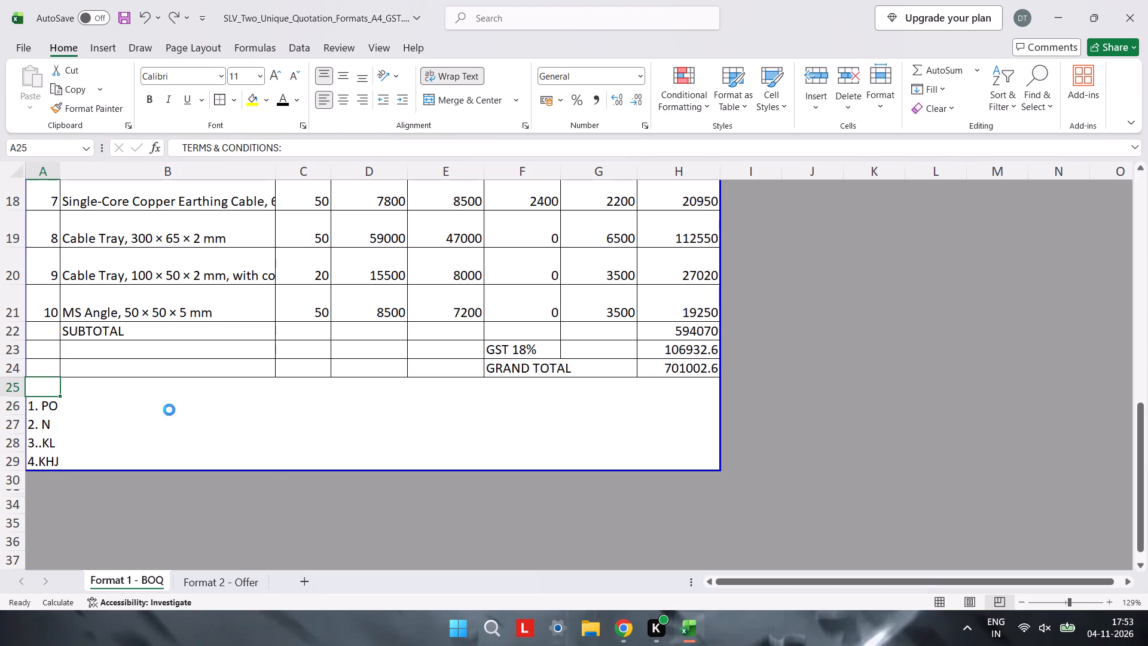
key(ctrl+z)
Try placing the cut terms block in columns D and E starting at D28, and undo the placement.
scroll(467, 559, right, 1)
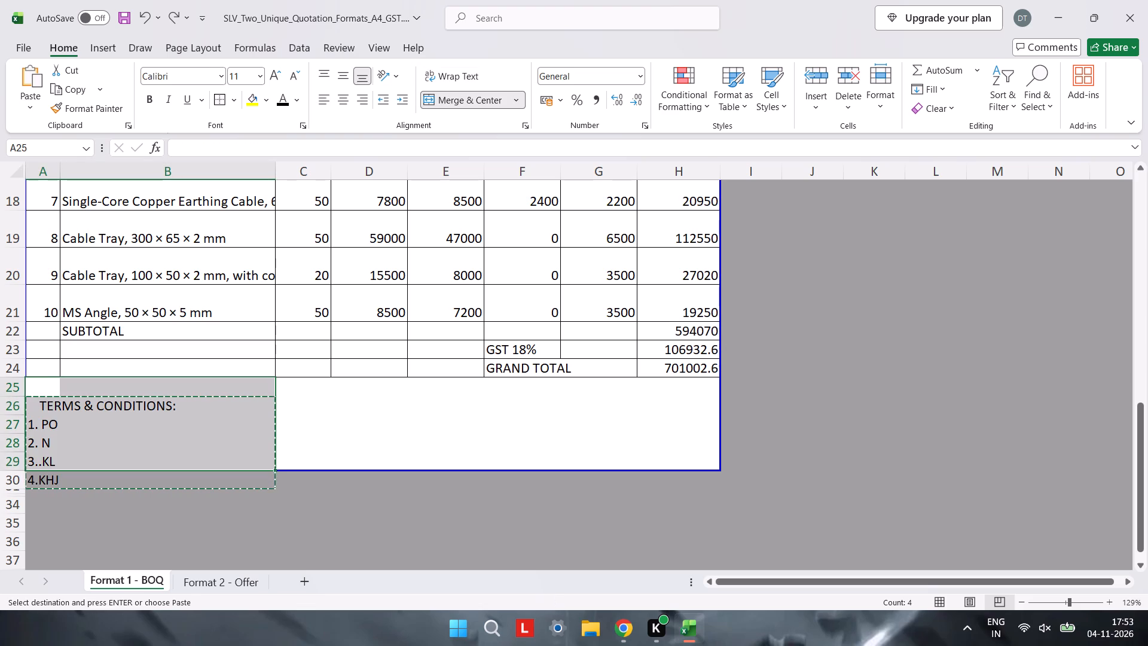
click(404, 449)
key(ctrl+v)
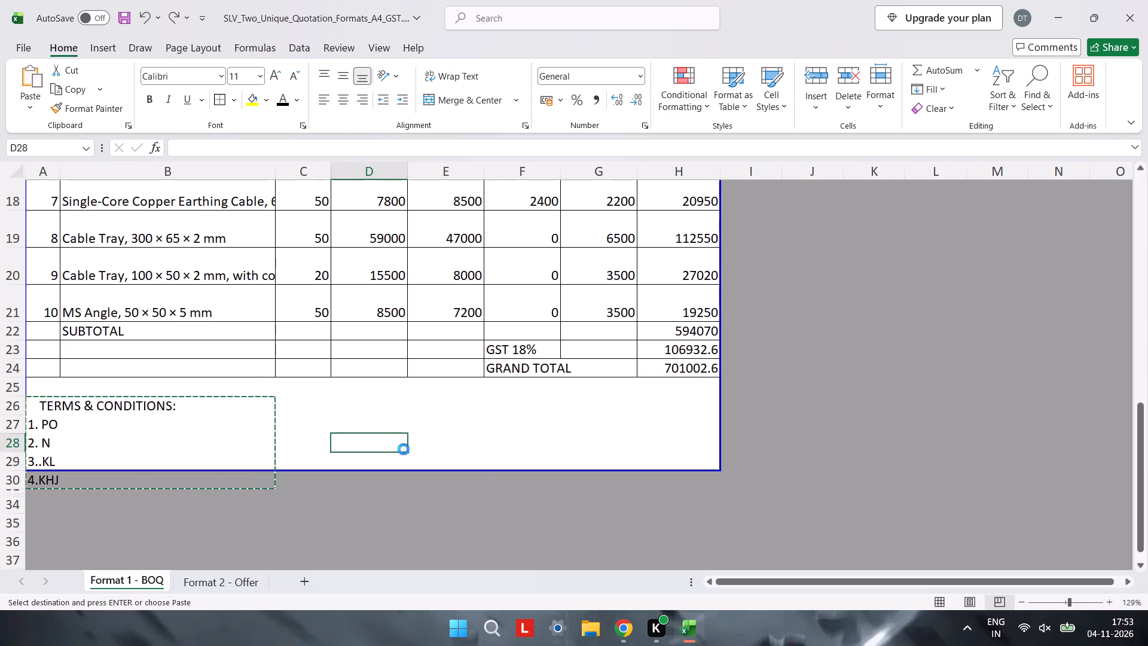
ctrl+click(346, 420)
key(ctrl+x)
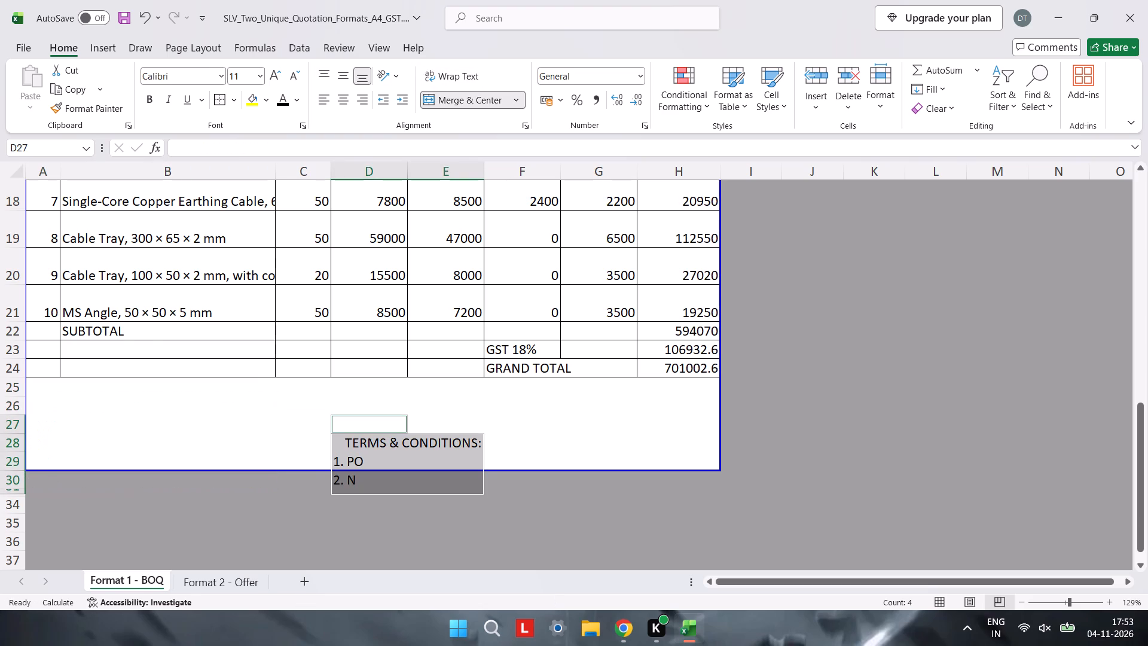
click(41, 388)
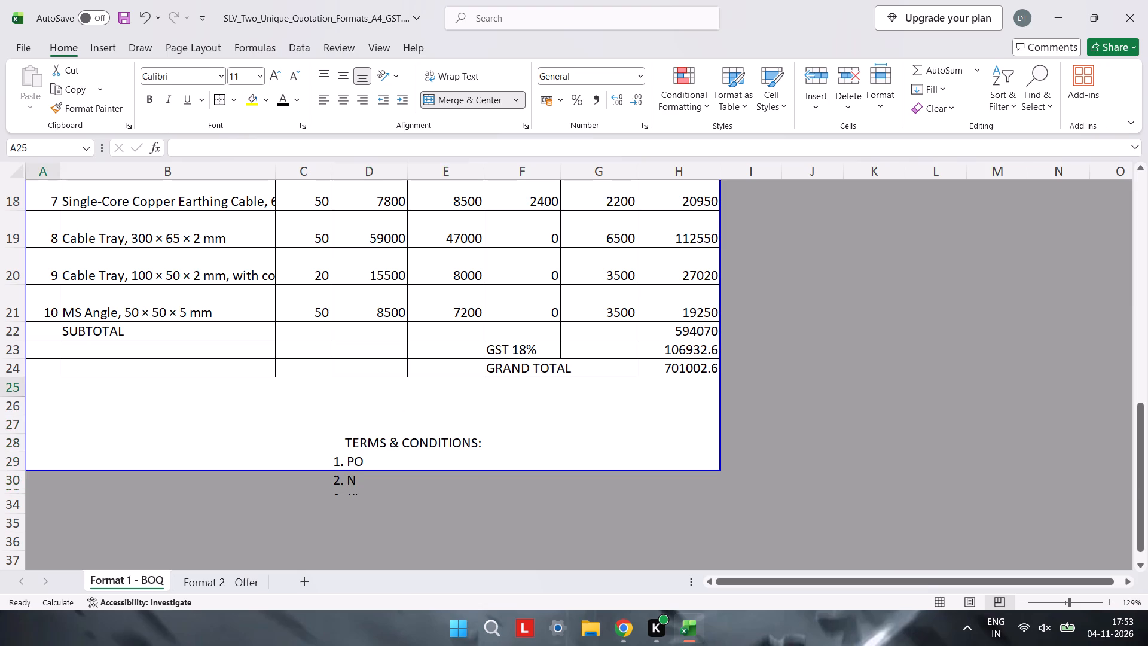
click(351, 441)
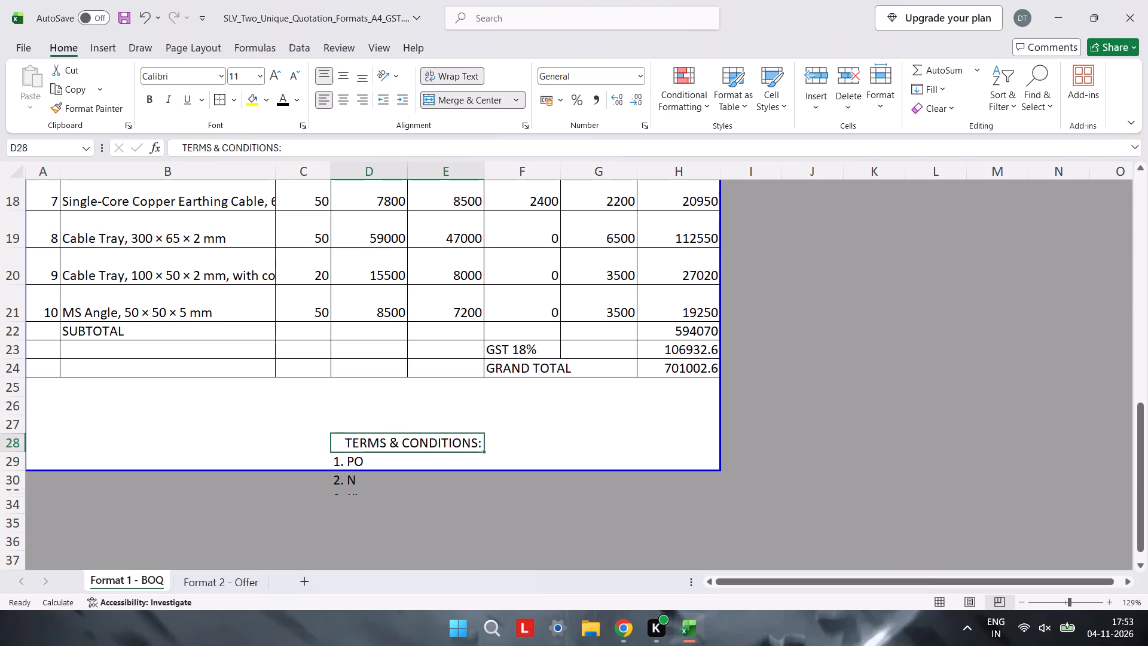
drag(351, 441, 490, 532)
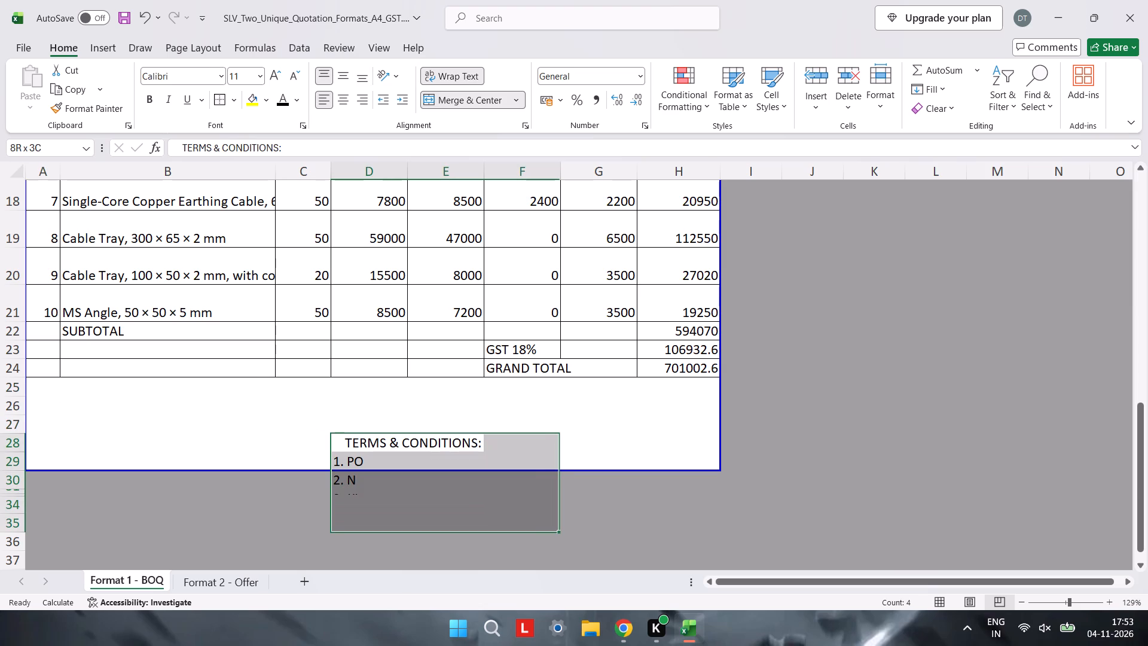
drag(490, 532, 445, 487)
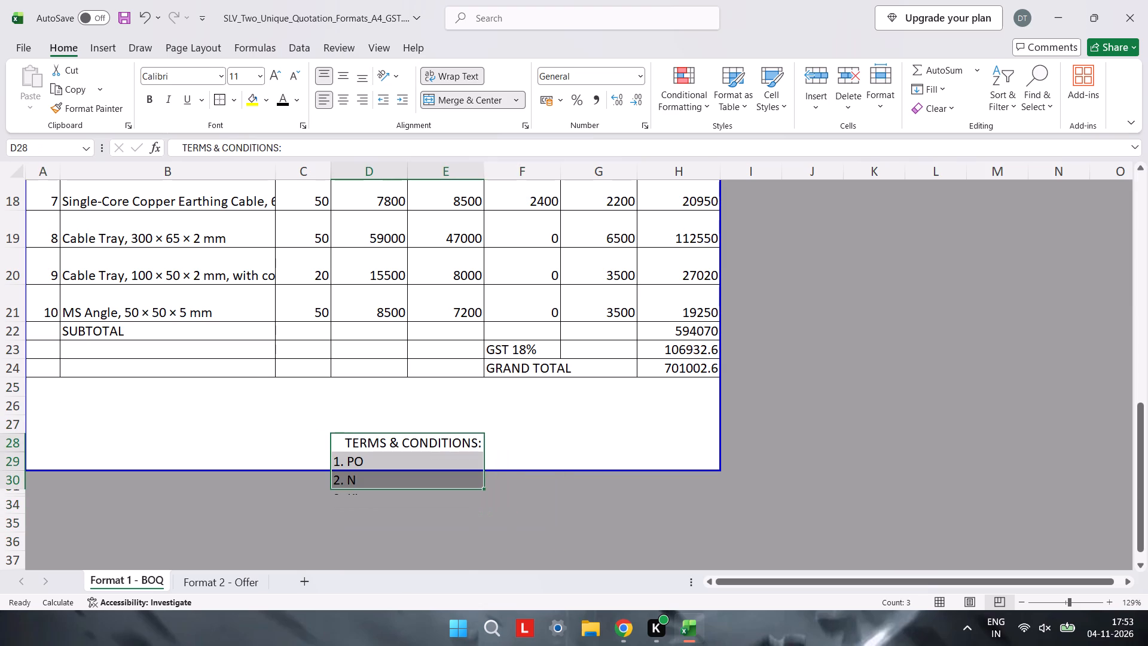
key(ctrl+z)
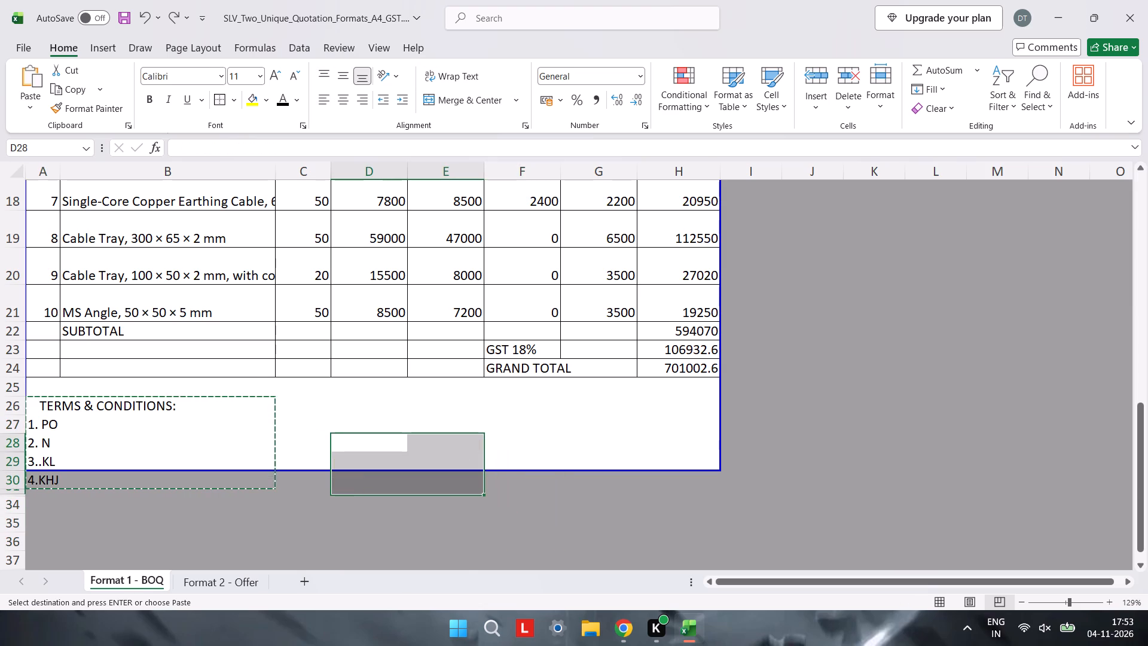
Place the cut terms and conditions block in columns F and G, starting at cell F26.
click(530, 400)
key(ctrl+v)
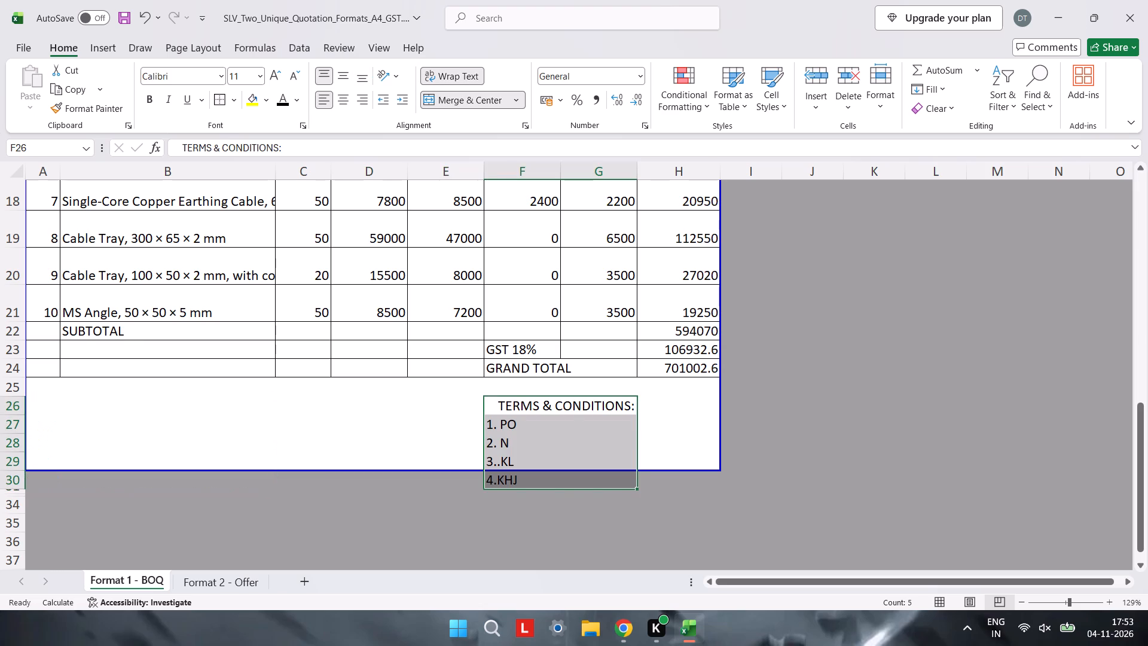
Move the terms and conditions block from columns F and G to columns A and B, starting at cell A25.
key(ctrl+x)
click(44, 383)
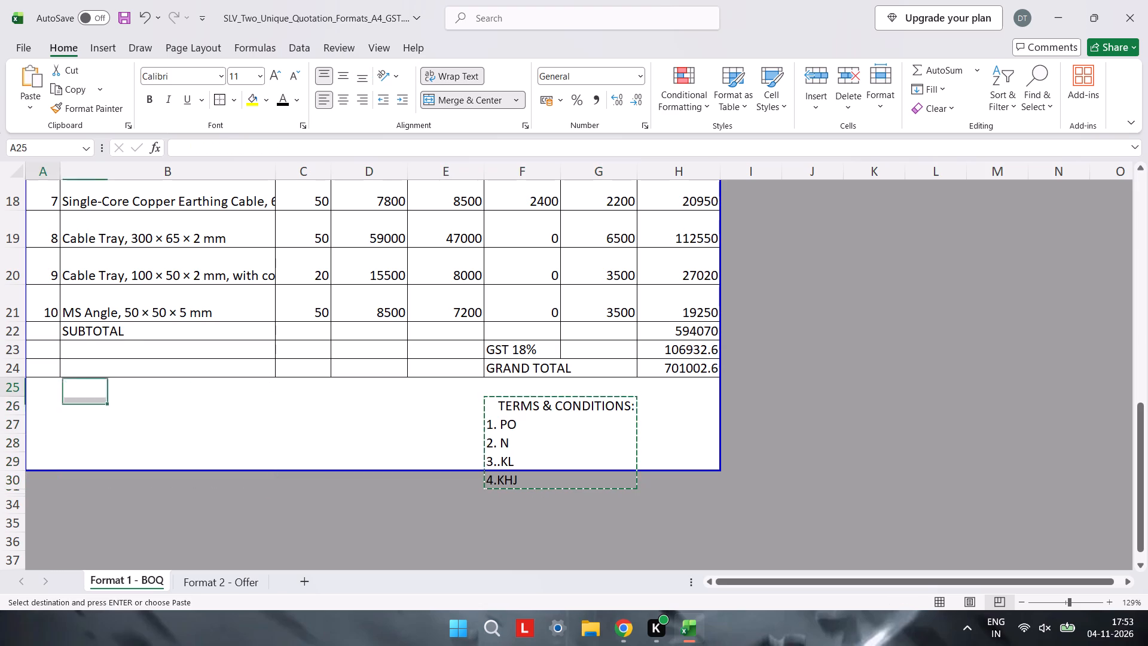
key(ctrl+v)
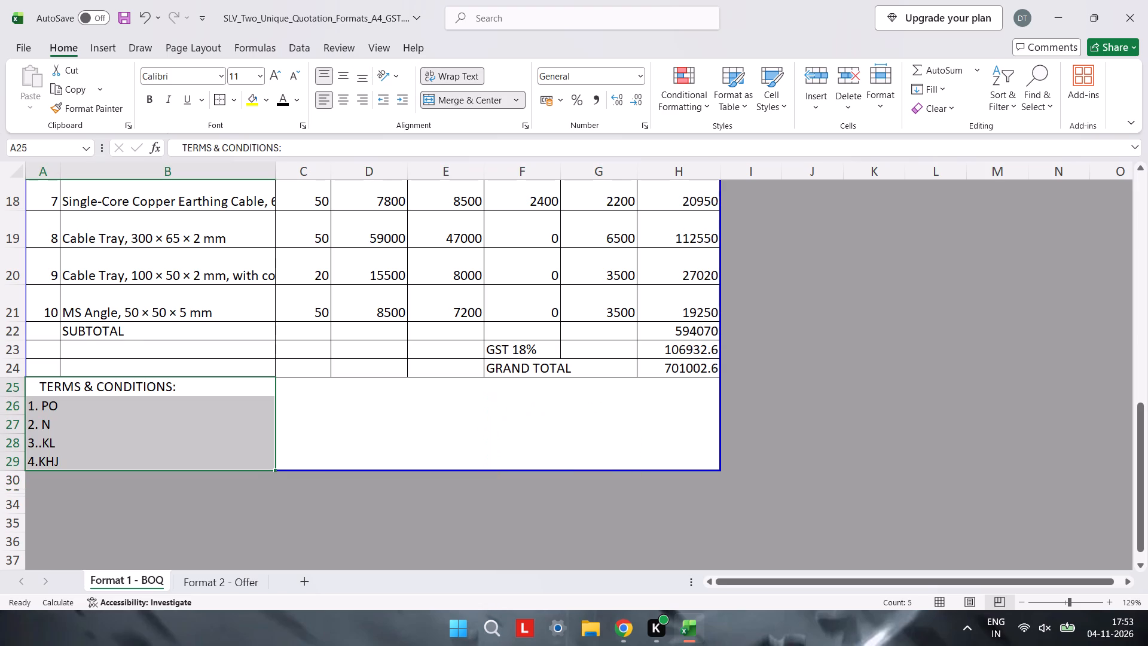
click(300, 414)
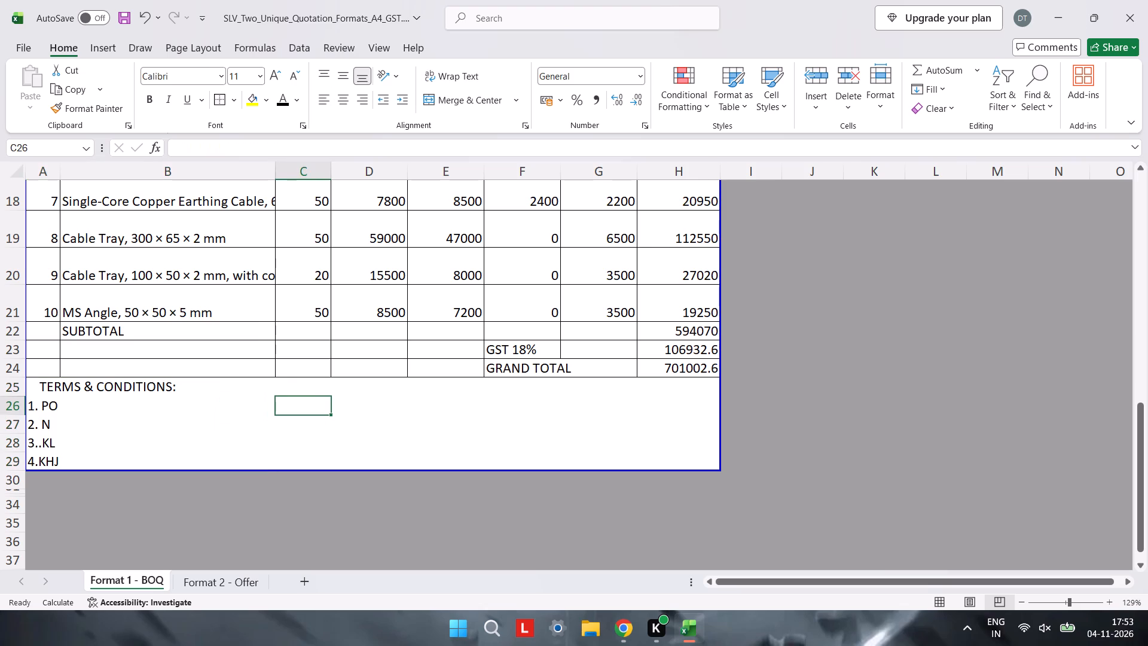
Review the Format 1 - BOQ sheet from the header and item table down to the terms and conditions block.
scroll(397, 449, up, 5)
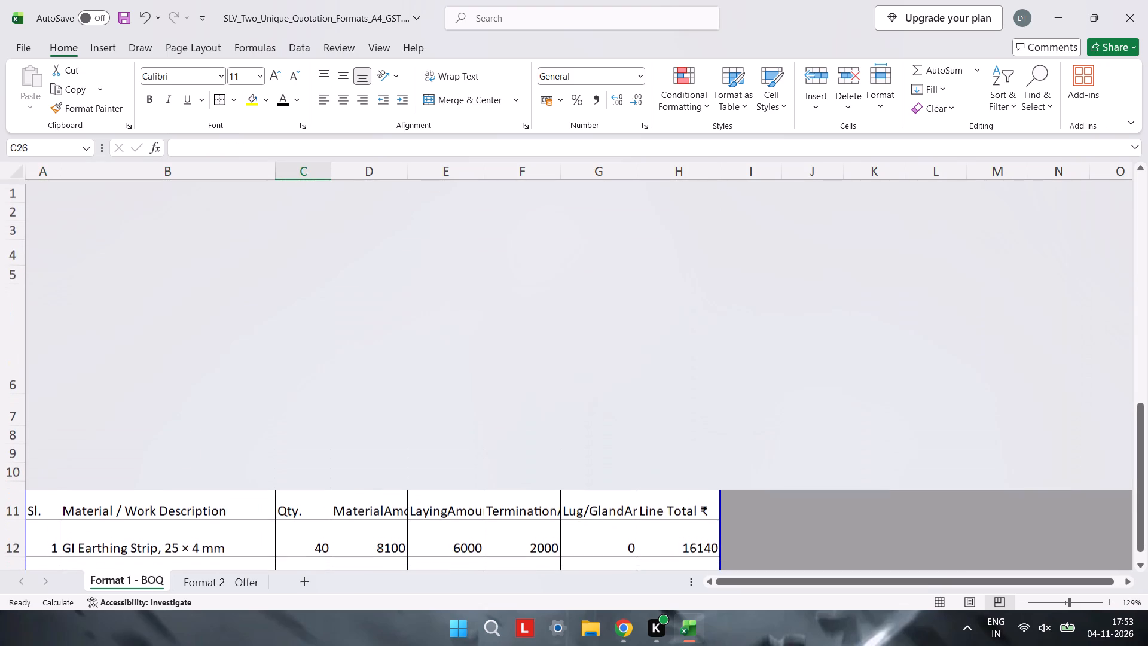
scroll(397, 448, down, 6)
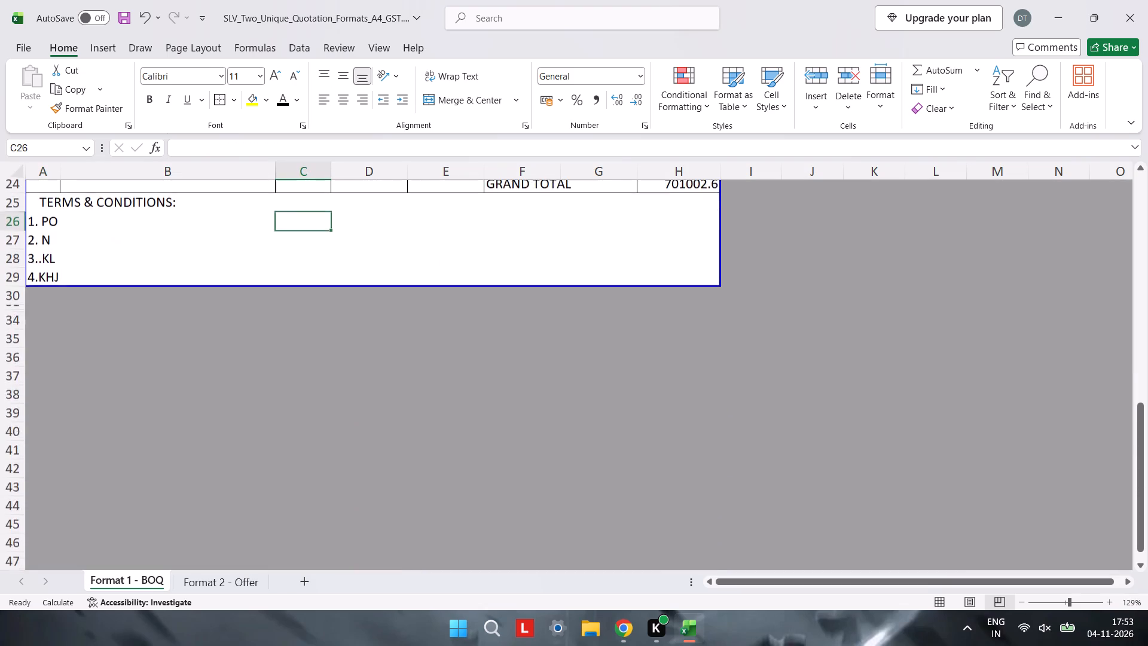
scroll(397, 448, up, 2)
scroll(397, 448, down, 2)
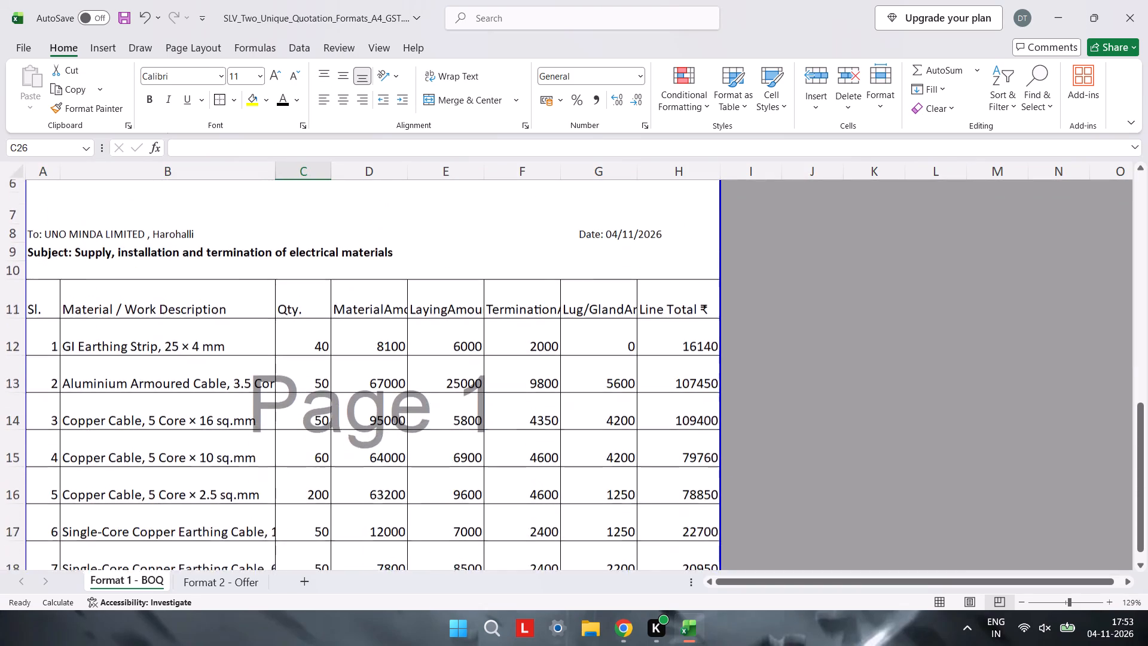
scroll(397, 448, down, 2)
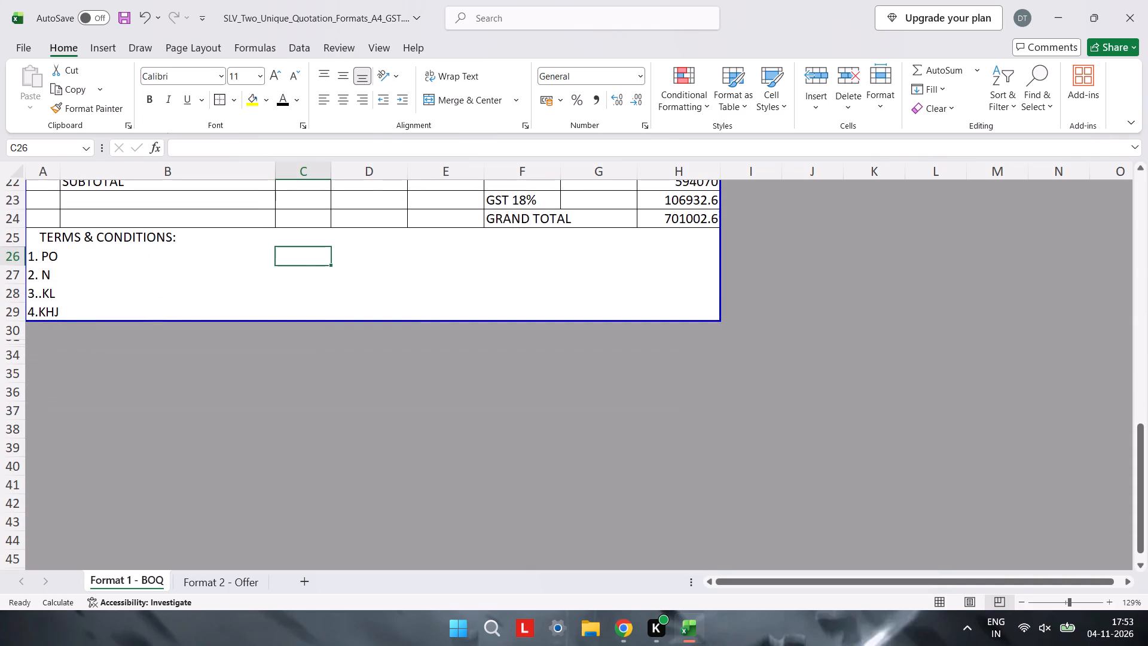
Examine the Format 2 - Offer sheet, including its header, offer details and totals section.
click(209, 578)
scroll(71, 419, down, 3)
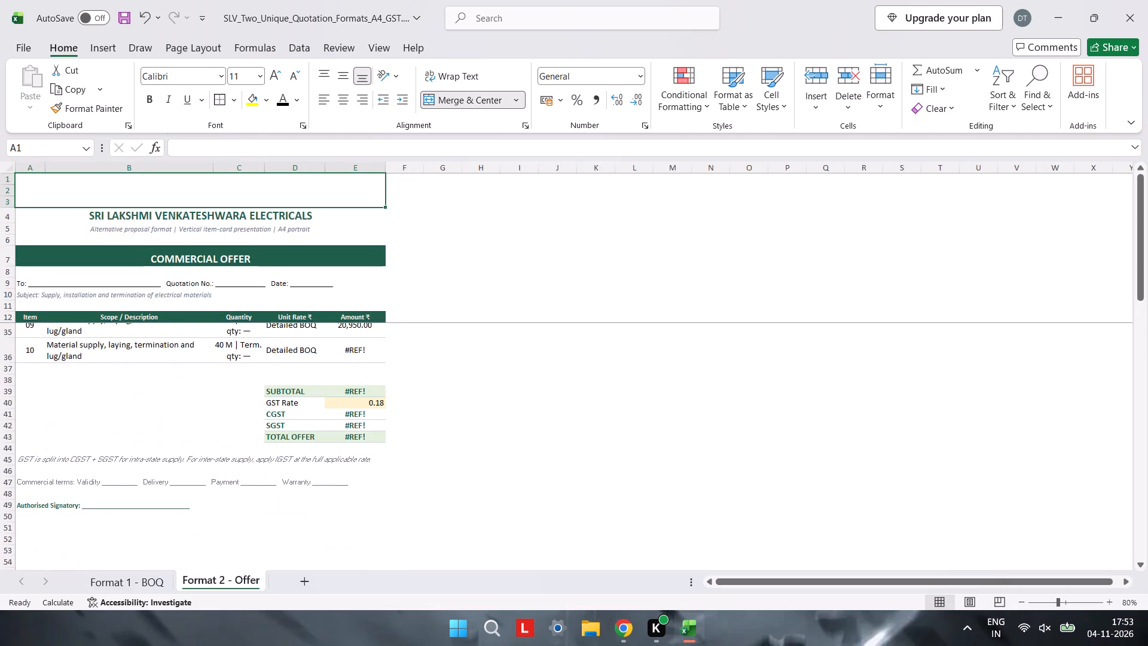
scroll(71, 419, down, 2)
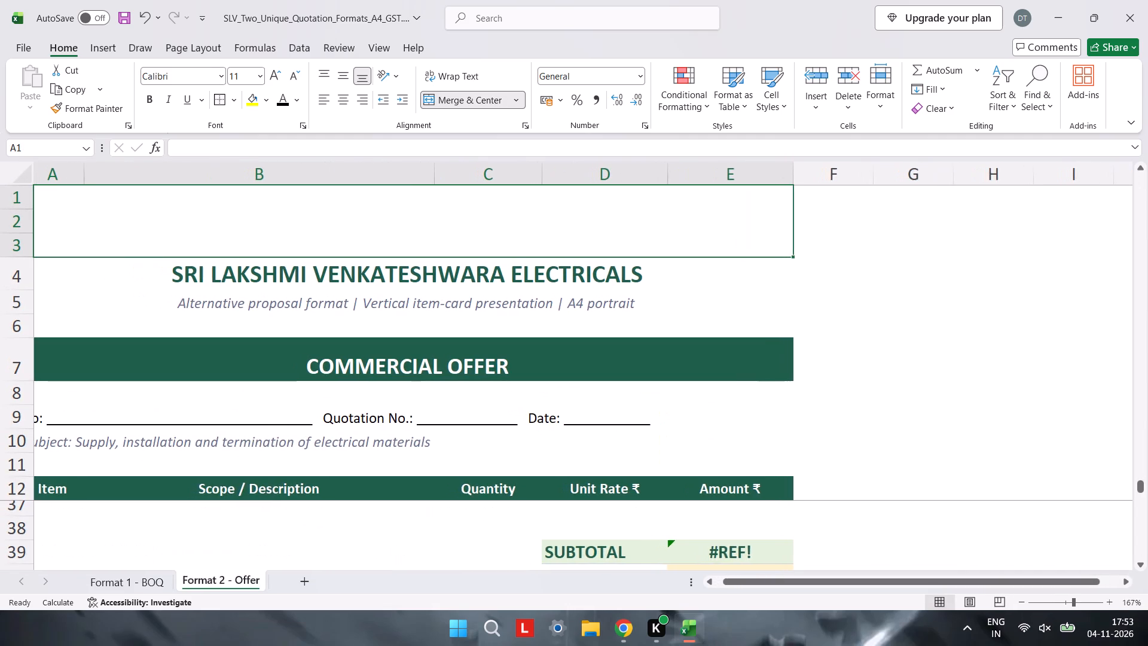
scroll(71, 419, down, 10)
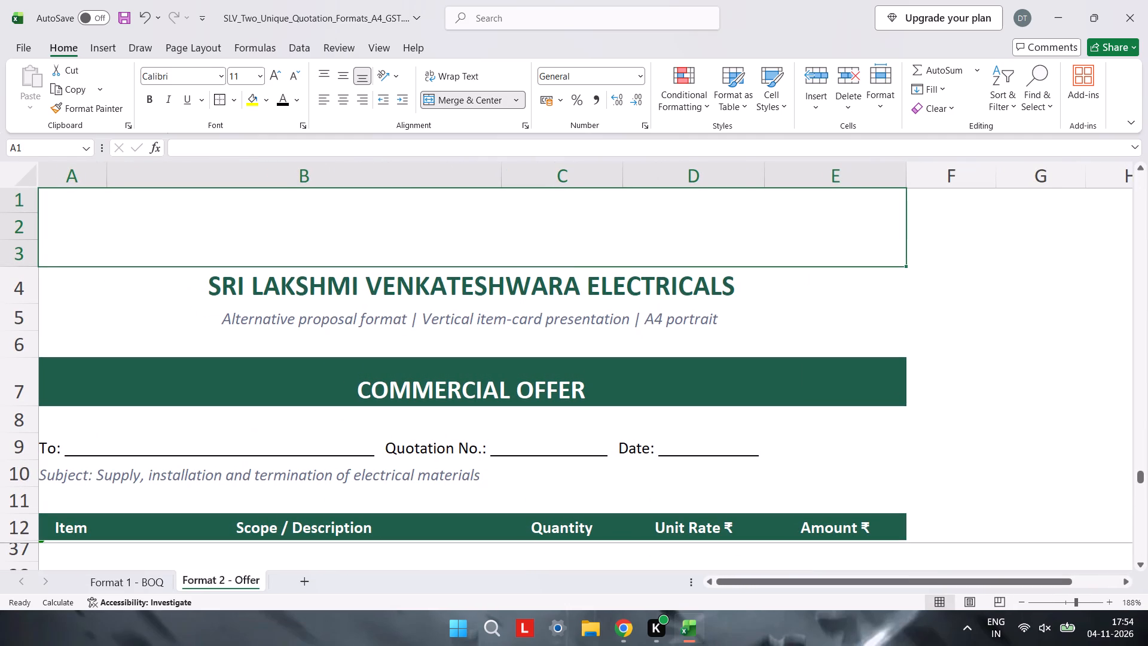
scroll(361, 409, down, 3)
scroll(361, 409, right, 7)
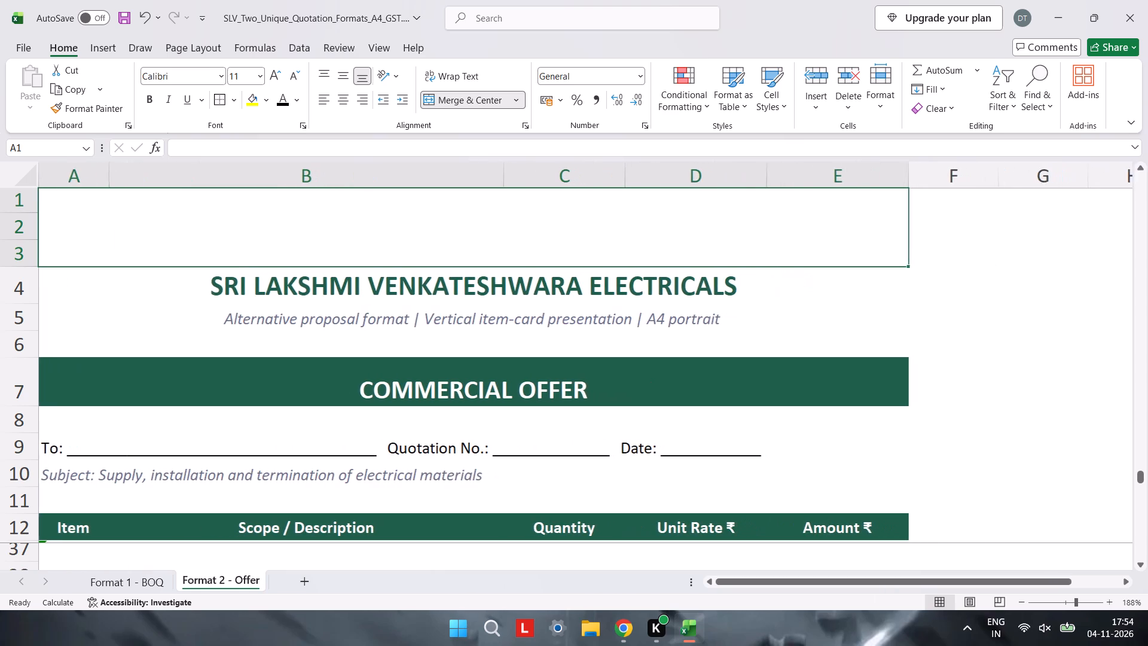
scroll(361, 409, down, 3)
scroll(361, 409, right, 8)
scroll(361, 409, down, 5)
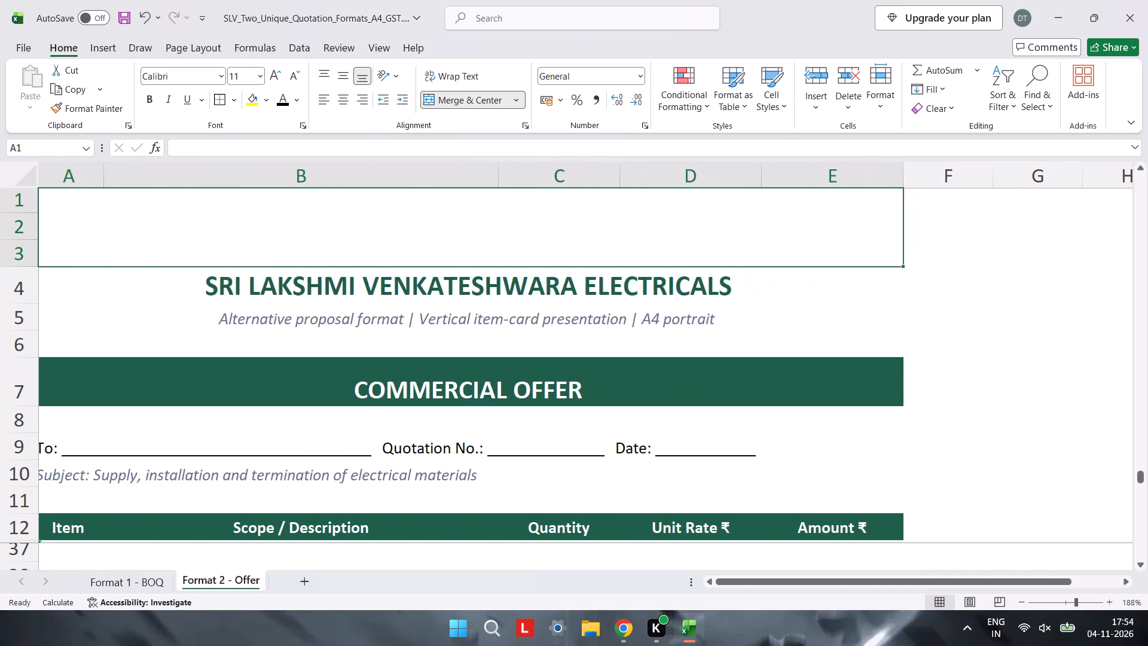
Switch the Format 2 - Offer sheet to Page Layout view, accepting that its panes are unfrozen.
click(974, 599)
click(610, 345)
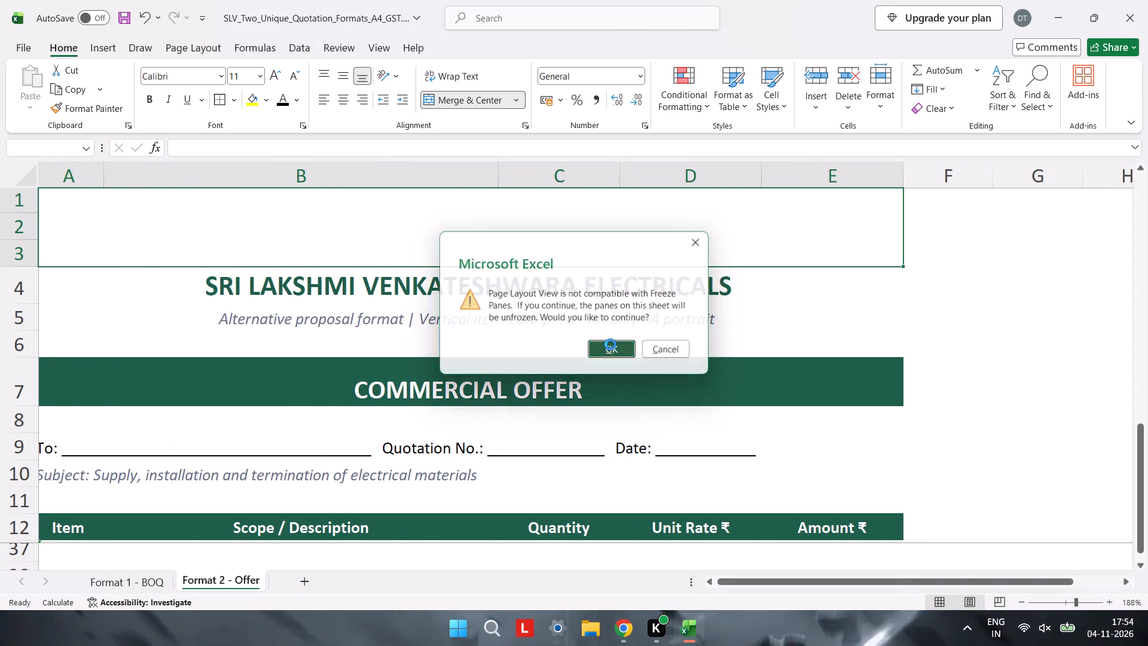
Examine the Format 2 - Offer pages for the scope and rate breakdown, totals, commercial terms and signatory line.
scroll(426, 354, down, 3)
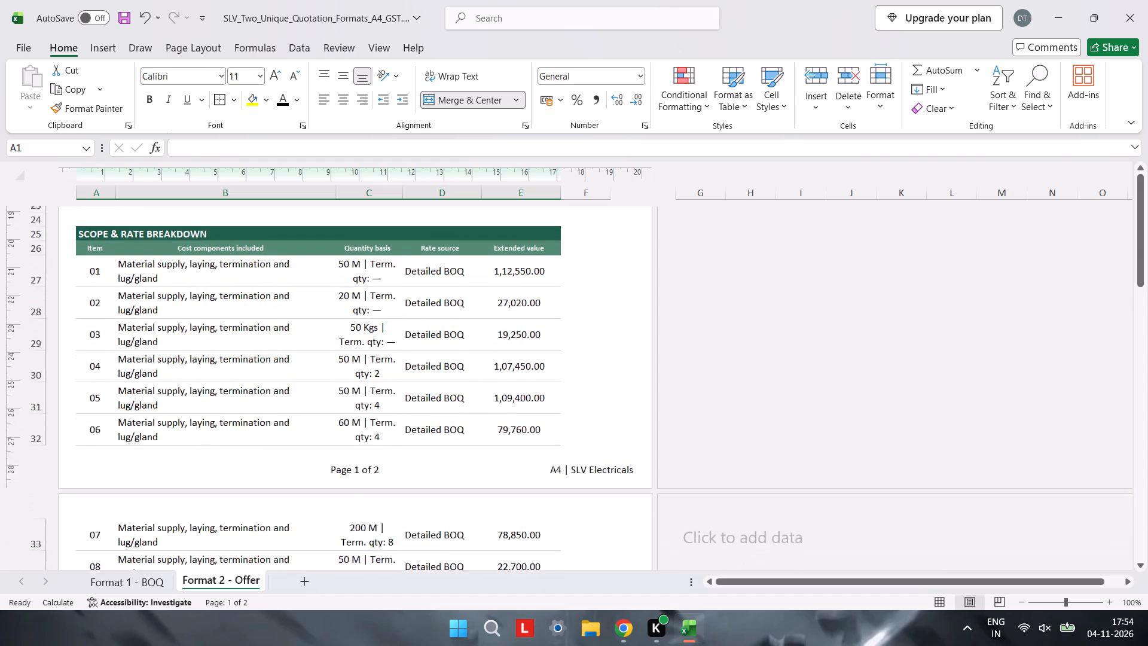
scroll(426, 354, down, 1)
scroll(426, 354, up, 1)
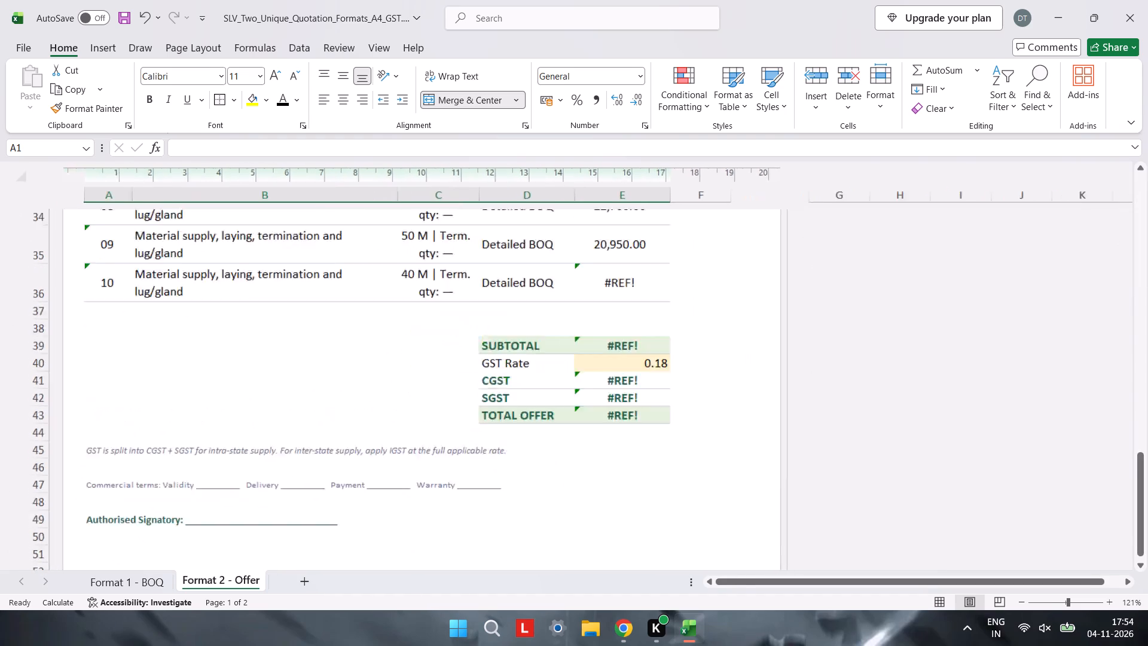
scroll(296, 459, right, 2)
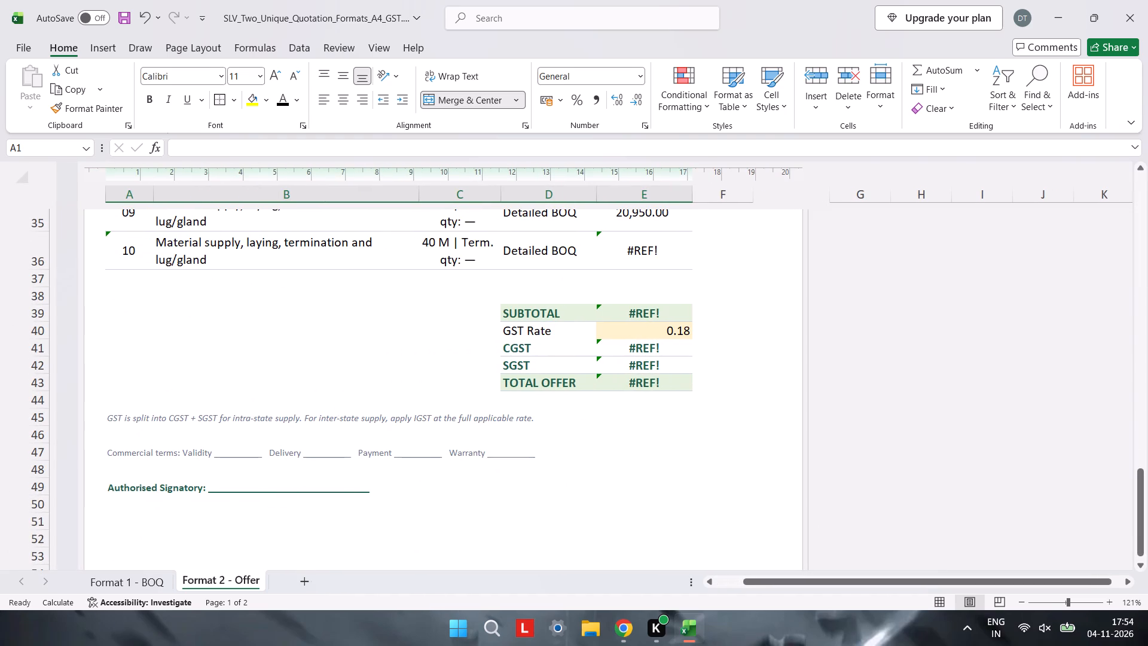
scroll(296, 459, right, 1)
scroll(296, 459, up, 4)
scroll(296, 459, down, 6)
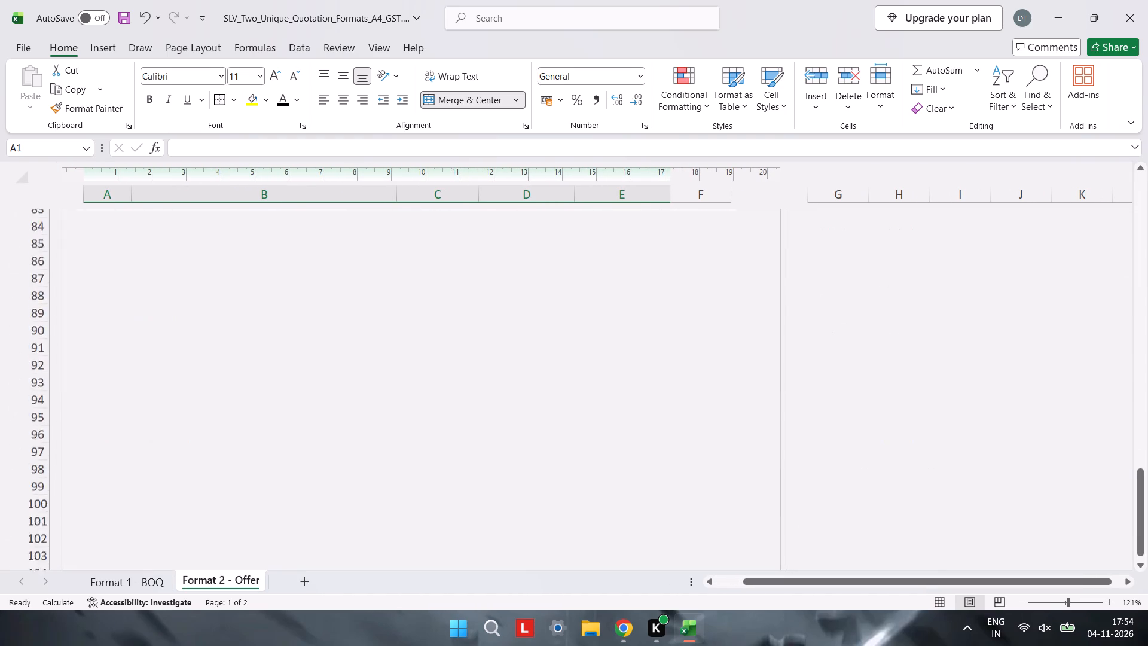
scroll(296, 459, up, 5)
scroll(296, 459, down, 2)
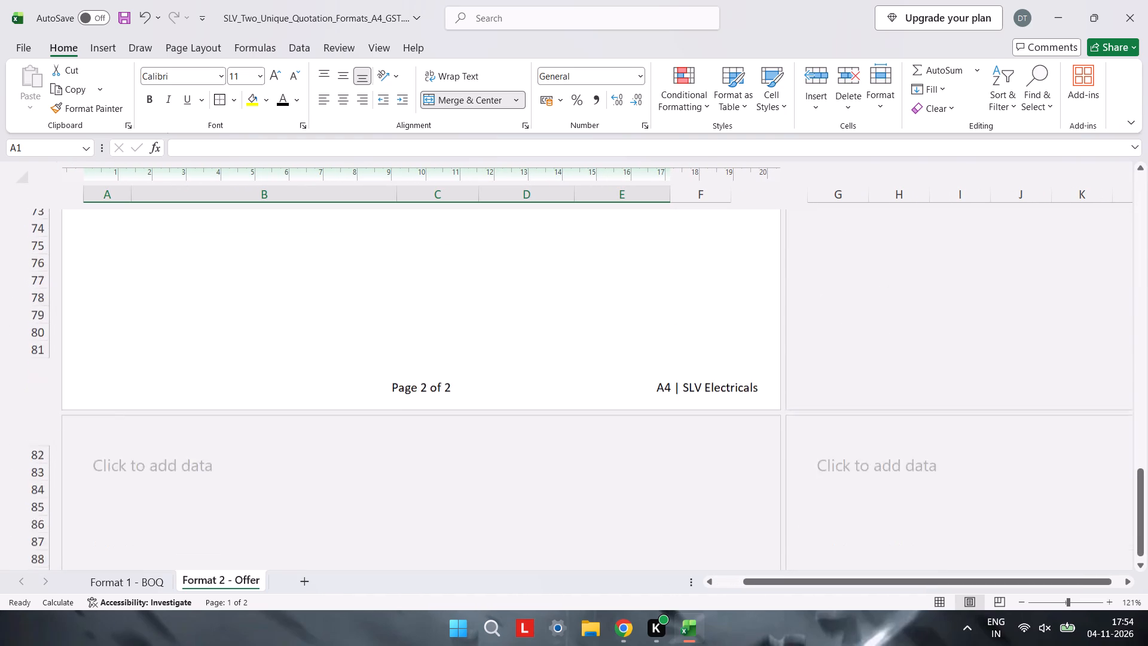
scroll(296, 459, up, 2)
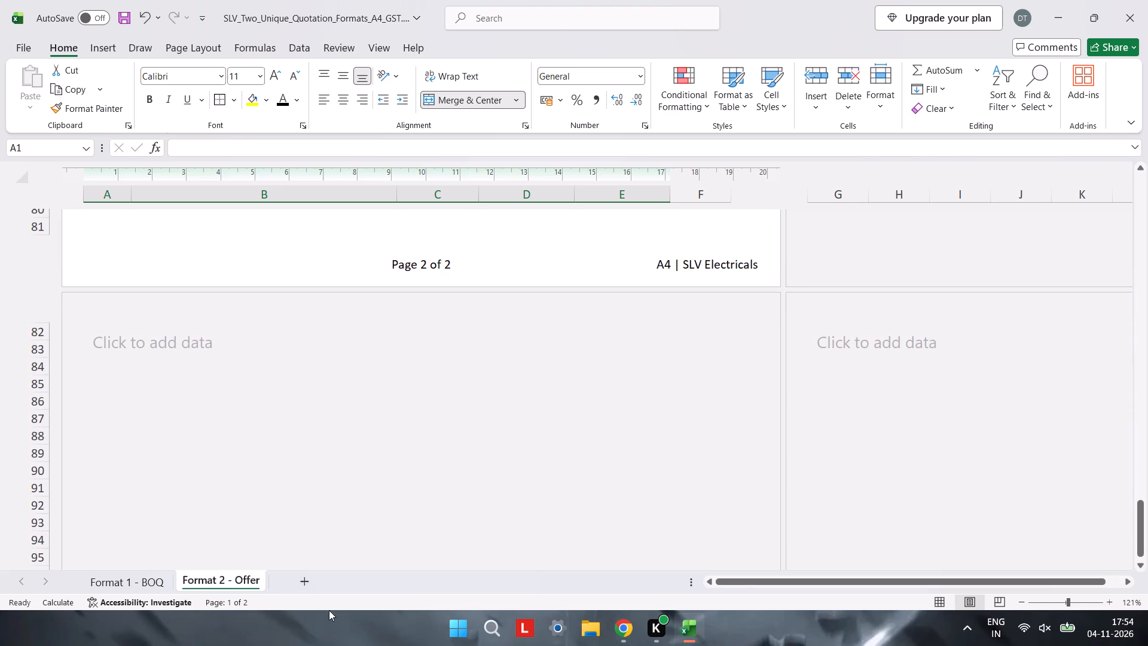
On the Format 1 - BOQ sheet, replace the fourth term in A29 with "4. Quotation valid for 20 days".
click(147, 579)
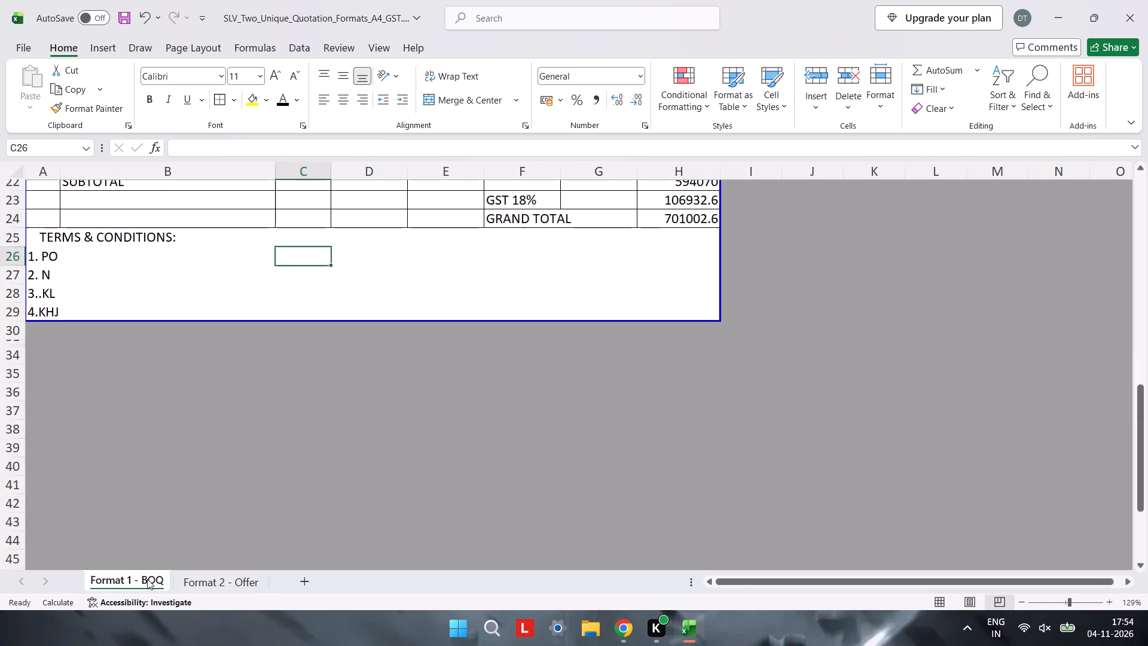
scroll(325, 428, up, 1)
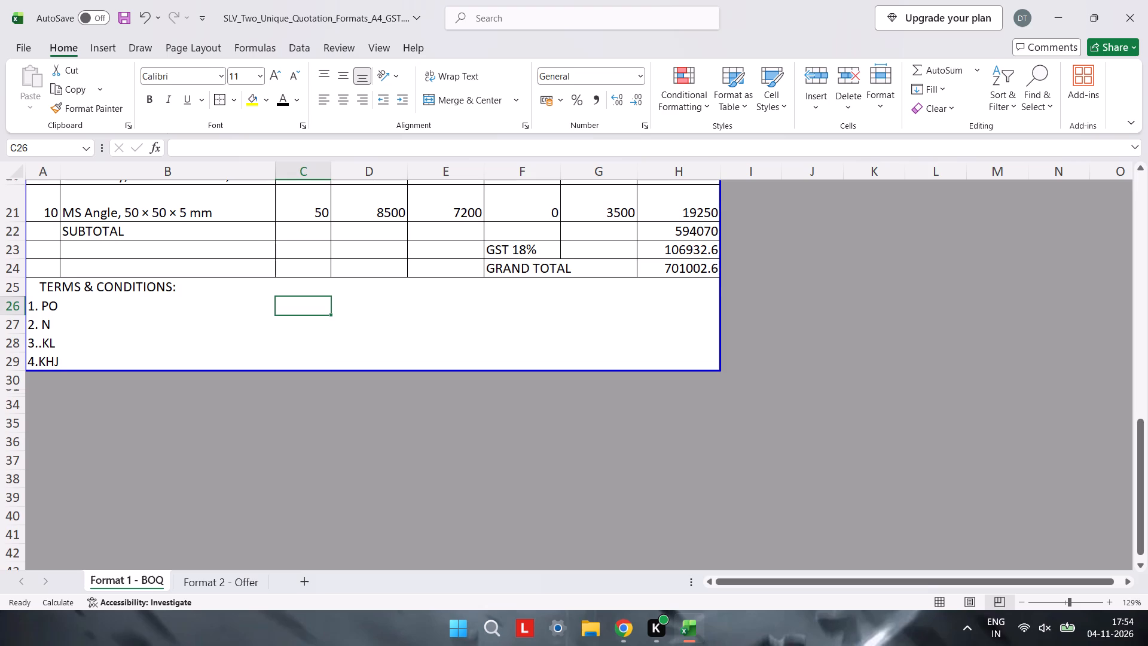
key(Left)
key(Left)
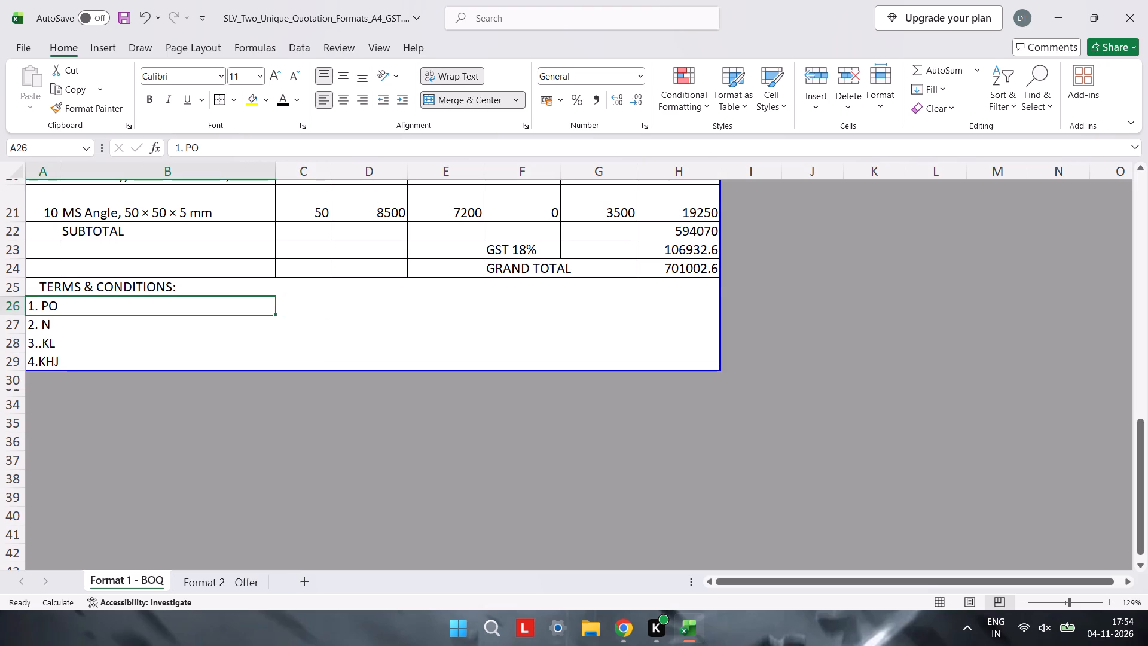
key(Down)
key(Down)
key(Down)
key(Left)
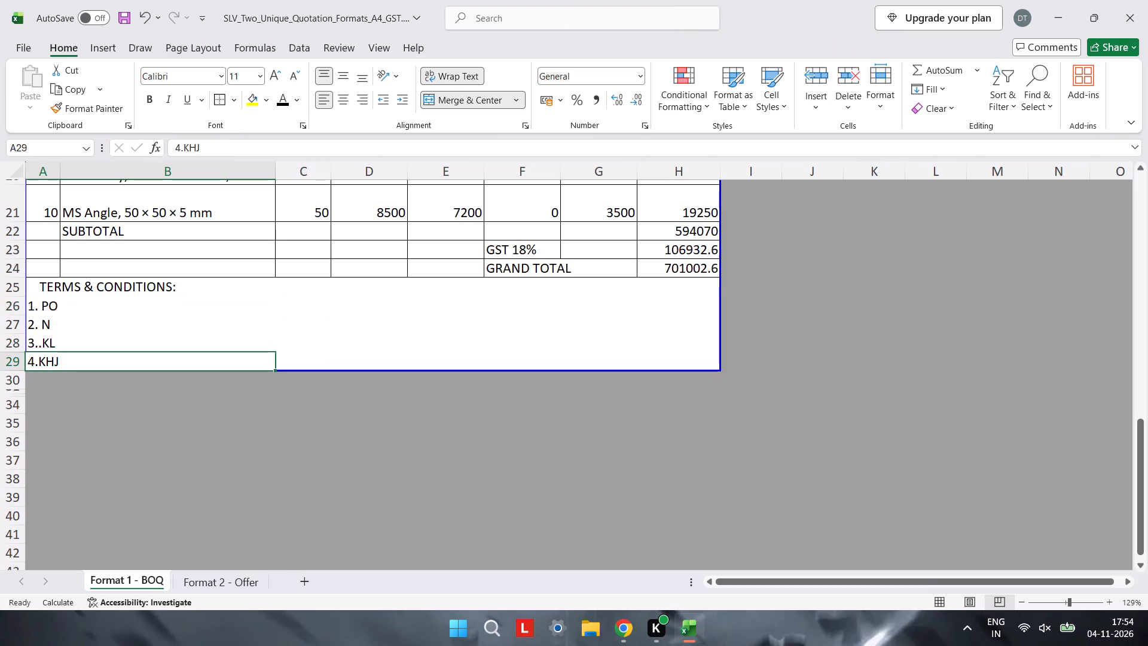
double_click(234, 364)
key(BackSpace)
key(BackSpace)
key(BackSpace)
key(space)
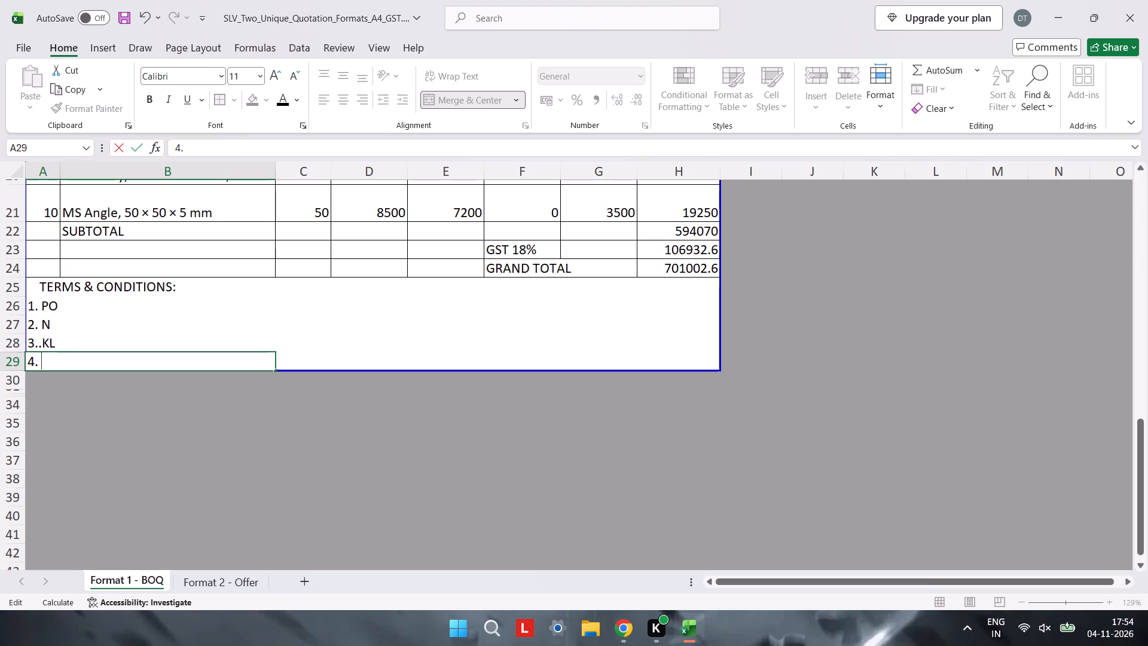
key(q)
text(yi)
key(BackSpace)
key(BackSpace)
text(uotation valid for)
key(space)
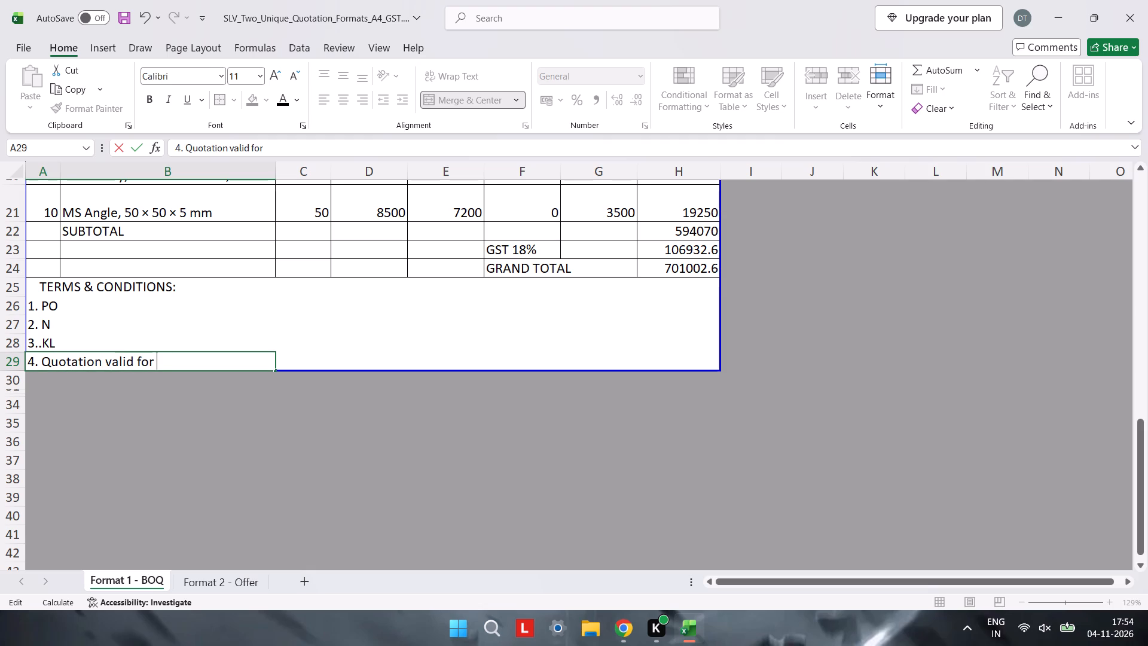
key(2)
key(0)
key(space)
text(days)
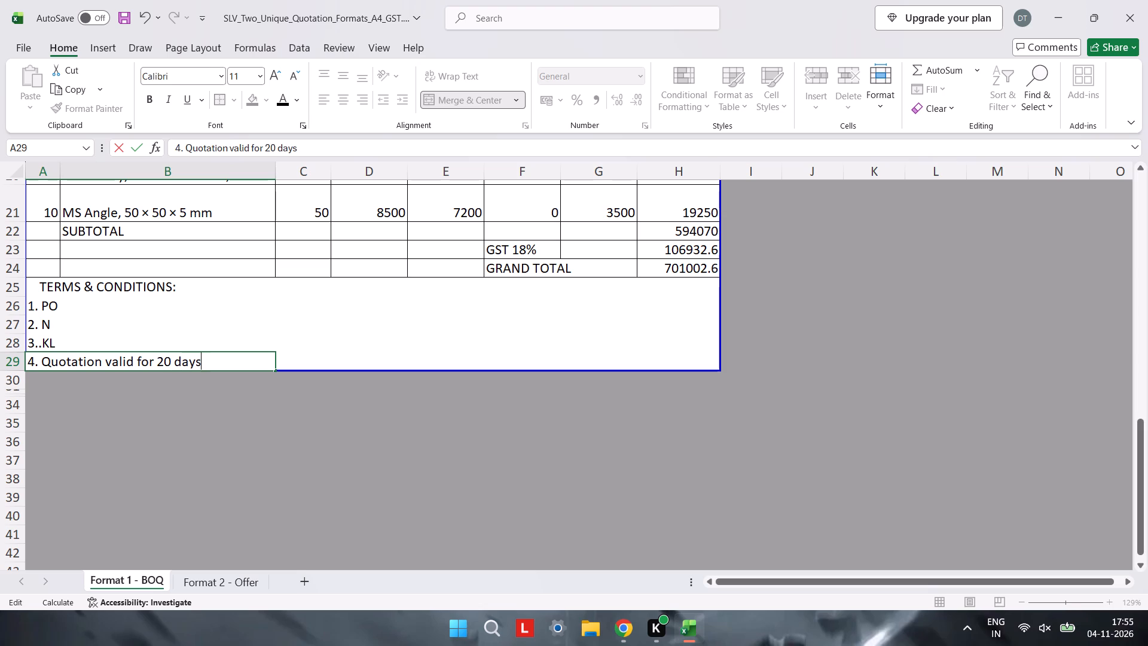
Clear the placeholder text from the third term in A28, keeping only its number.
click(204, 339)
double_click(204, 339)
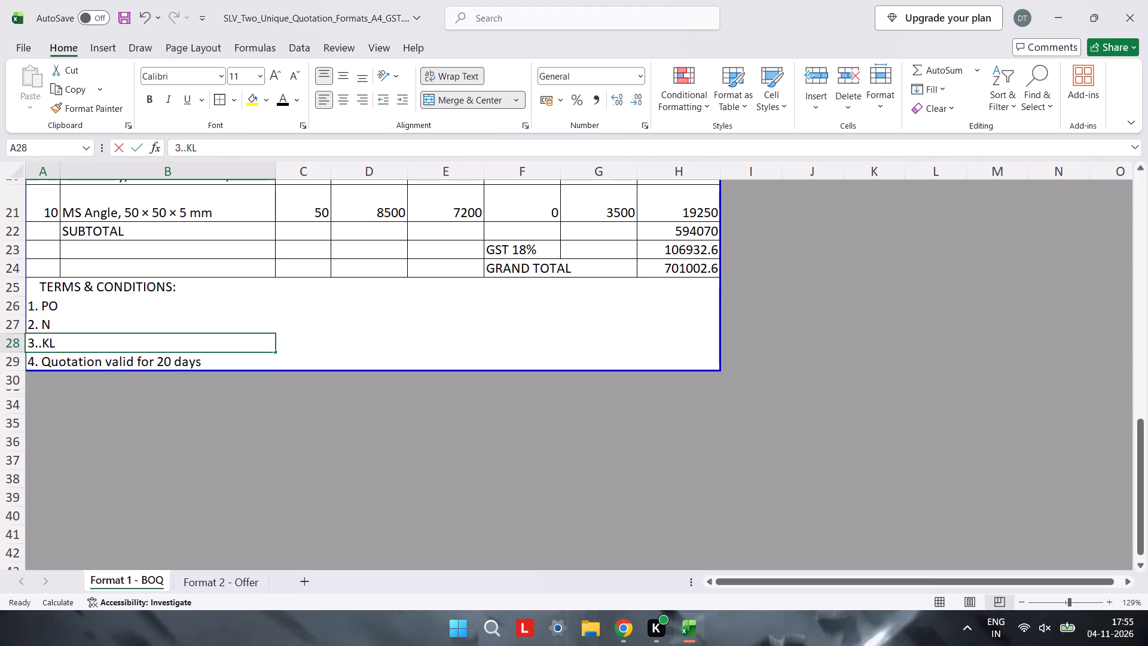
key(BackSpace)
key(BackSpace)
key(BackSpace)
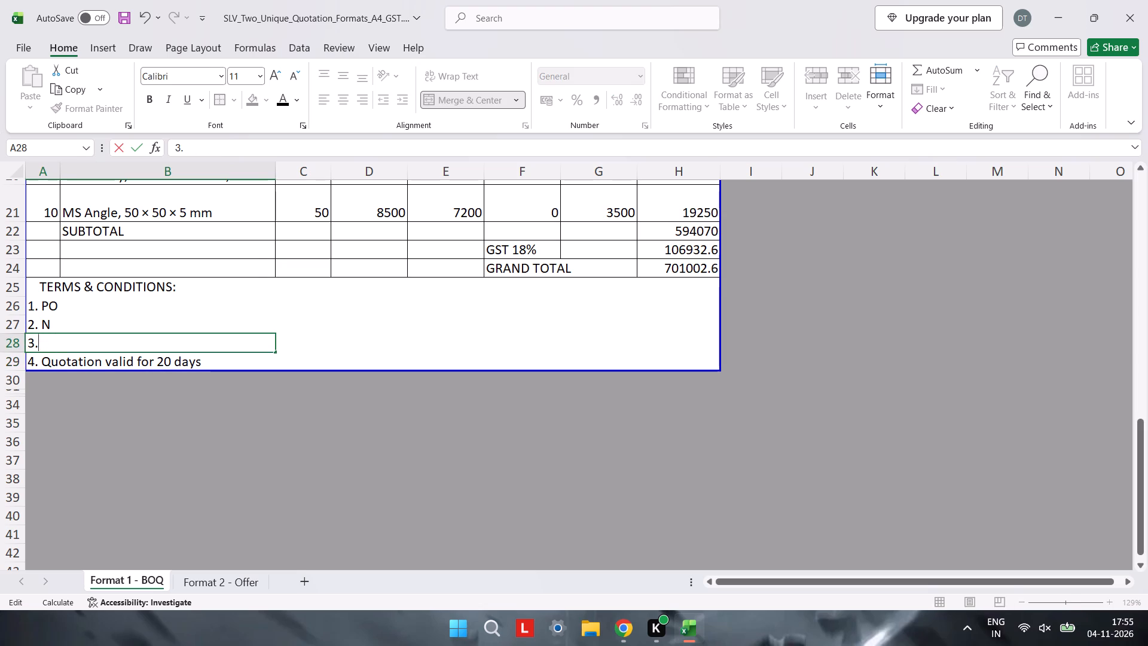
key(space)
Complete the first term in A26 as "1. 50% advance payment against PO".
double_click(135, 306)
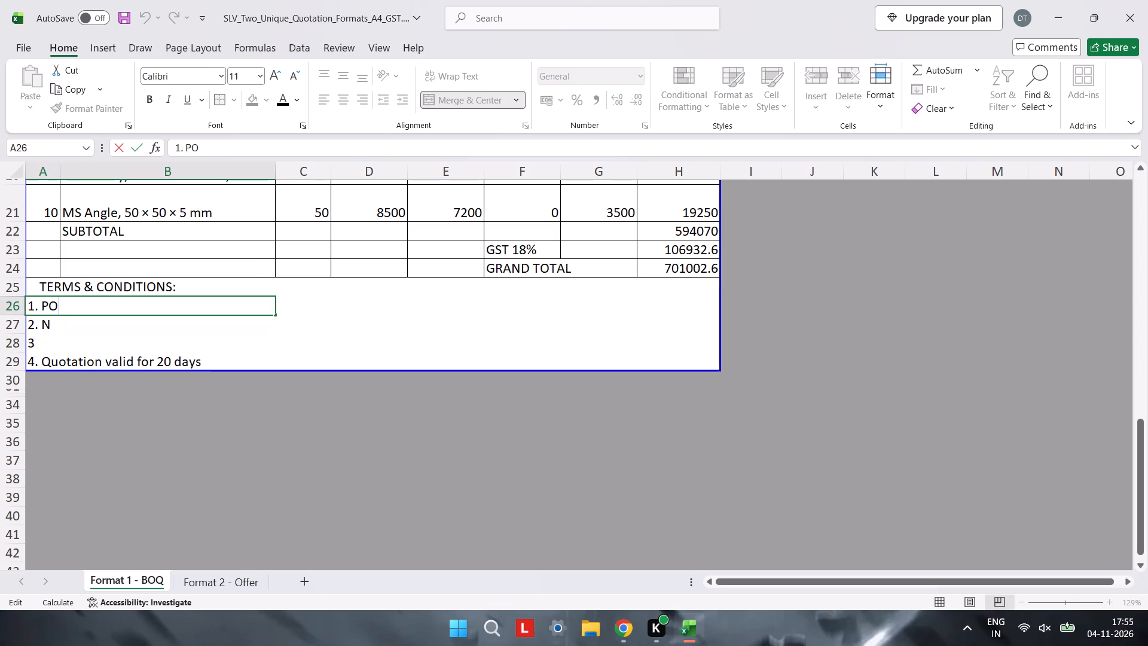
key(Left)
key(Left)
key(Left)
key(Right)
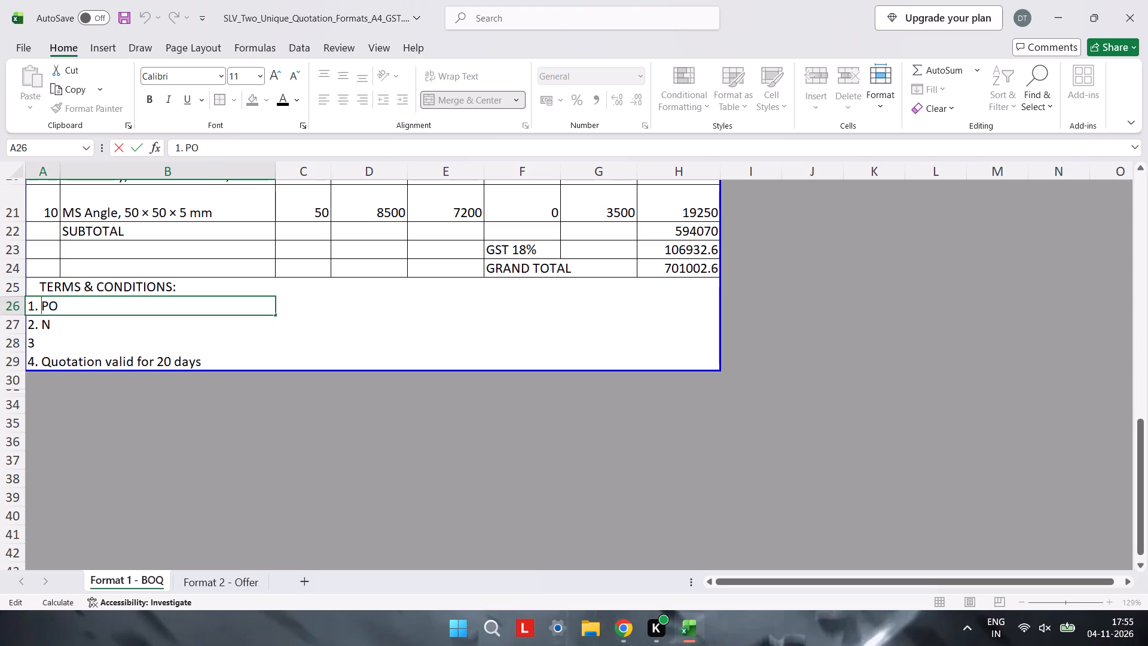
text(50)
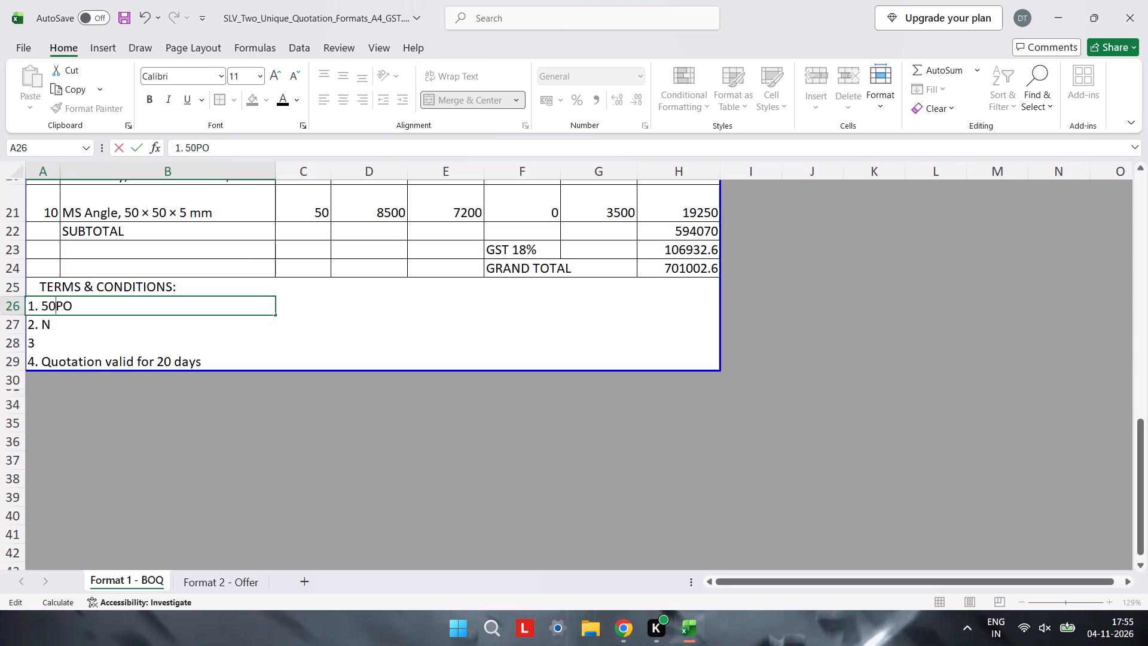
text(%)
key(space)
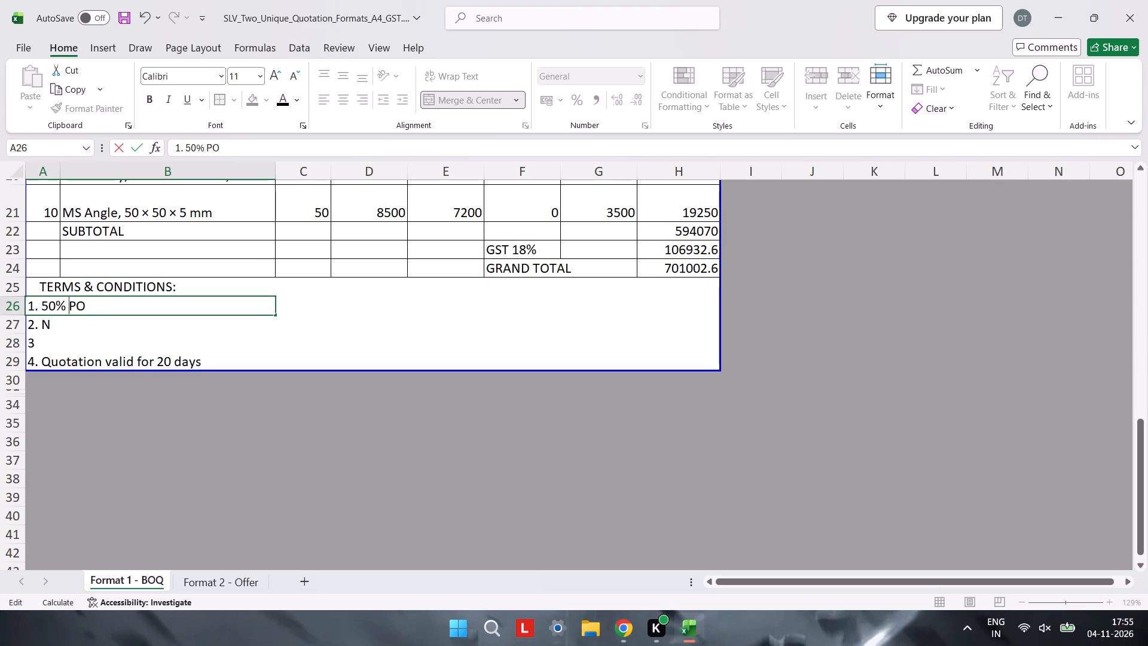
text(advance)
key(space)
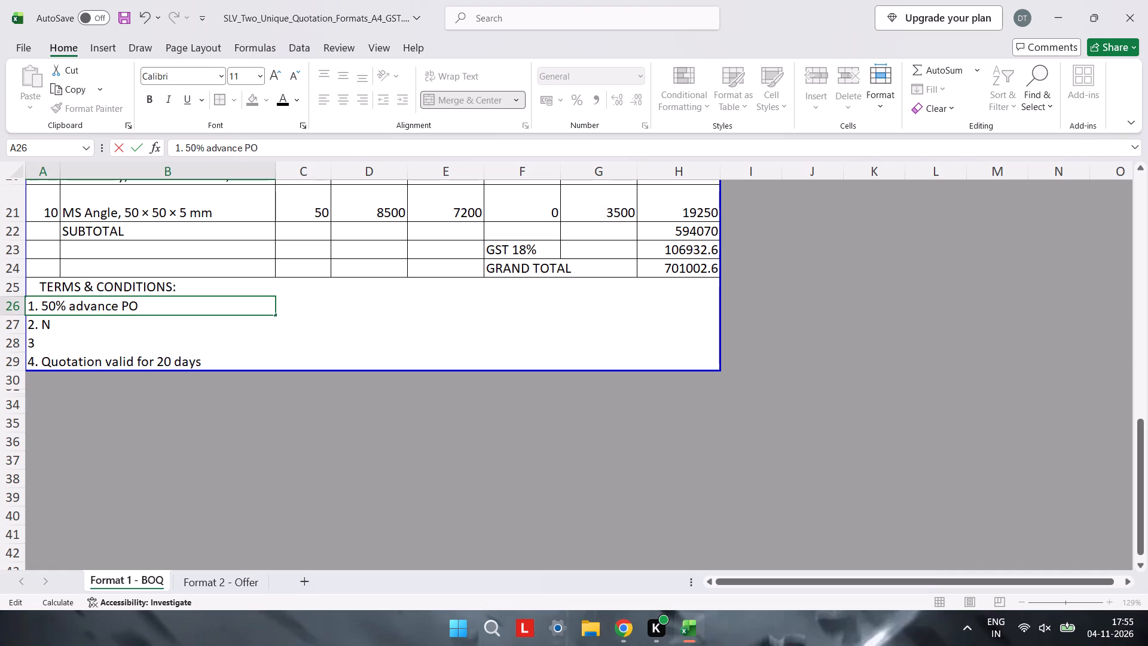
text(payment)
key(space)
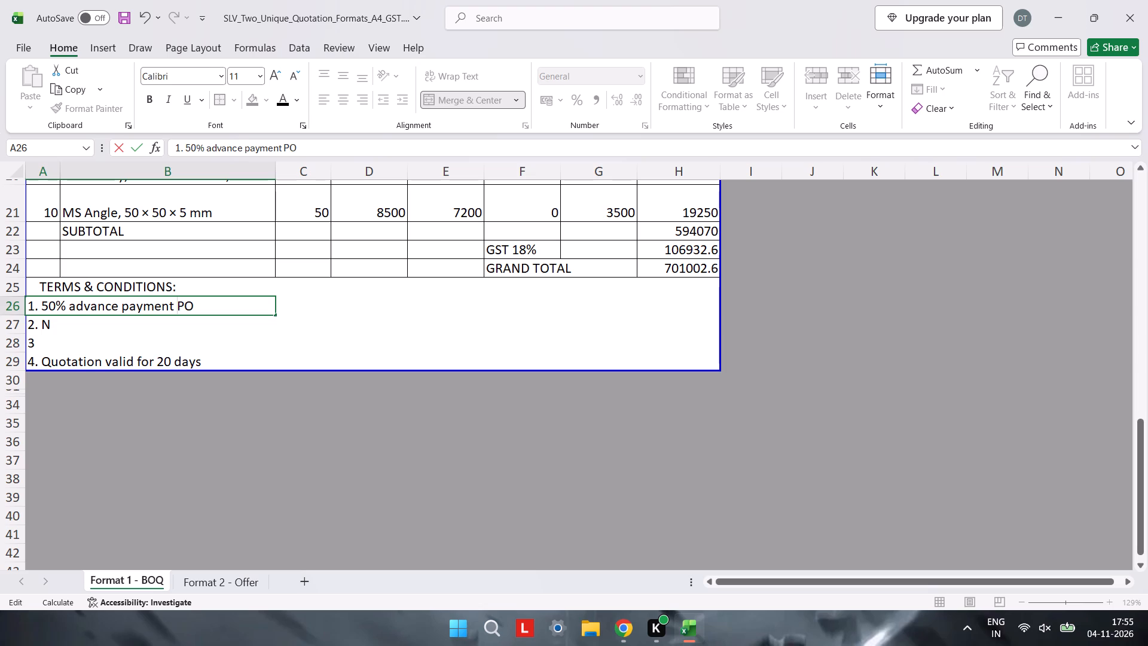
text(agai)
key(n)
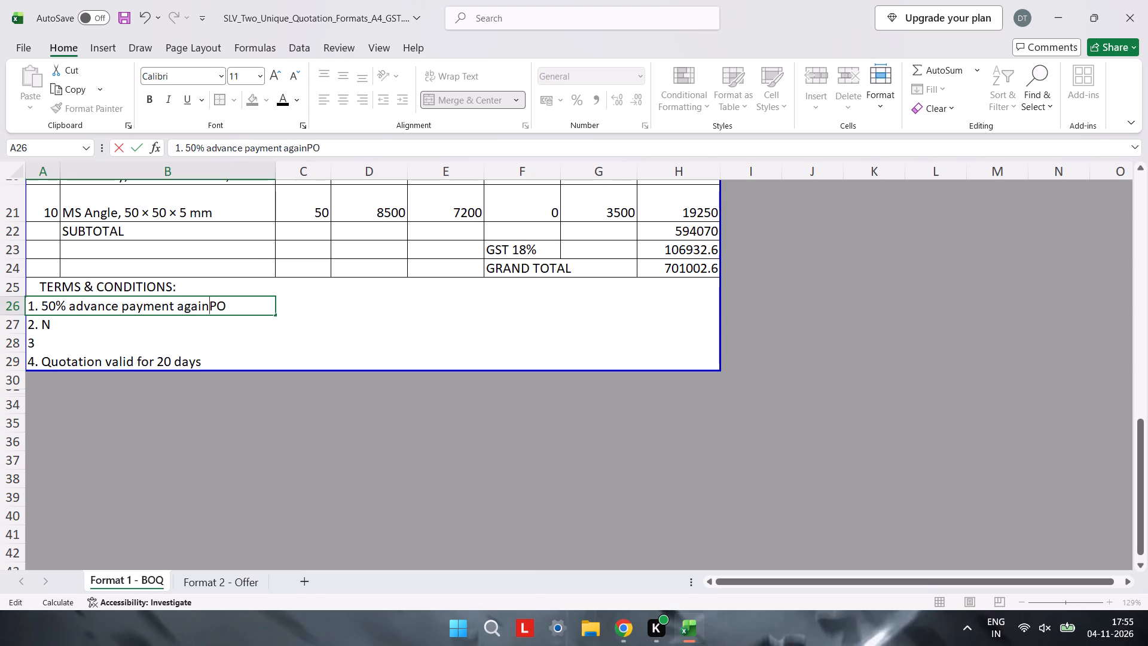
text(st)
key(space)
key(Down)
key(Down)
key(Down)
key(Down)
Clear the placeholder letter from the second term in A27, keeping its "2." numbering.
click(77, 317)
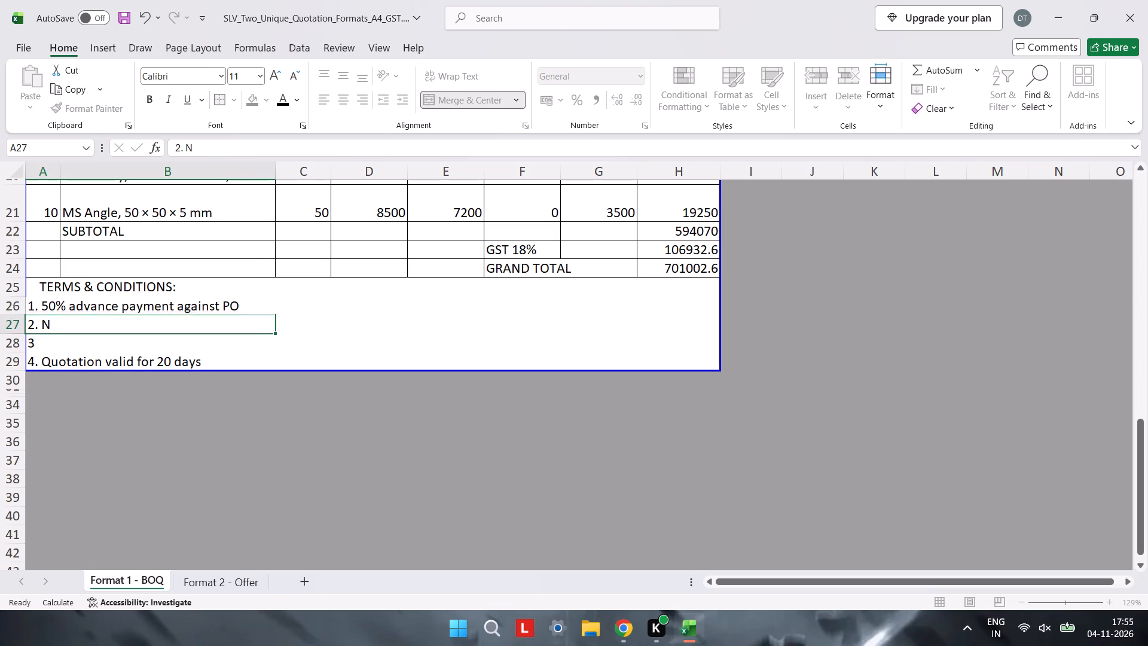
double_click(77, 317)
key(BackSpace)
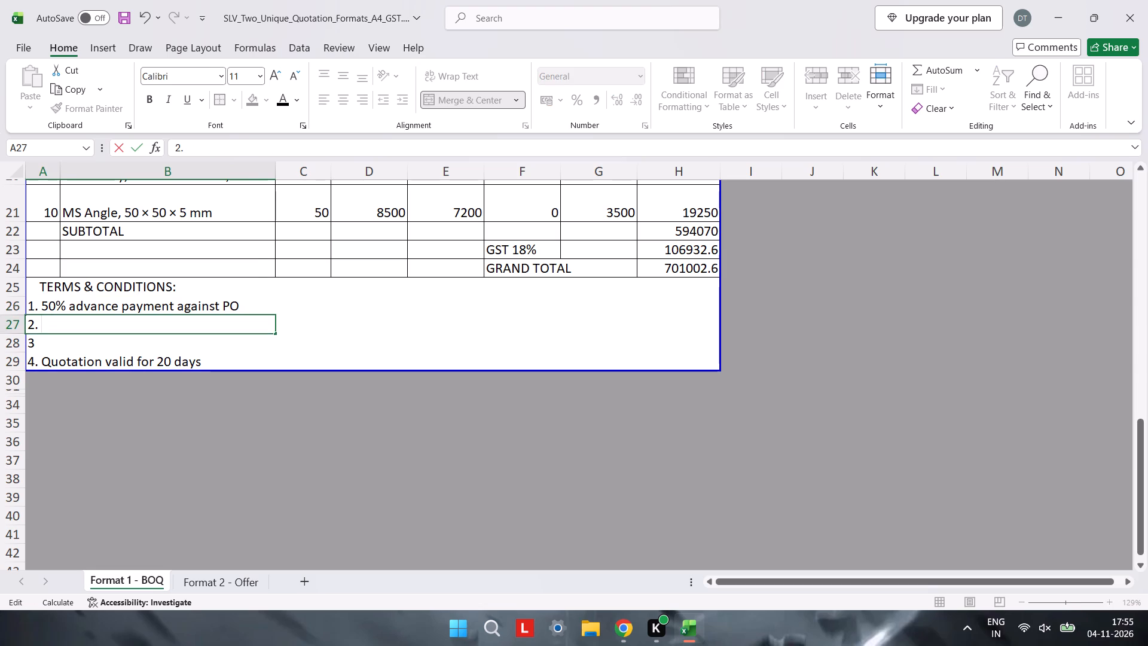
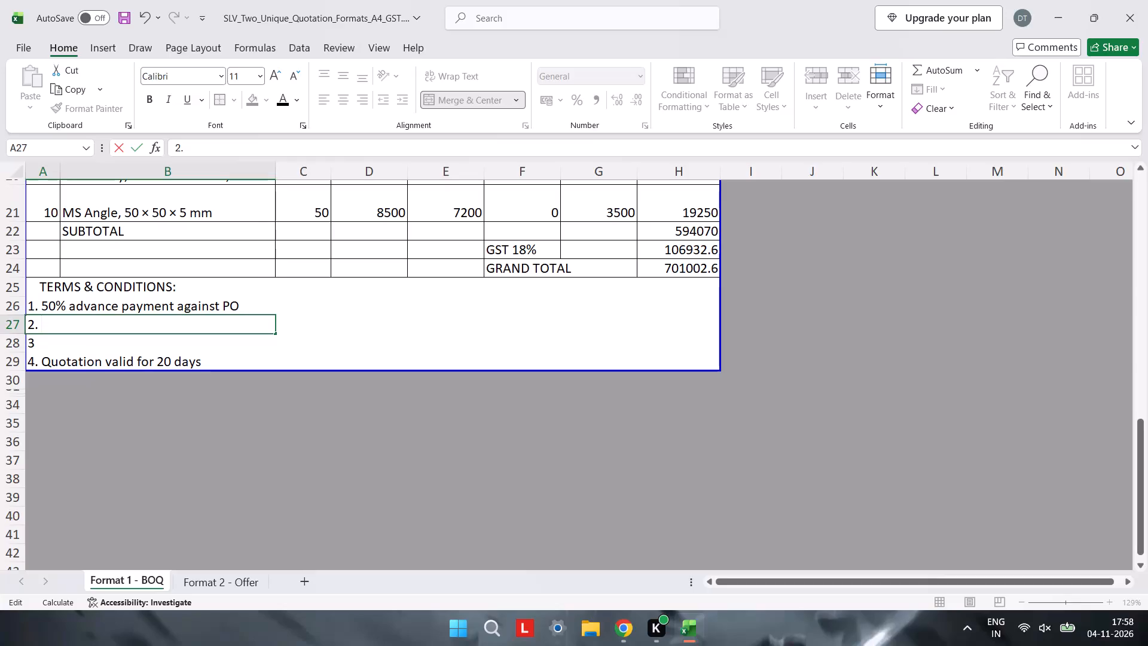
Move the text "50% advance payment against PO" from the first term in A26 to A27, making it "2. 50% advance payment against PO".
double_click(74, 310)
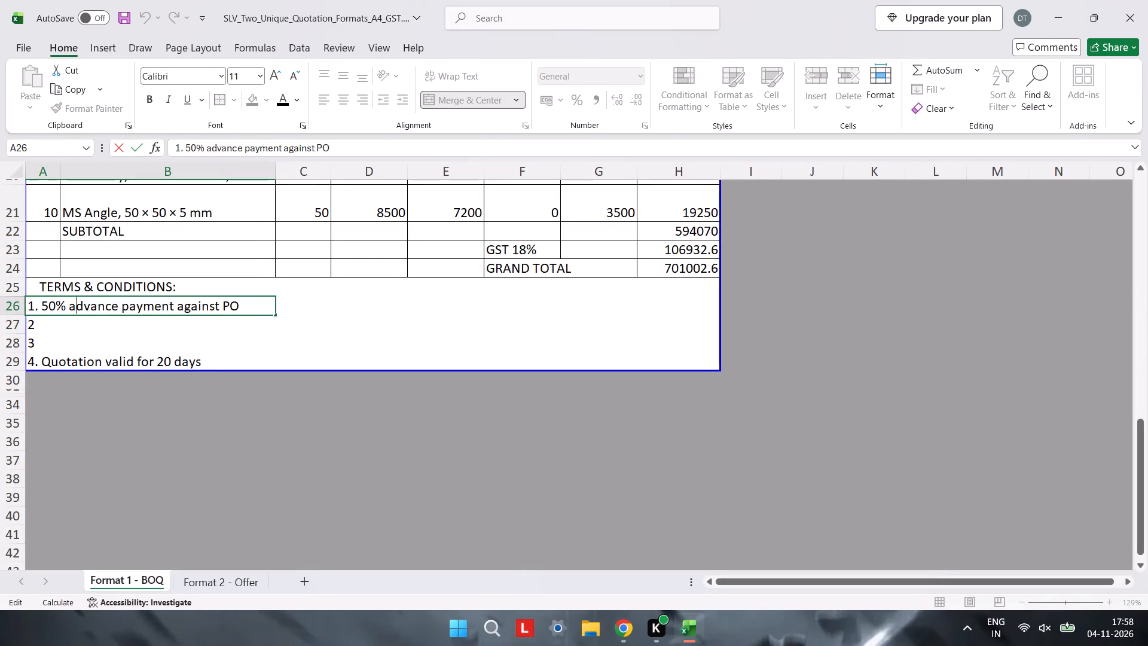
drag(44, 303, 246, 325)
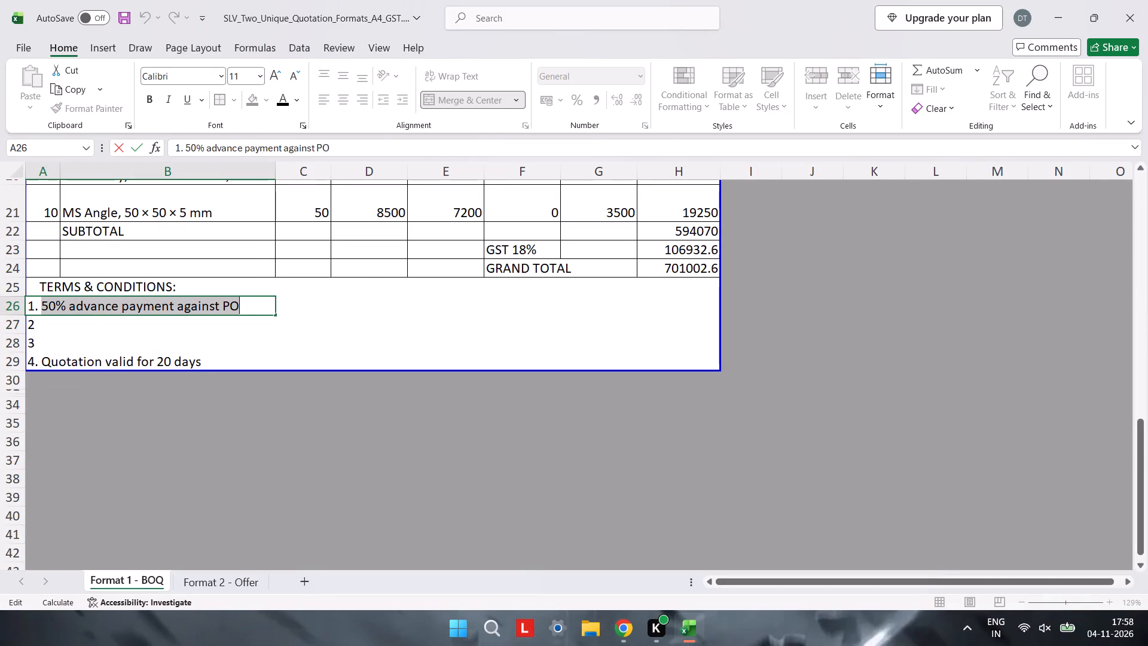
drag(246, 325, 268, 327)
key(ctrl+x)
click(53, 328)
double_click(53, 328)
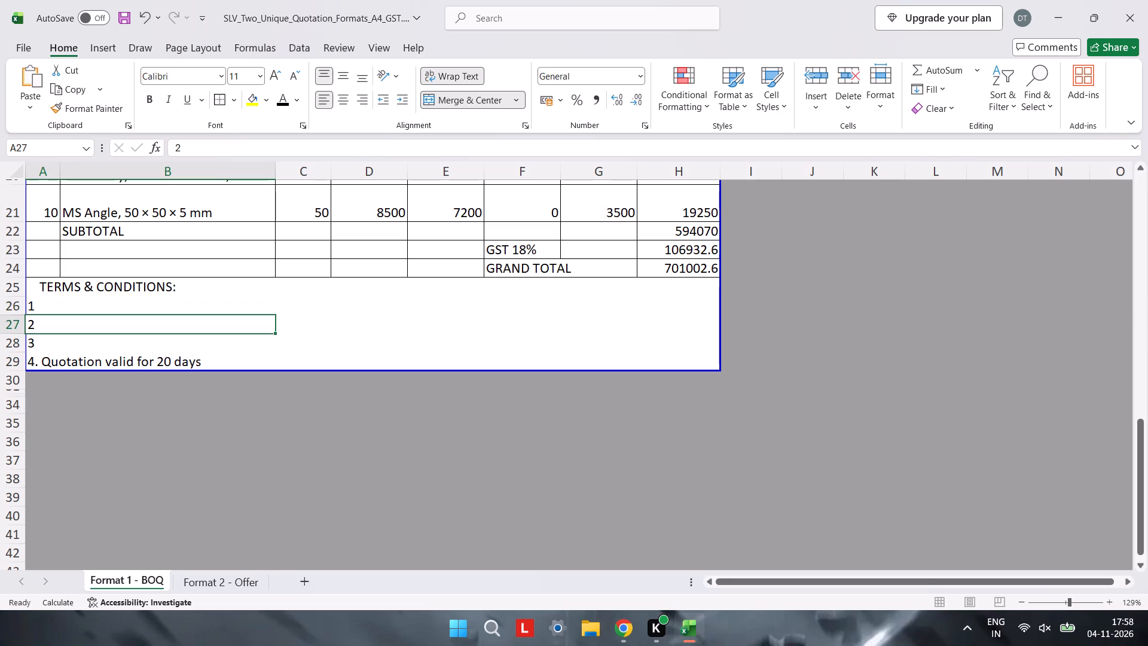
text(.)
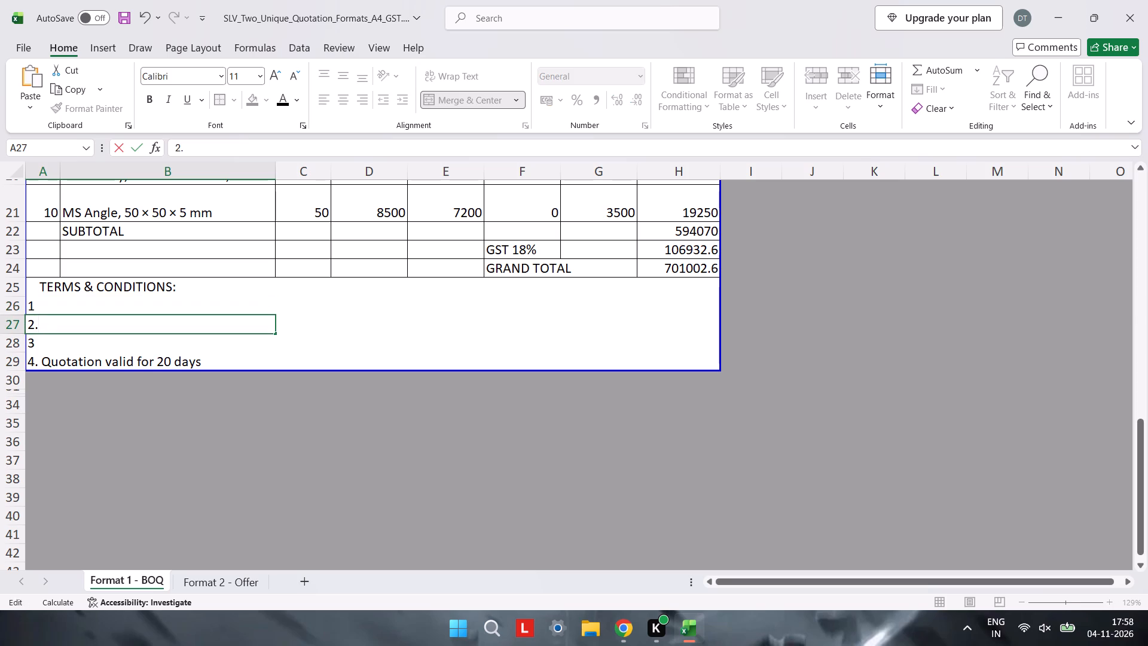
key(space)
key(ctrl+v)
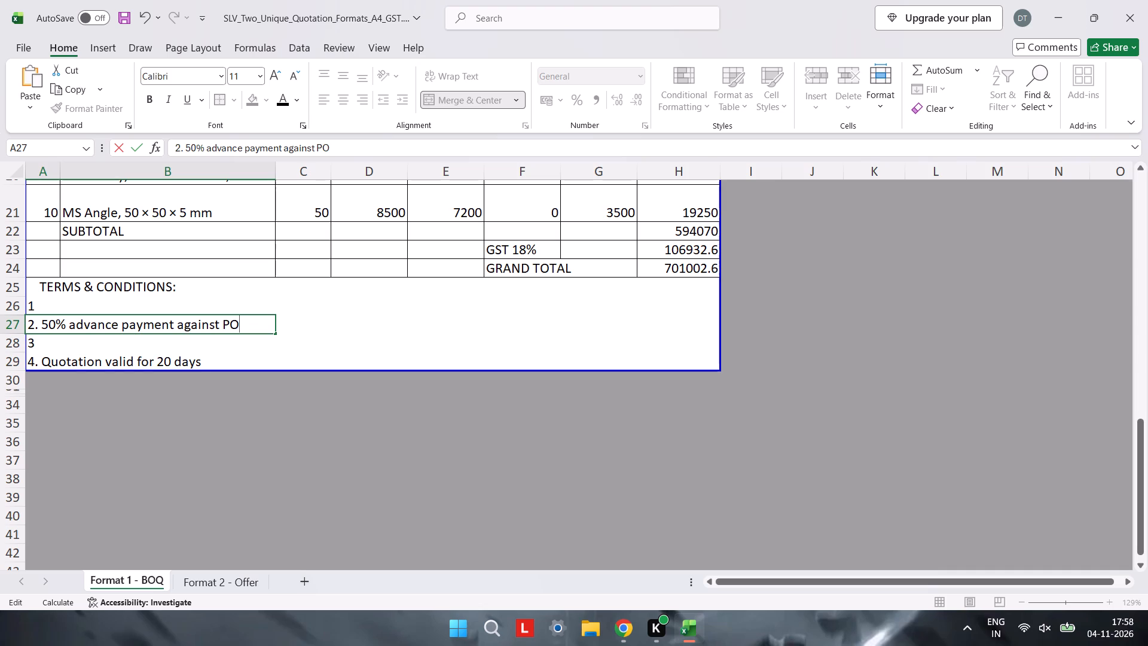
Complete the third term in A28 as "3. 25% payment after completion of material supply and 25% payment after completion of the work".
double_click(48, 340)
text(.)
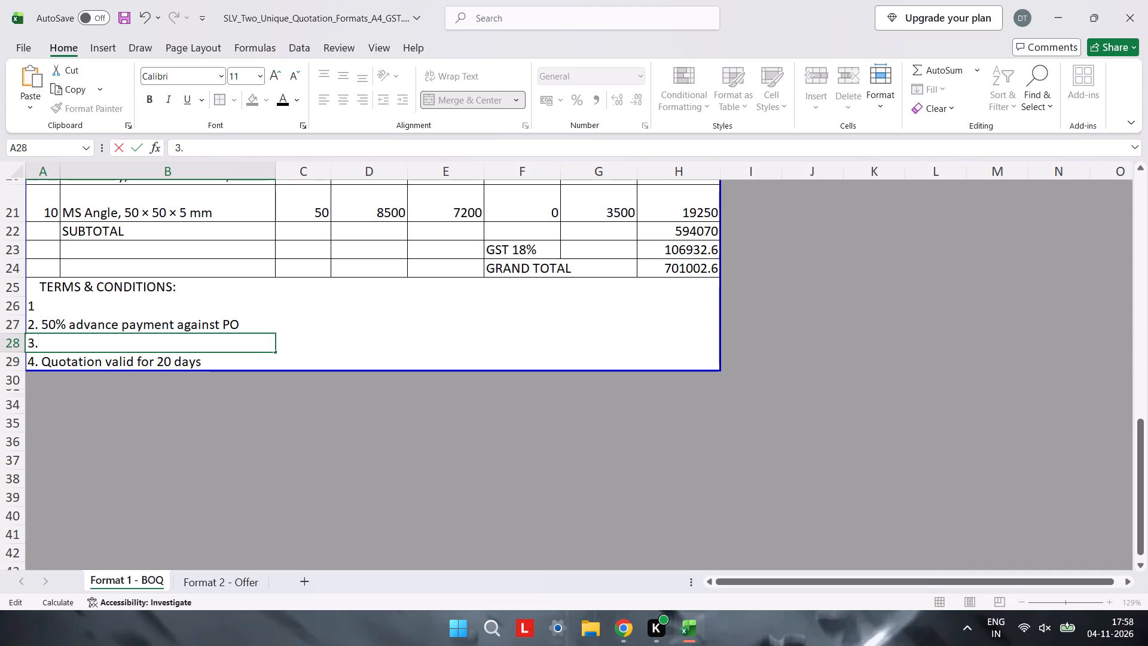
key(space)
text(25%)
key(space)
text(payment)
key(space)
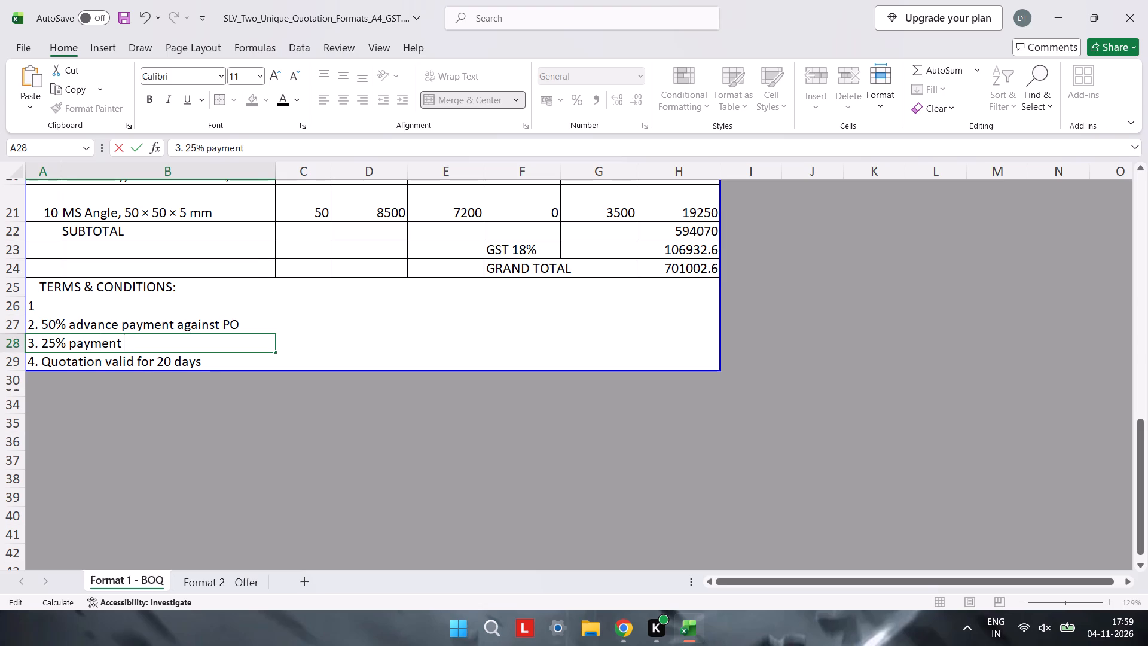
text(after)
key(space)
text(completion)
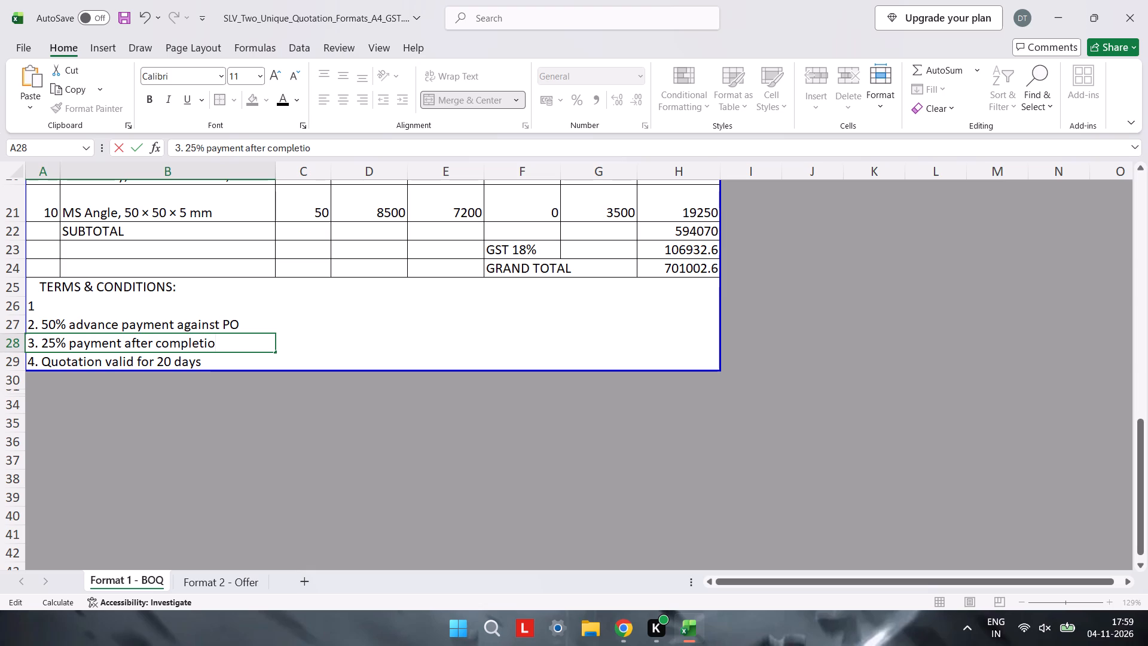
key(space)
key(o)
text(f)
key(space)
text(ma)
text(te)
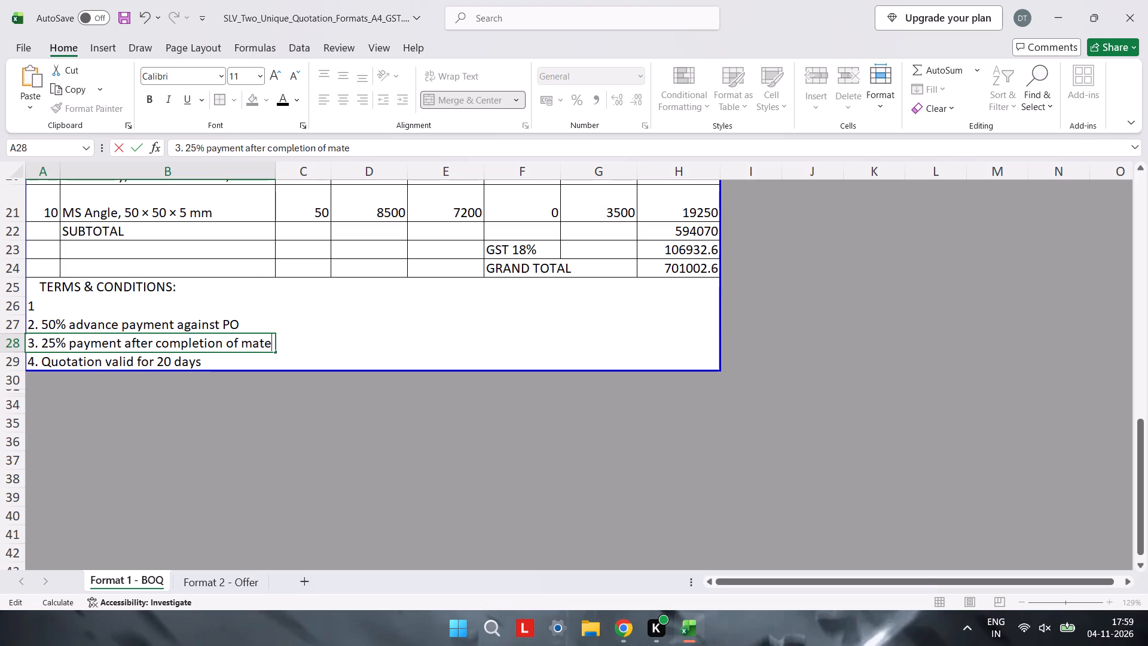
text(rial)
key(space)
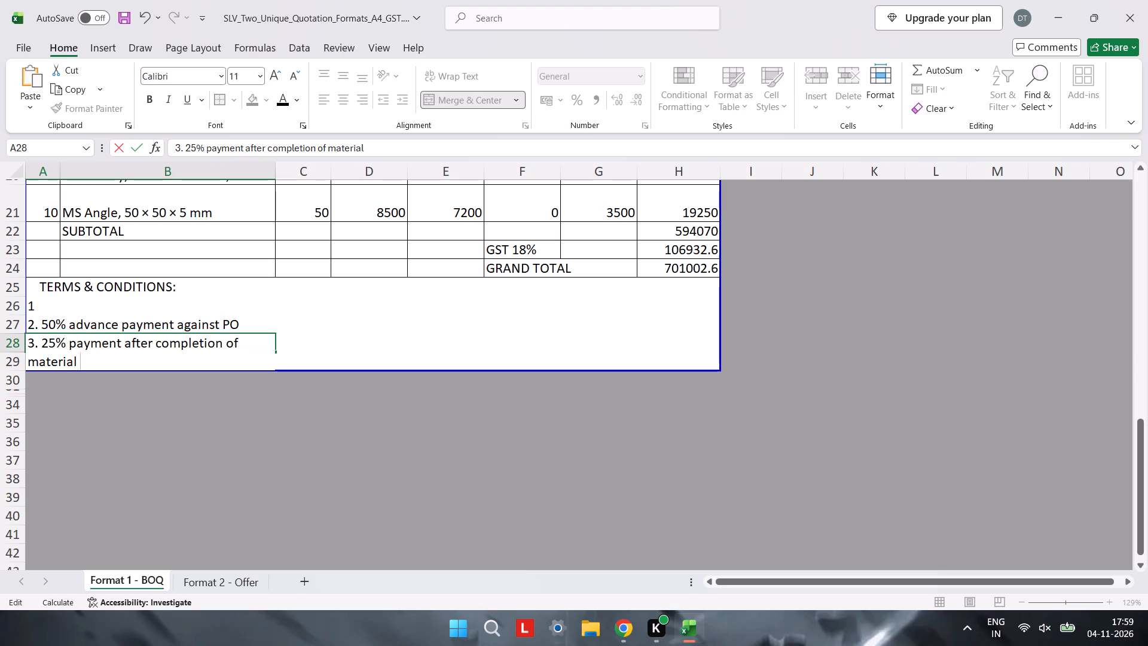
text(supplu)
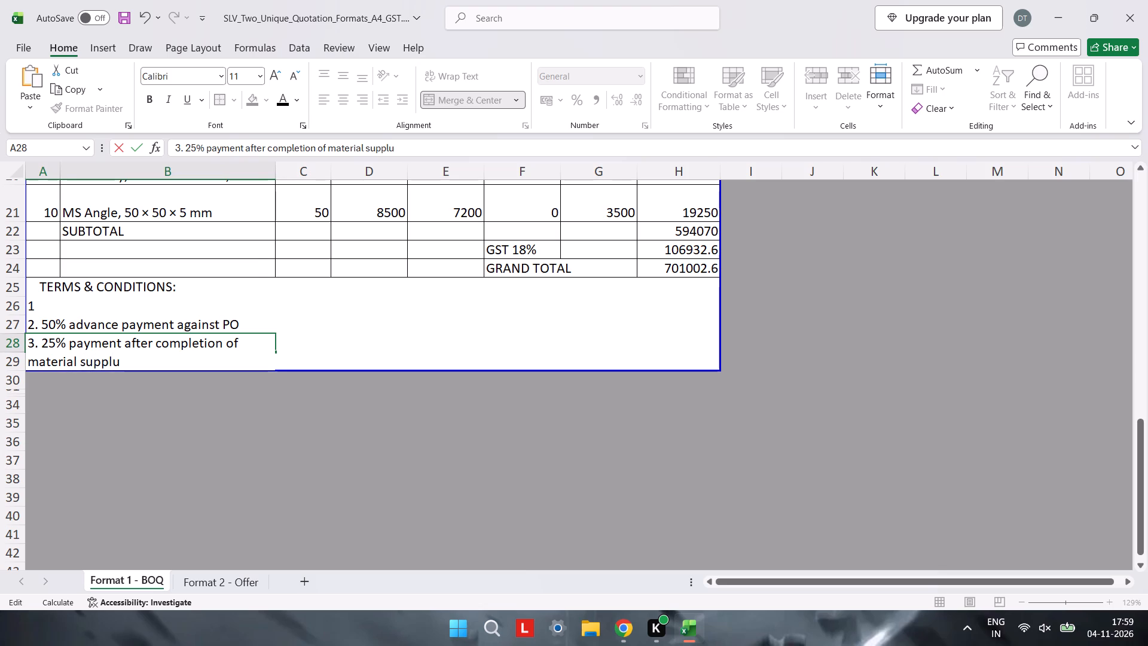
key(BackSpace)
text(y and)
key(space)
key(2)
text(5%)
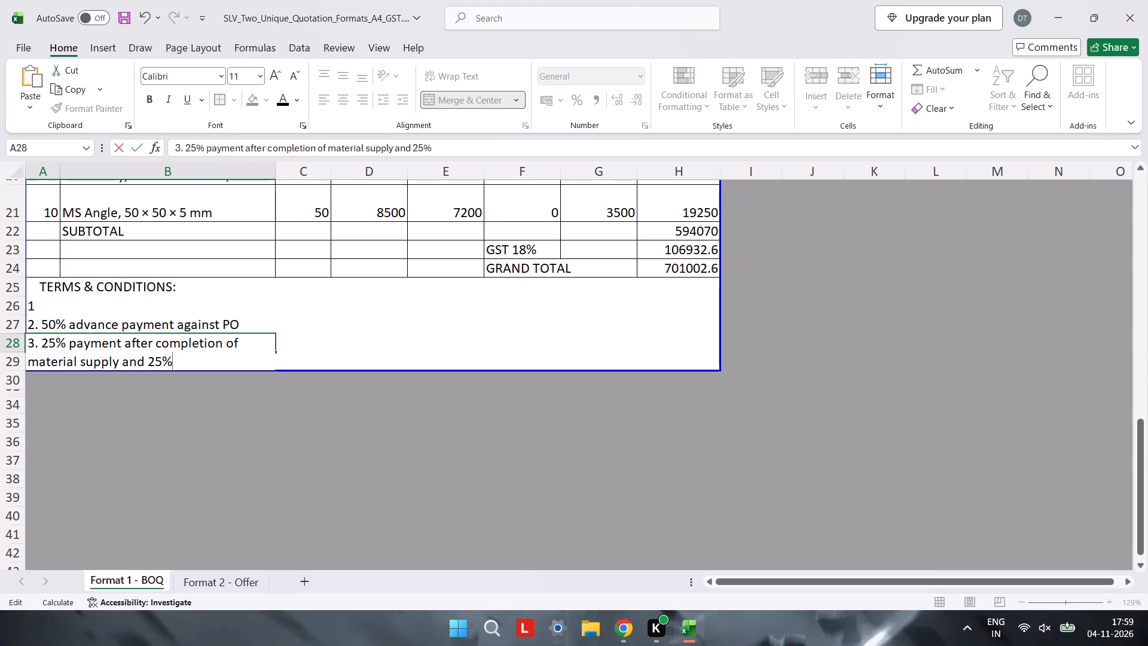
key(space)
text(payment)
key(space)
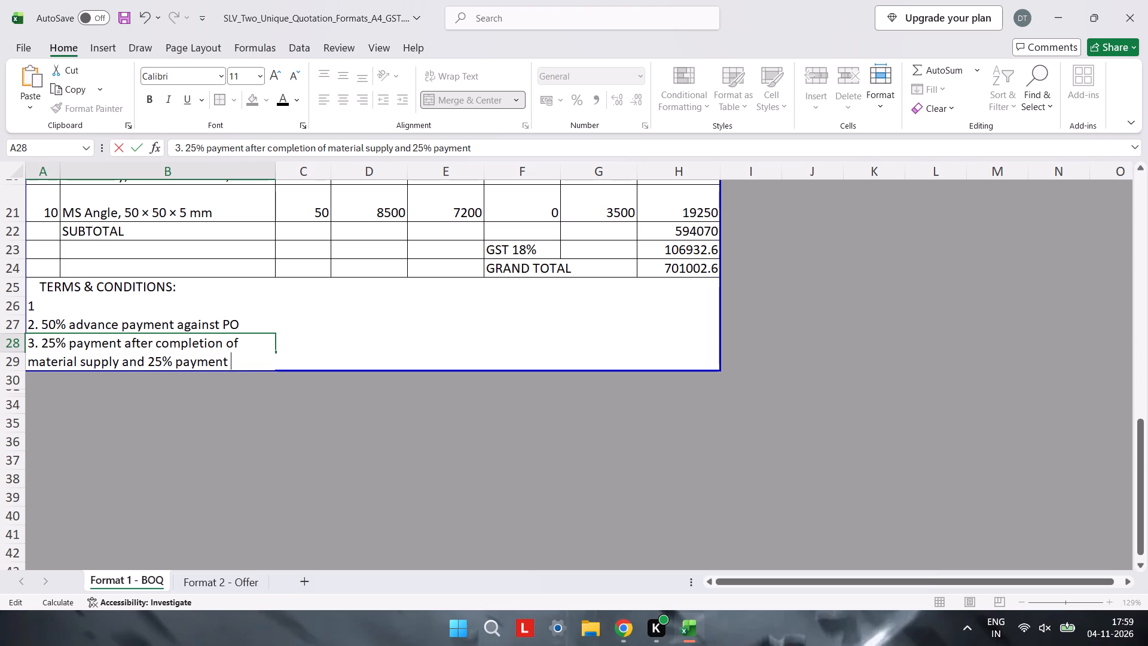
text(after completion)
key(space)
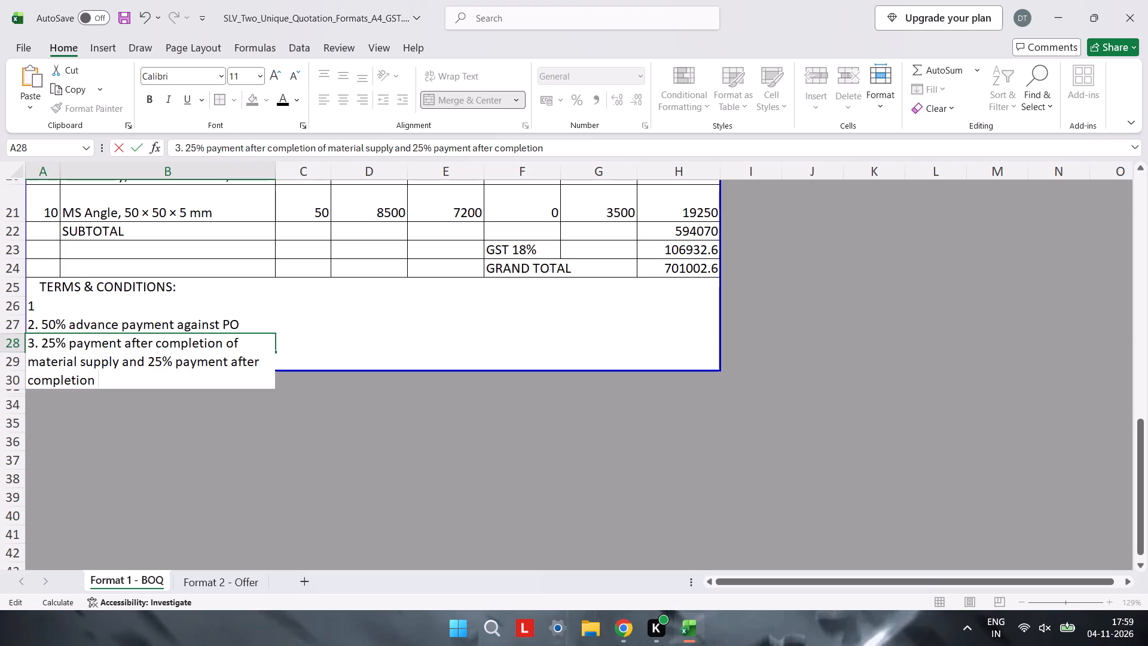
text(og)
key(BackSpace)
text(f the)
key(space)
text(work)
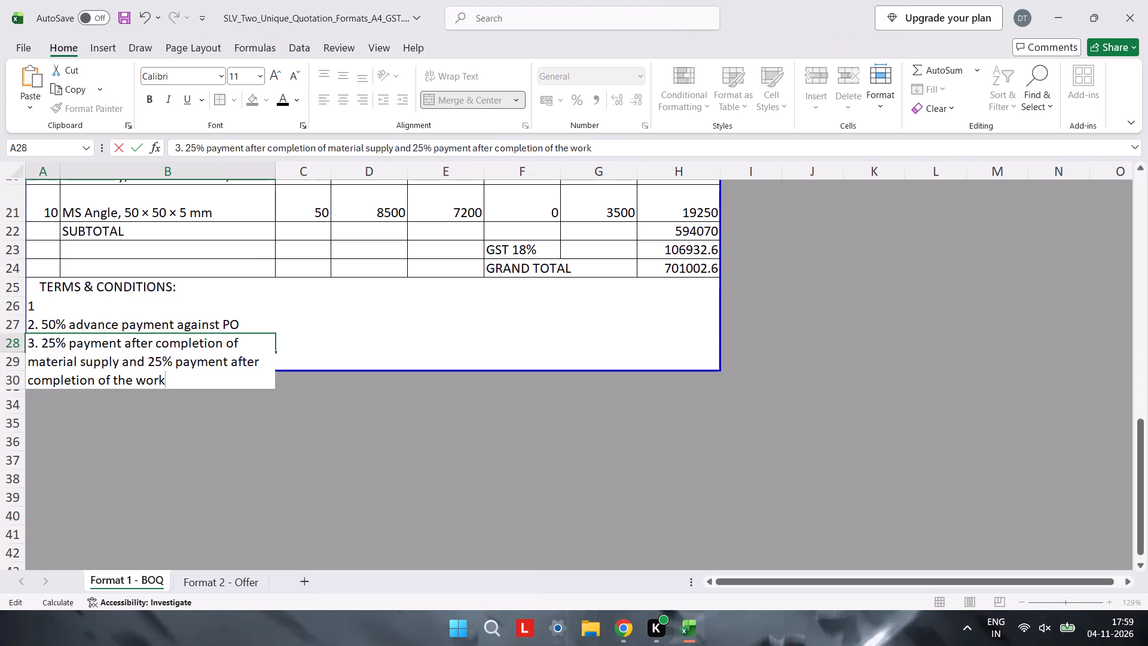
click(32, 339)
click(306, 341)
Merge and center the third term across columns A to G in row 28.
drag(201, 340, 390, 337)
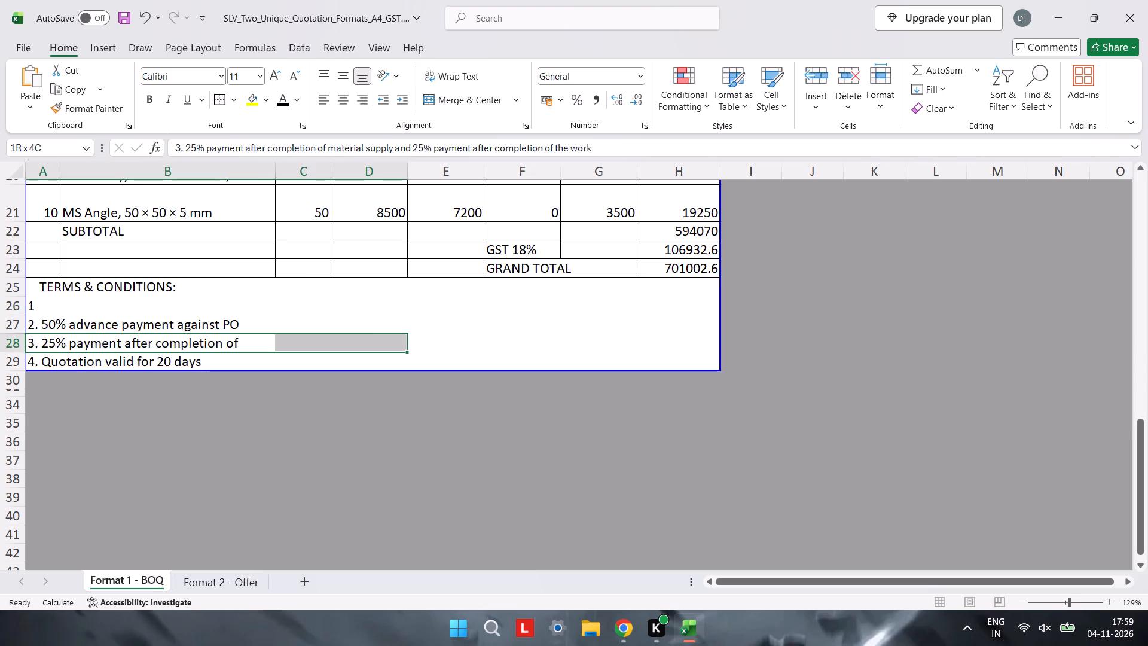
drag(390, 337, 627, 337)
click(474, 102)
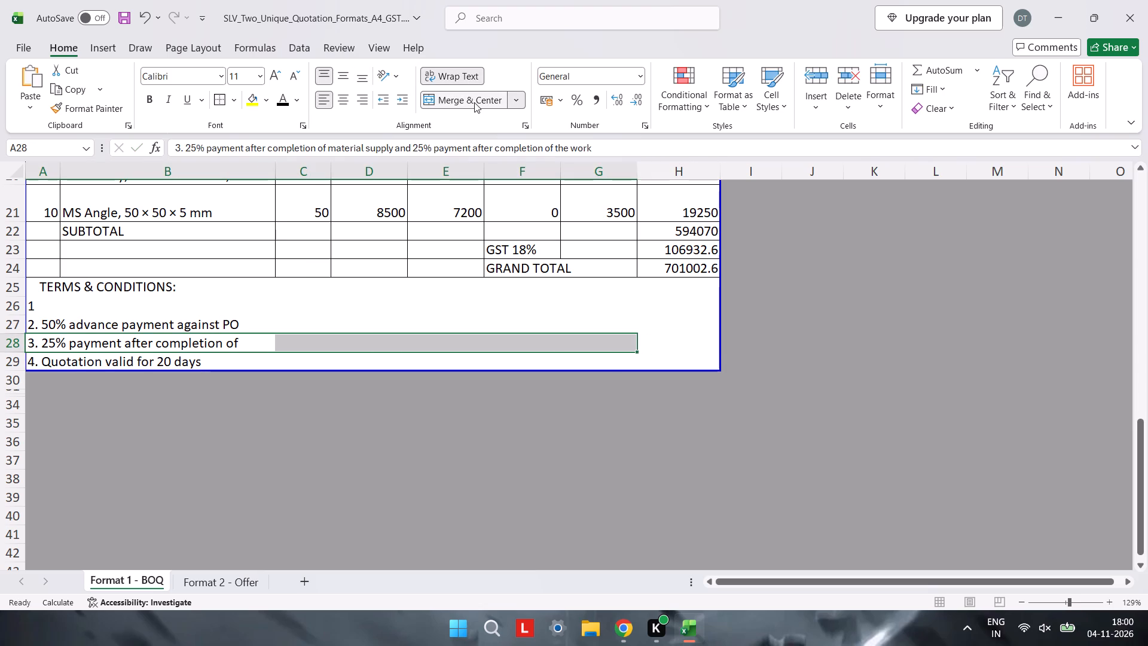
click(474, 102)
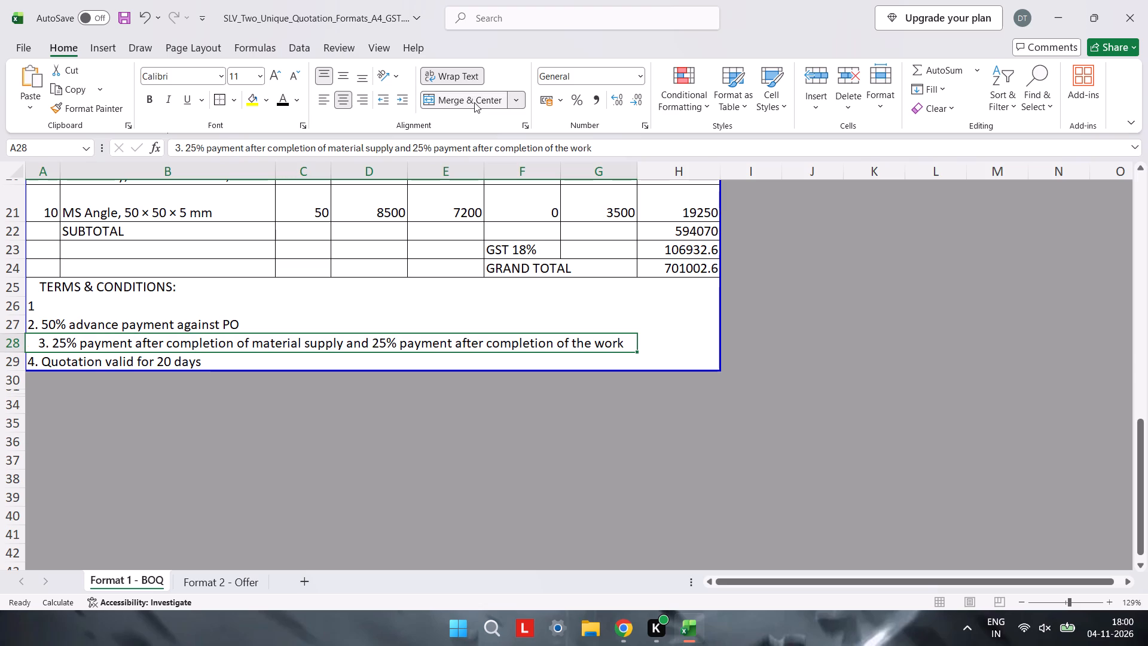
click(645, 333)
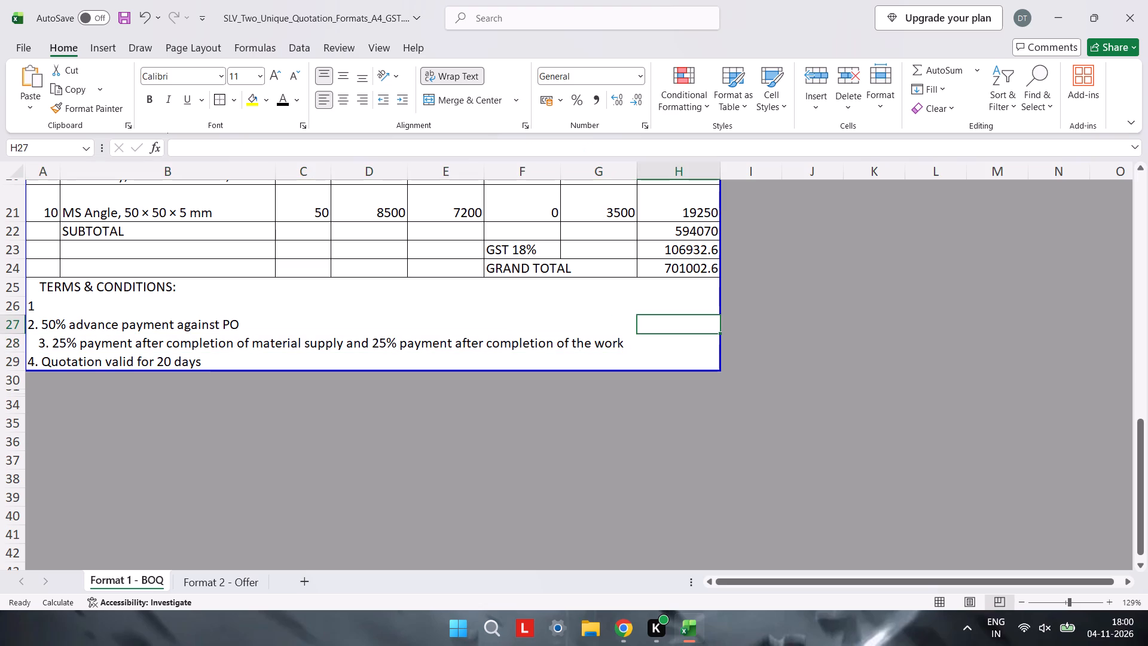
click(541, 358)
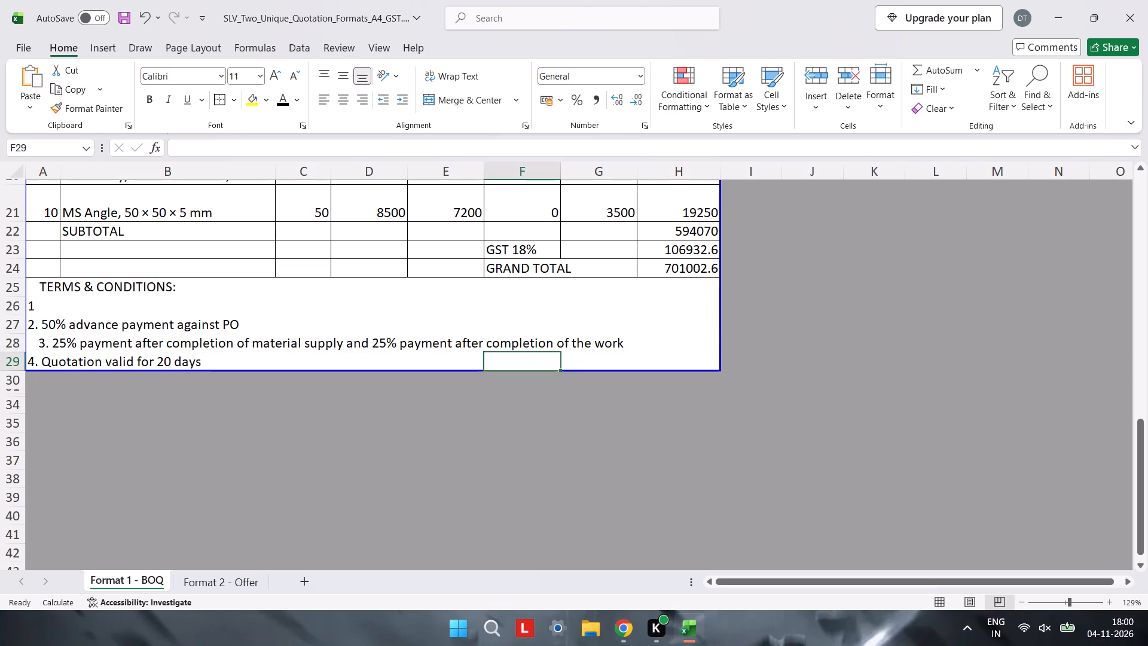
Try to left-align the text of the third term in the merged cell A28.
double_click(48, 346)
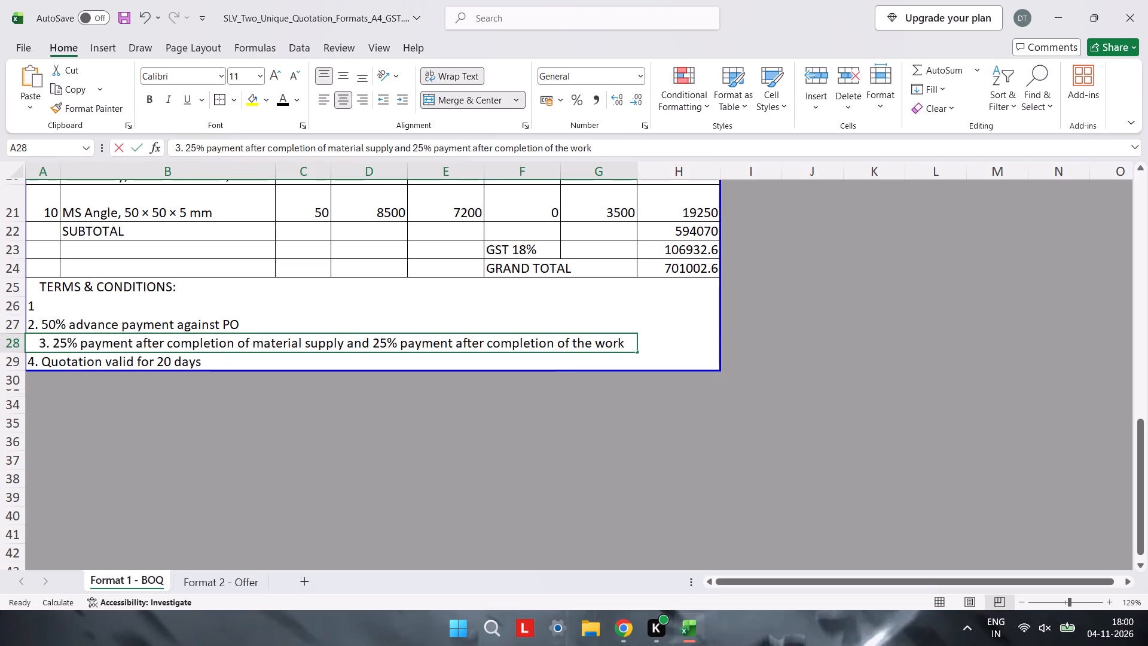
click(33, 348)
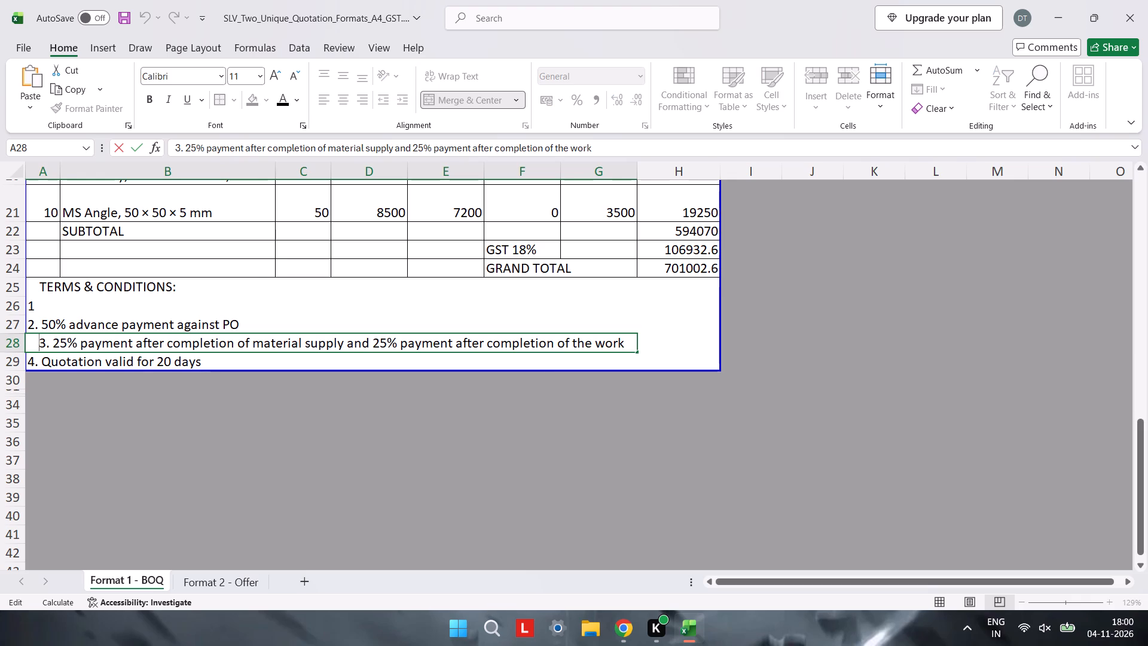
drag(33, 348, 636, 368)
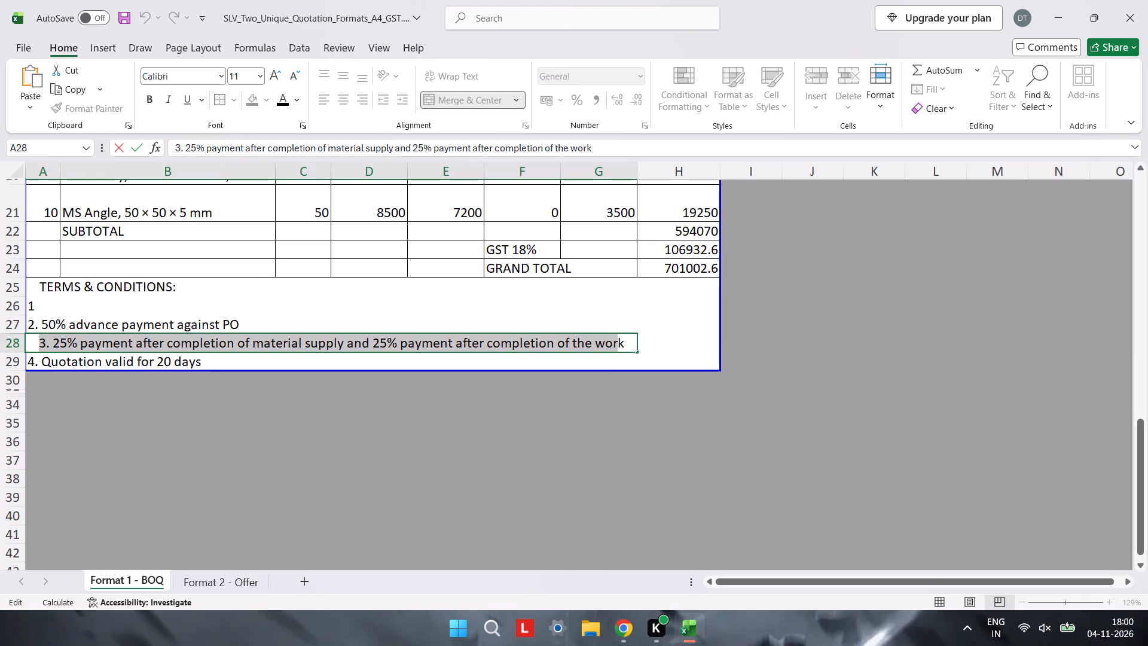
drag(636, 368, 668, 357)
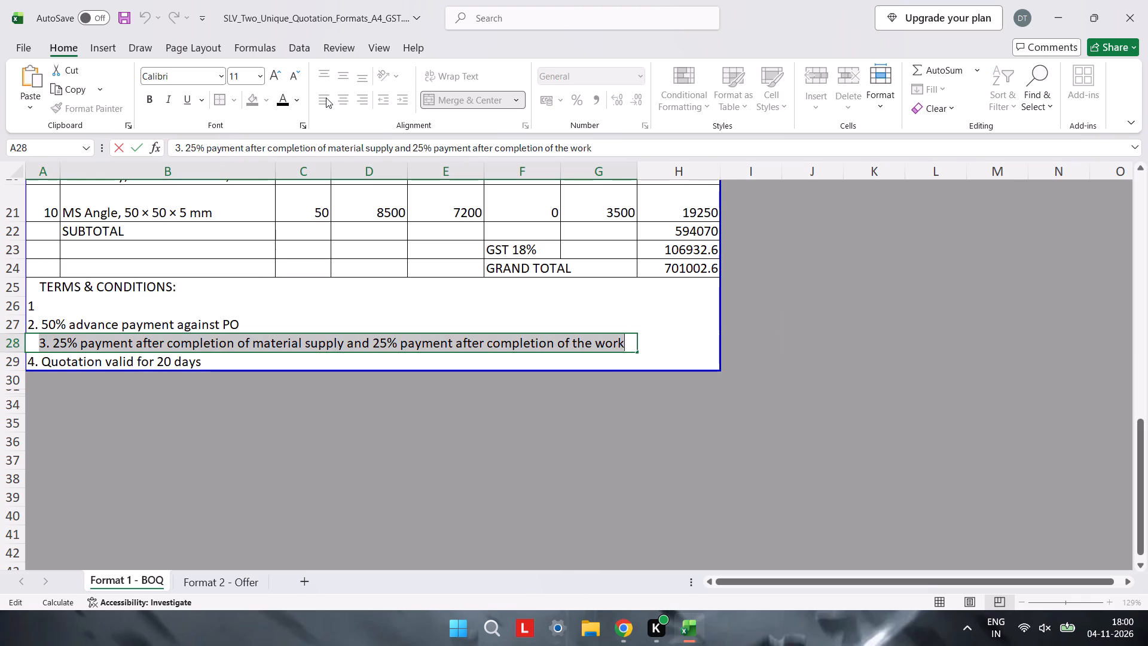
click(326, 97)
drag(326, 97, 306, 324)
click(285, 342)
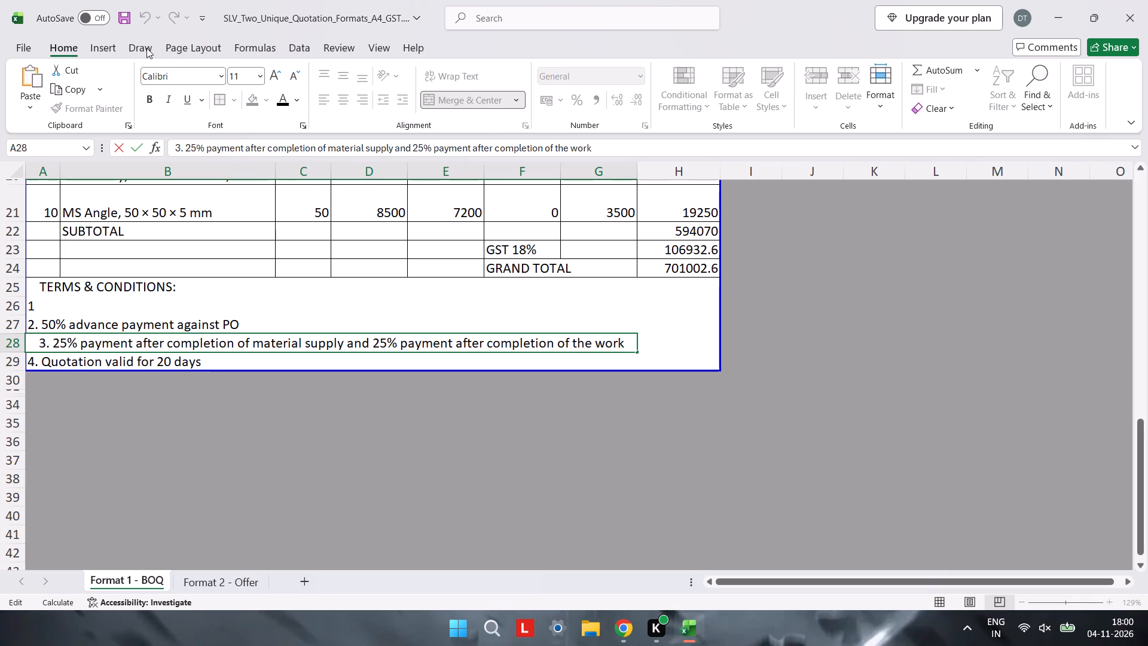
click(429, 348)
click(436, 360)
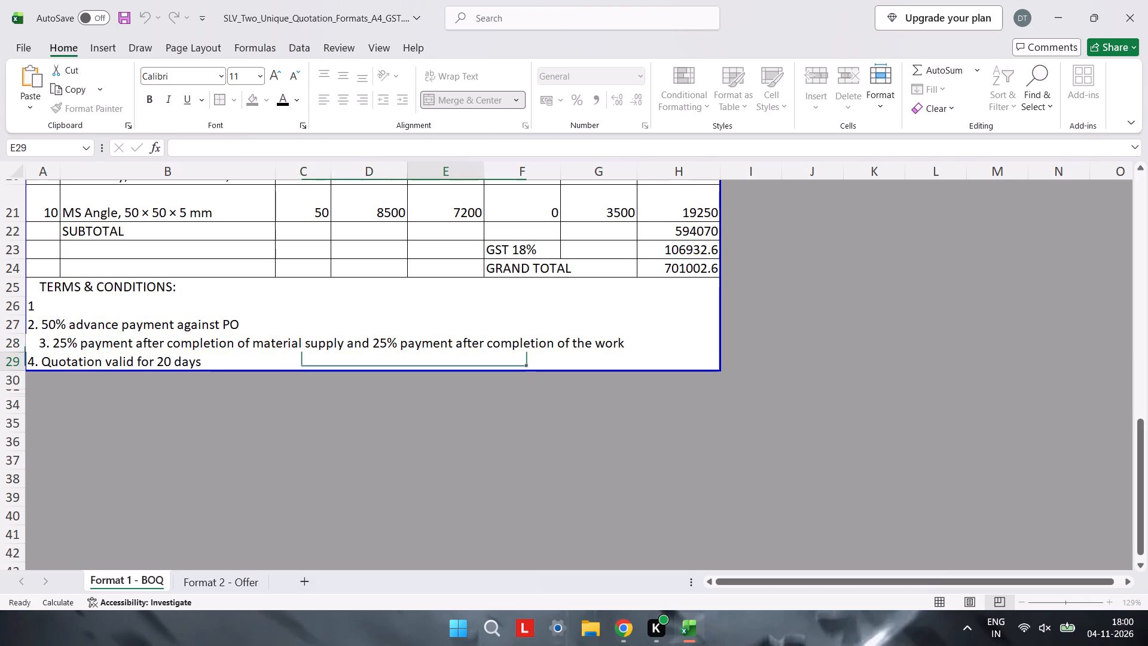
Left-align the third term in the merged cell A28.
click(410, 340)
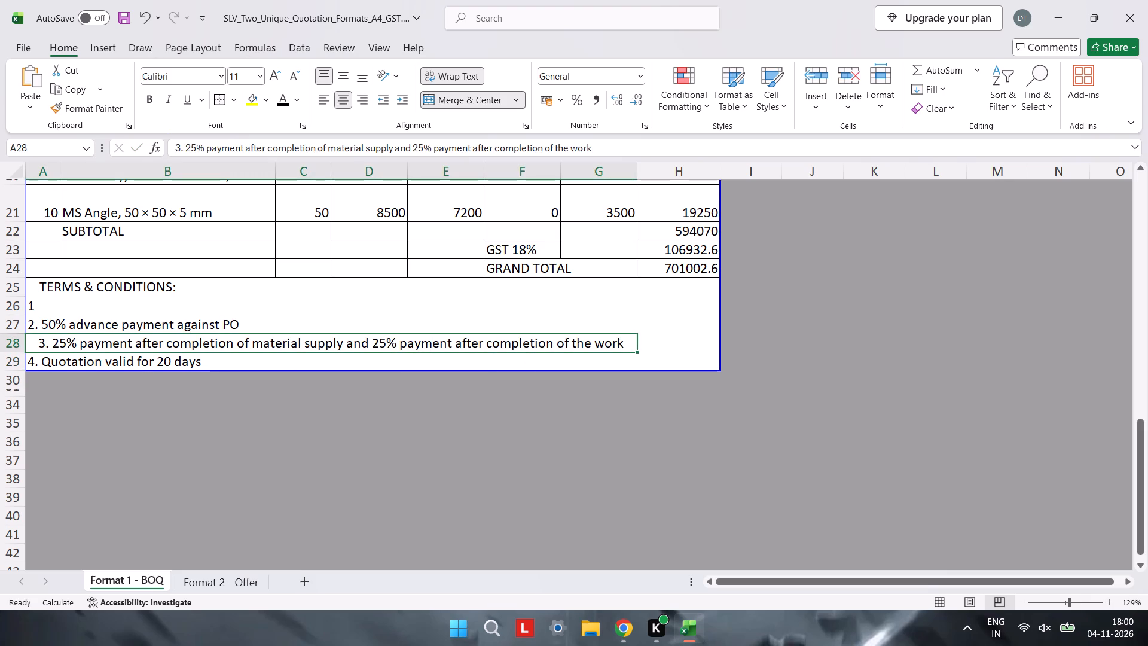
click(323, 99)
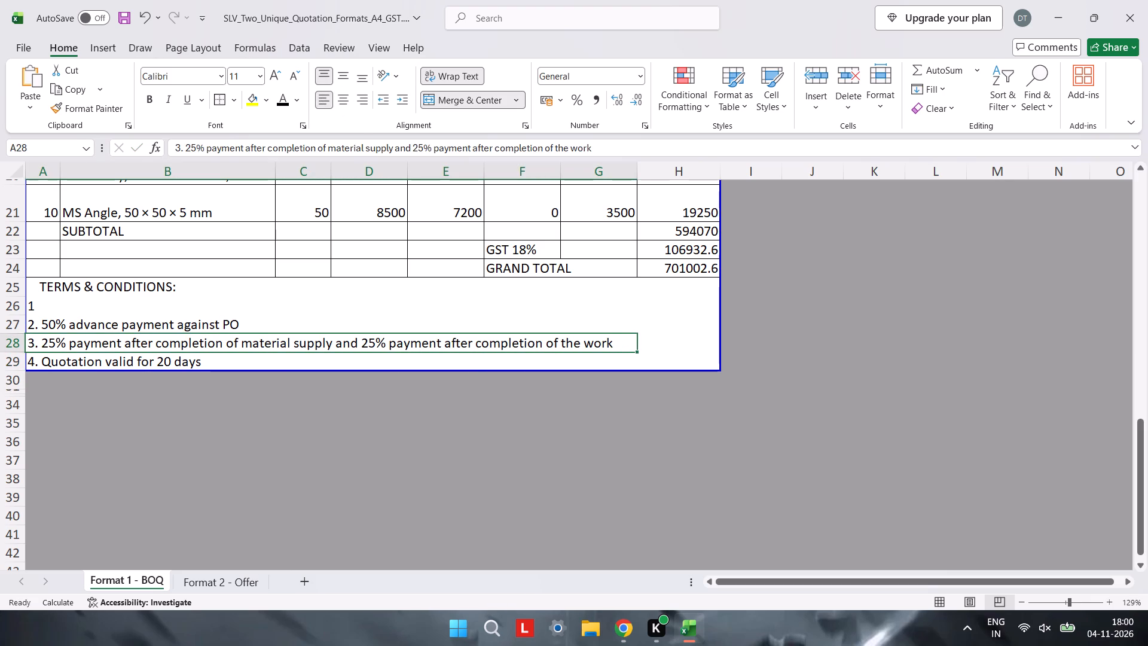
click(644, 331)
Complete the first term in A26 as "1. GST of 18 % is applied".
double_click(104, 309)
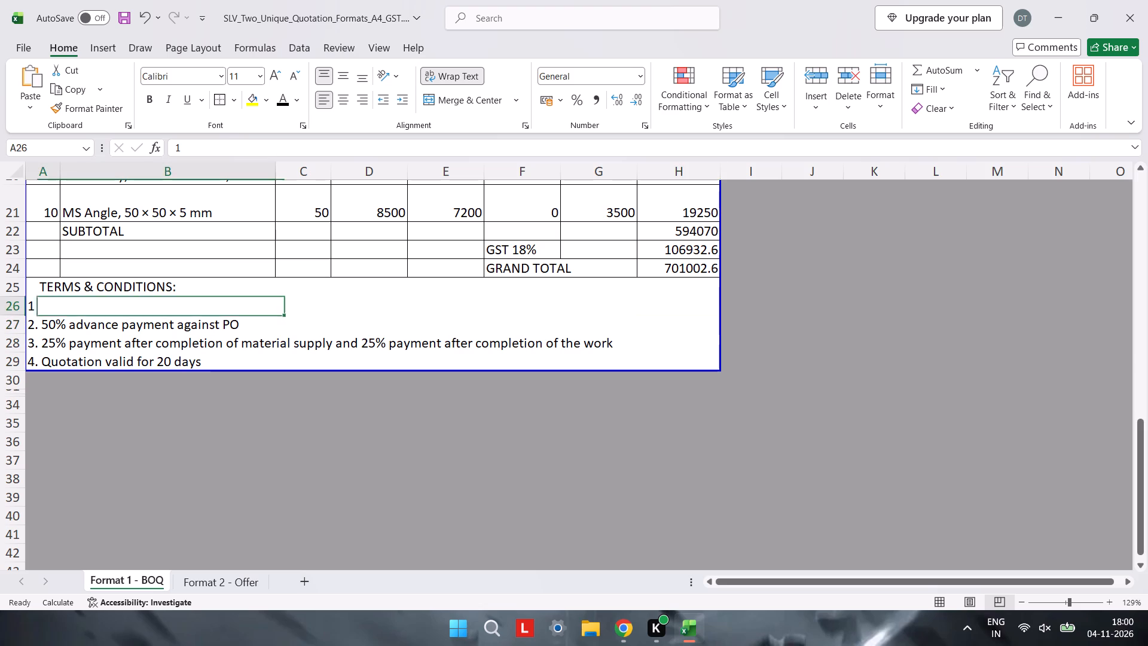
key(period)
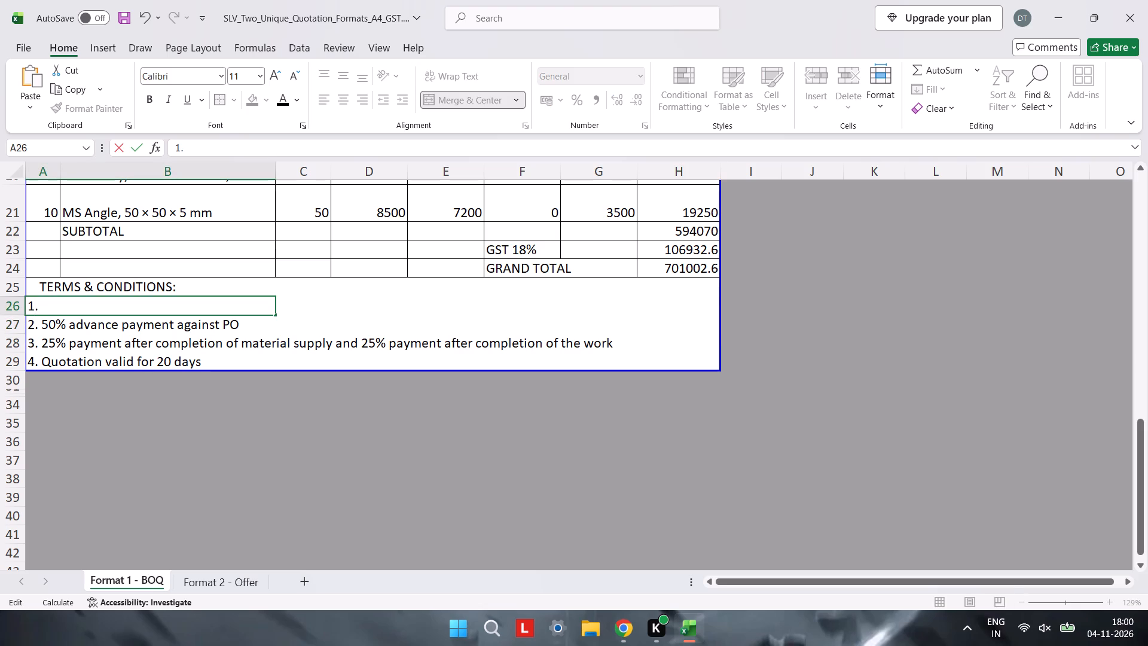
key(space)
text(GSR)
key(shift+BackSpace)
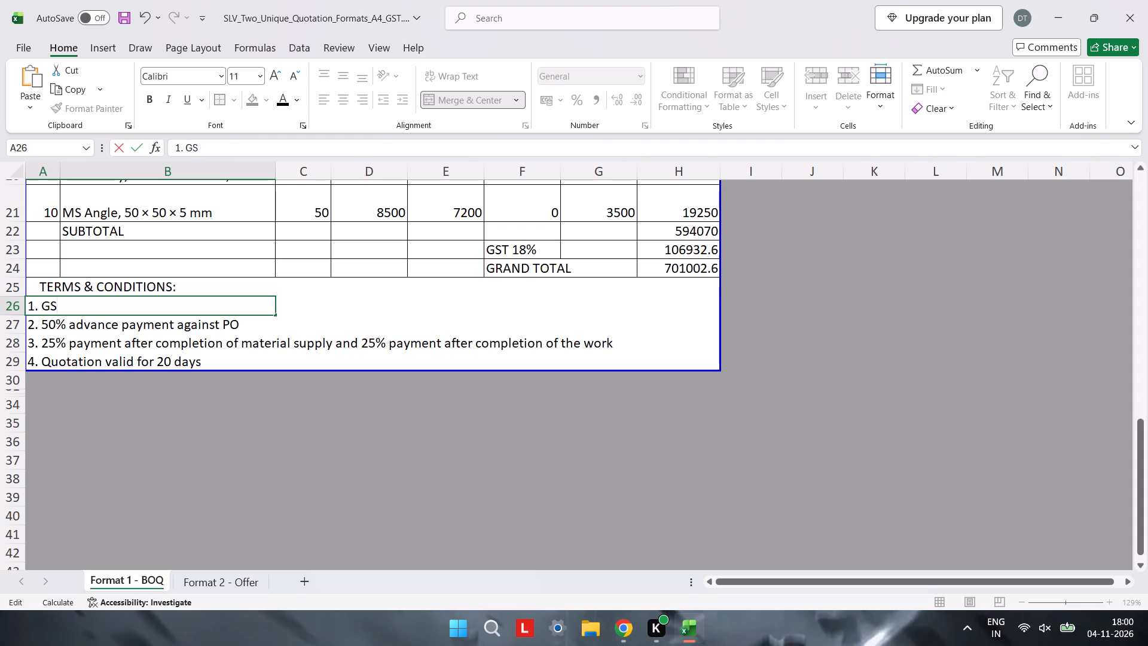
key(shift+t)
key(shift+space)
text(ofv)
key(space)
key(BackSpace)
key(BackSpace)
key(space)
text(18 %)
key(space)
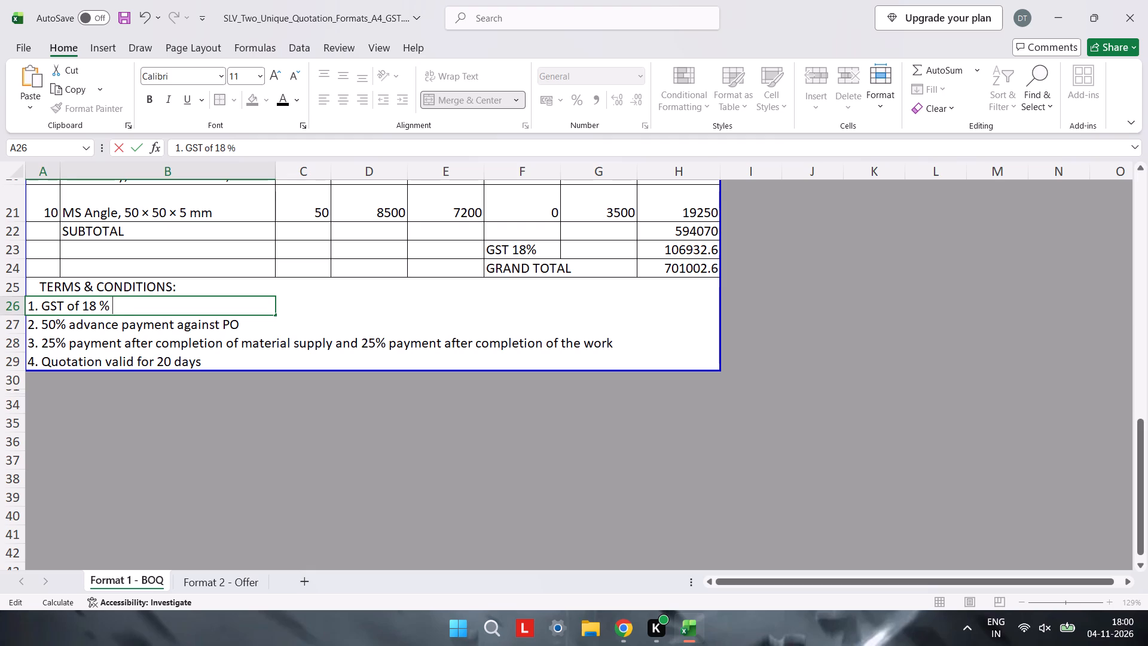
text(is applied)
key(space)
Review the whole Format 1 - BOQ quotation, from the header and item rows down to the totals.
scroll(104, 309, up, 9)
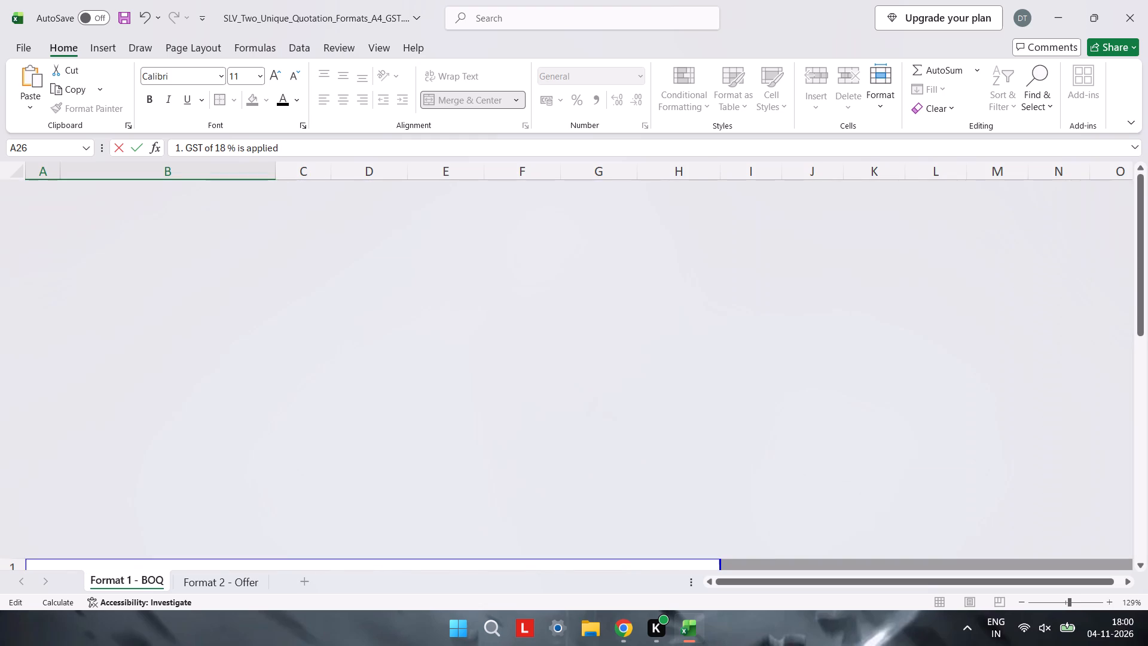
scroll(104, 309, down, 4)
scroll(104, 309, up, 7)
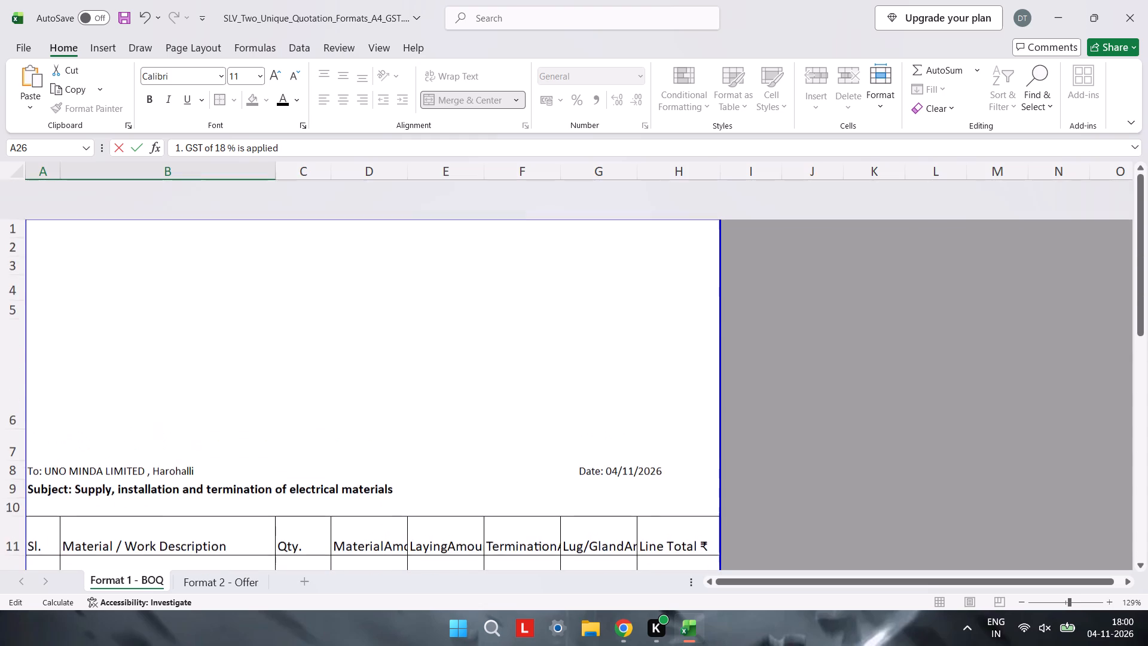
scroll(104, 309, down, 3)
scroll(104, 309, up, 6)
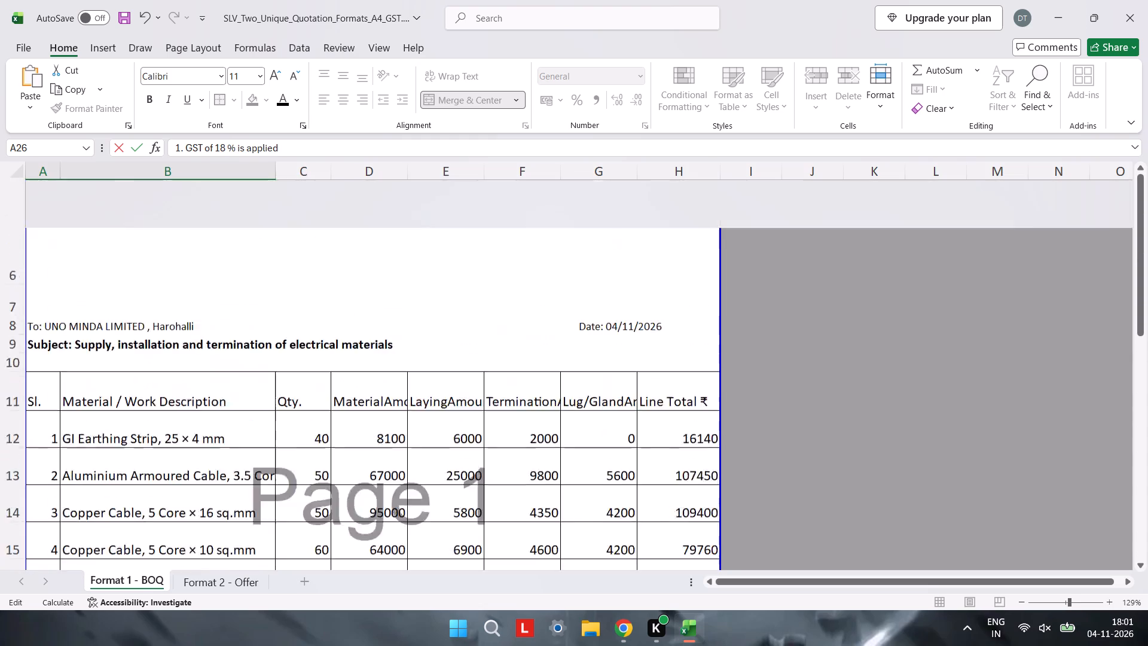
scroll(104, 309, up, 1)
scroll(104, 309, down, 4)
scroll(104, 309, up, 2)
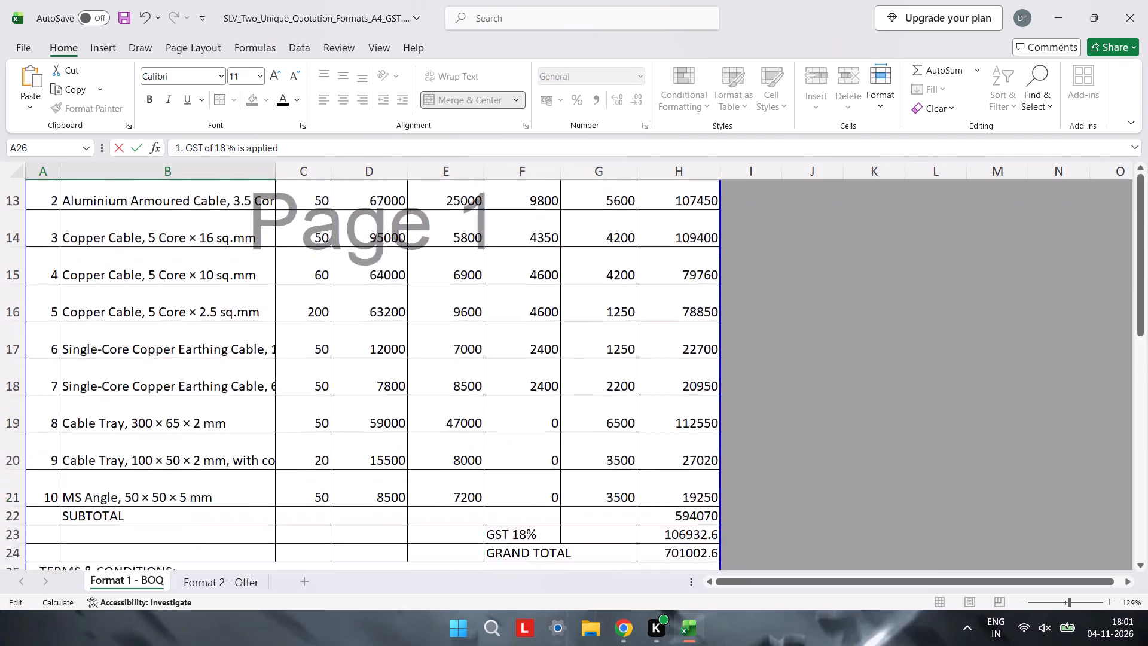
scroll(104, 309, up, 1)
scroll(104, 309, down, 2)
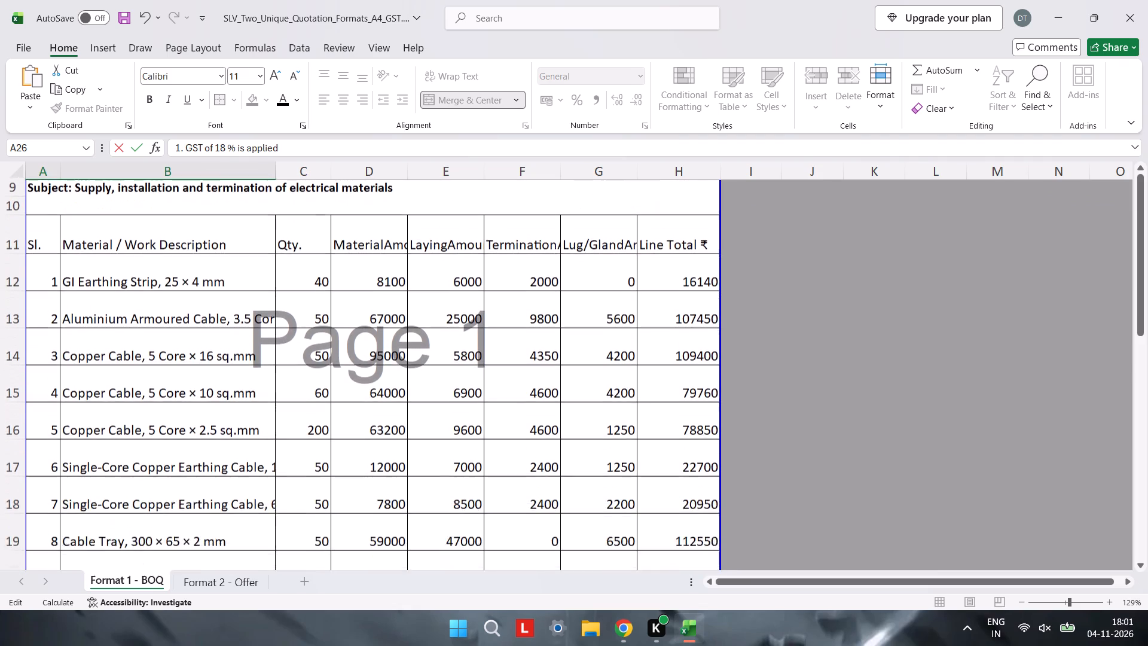
scroll(104, 309, up, 2)
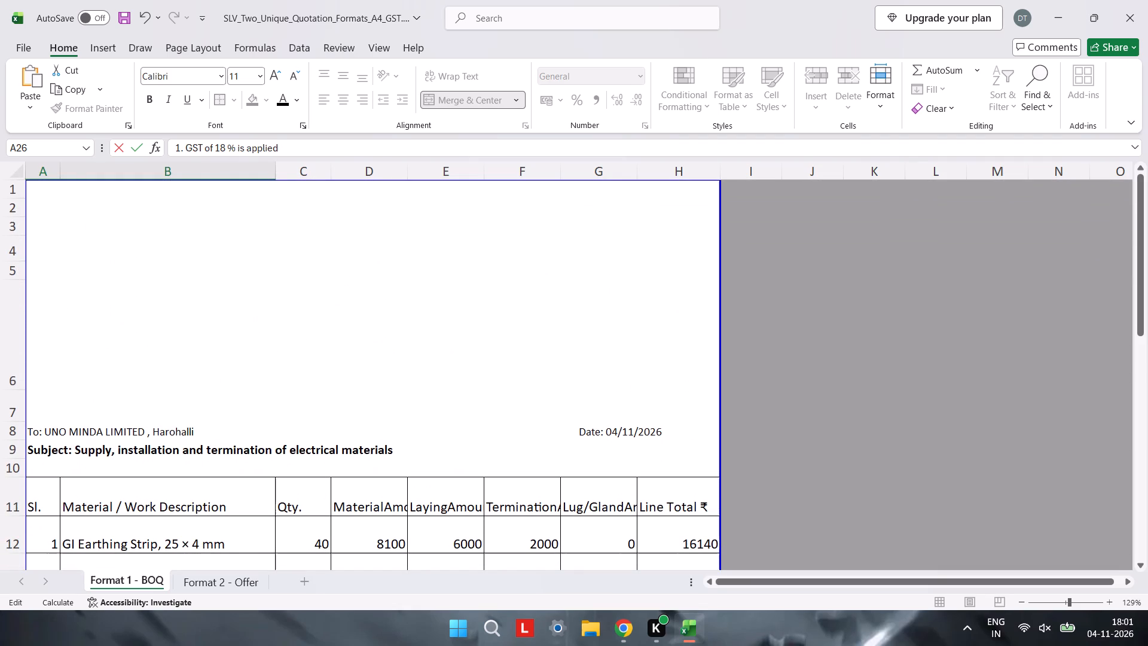
Save a copy of the workbook as SLV_Two_Unique_Quotation_Formats_A4_GST.xlsx in the yuvaraj folder on drive D.
click(24, 45)
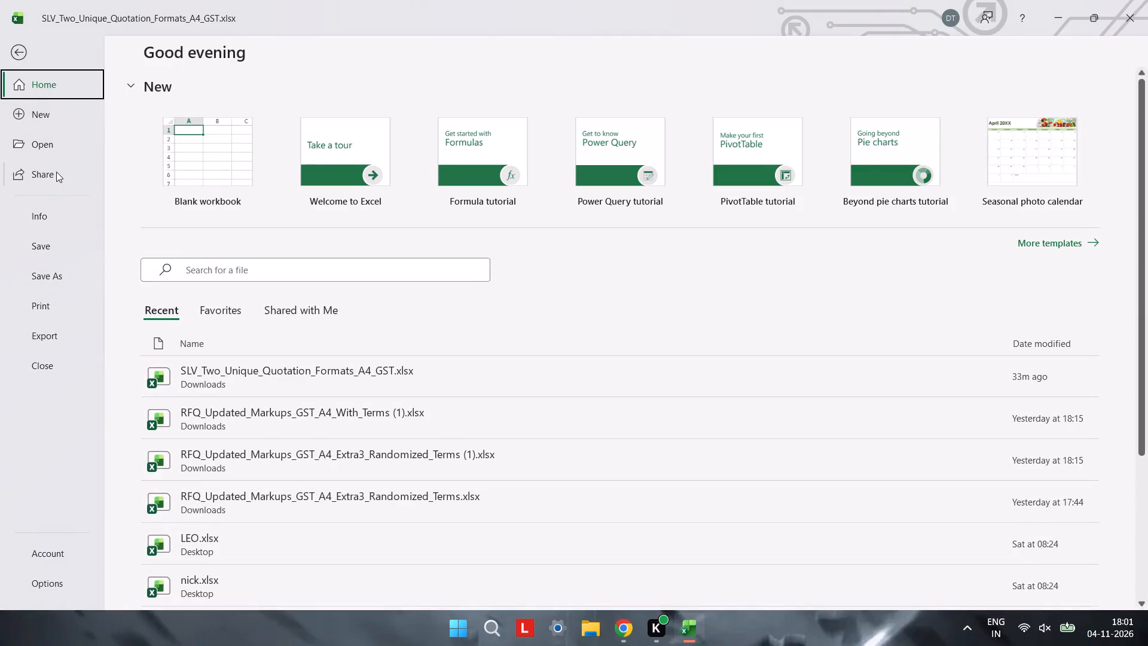
click(63, 278)
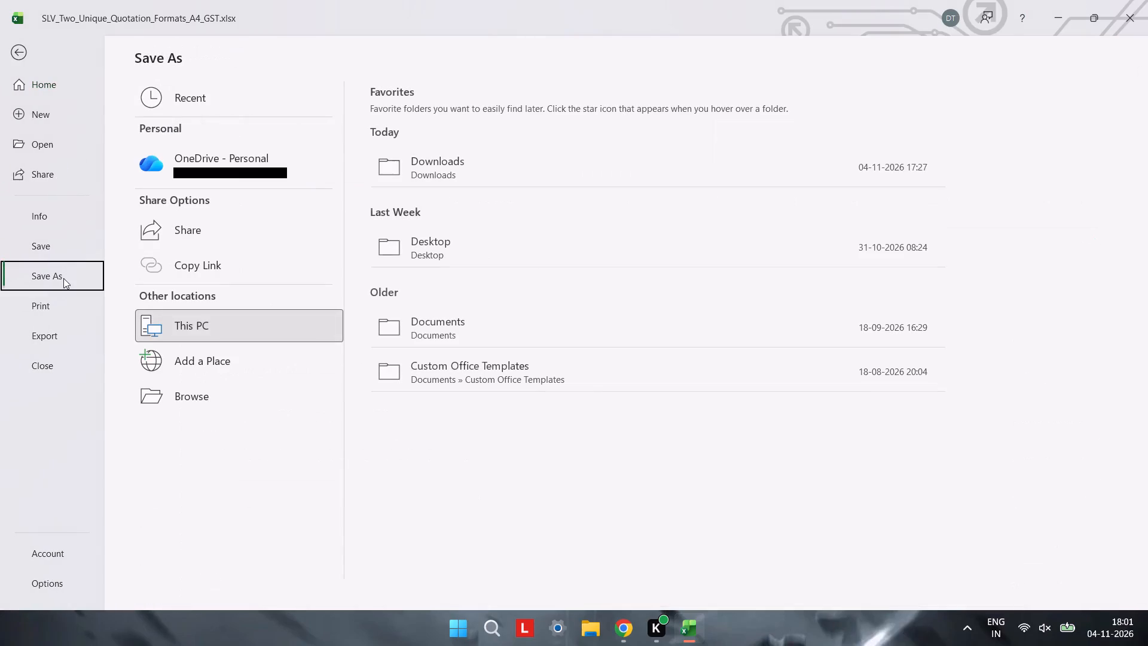
click(231, 333)
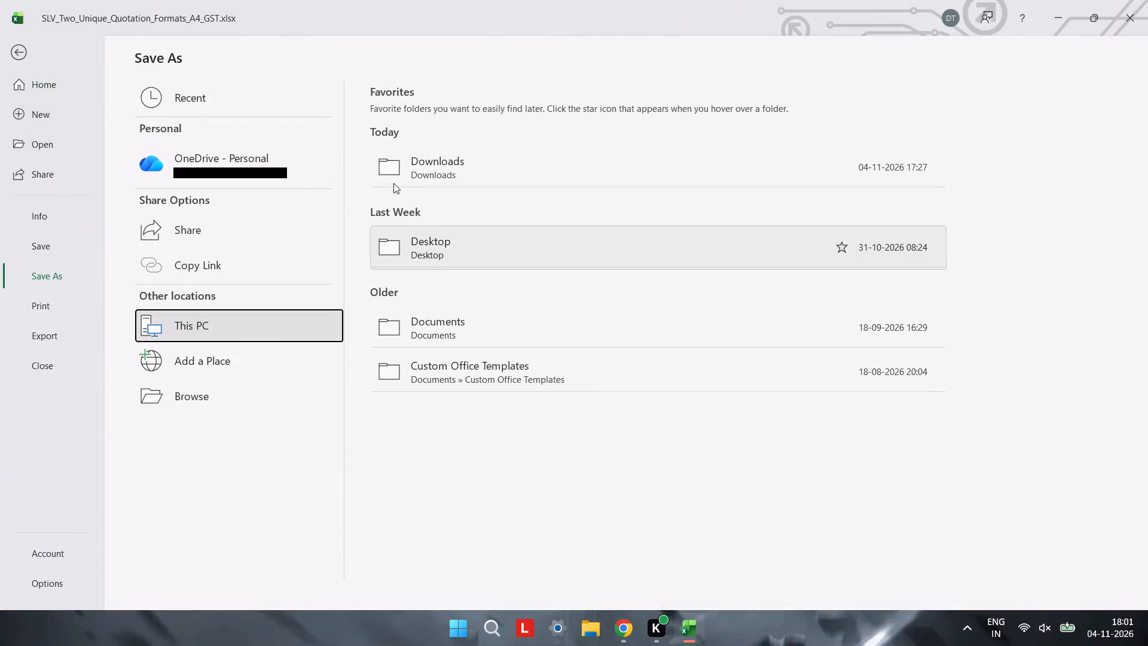
double_click(253, 321)
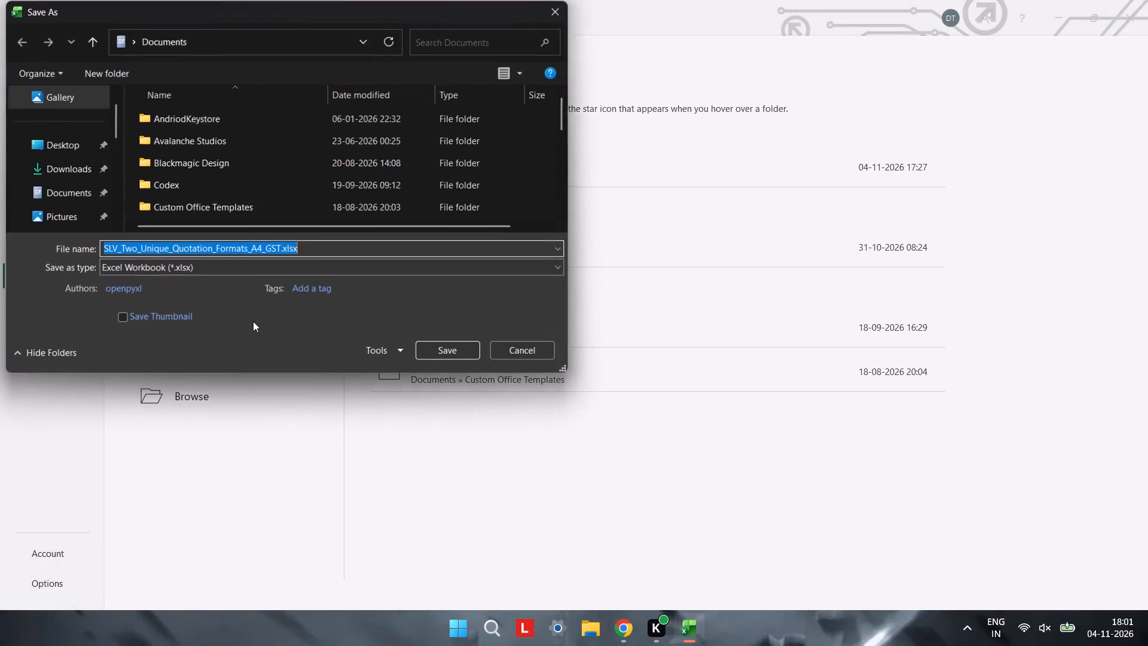
scroll(85, 197, down, 4)
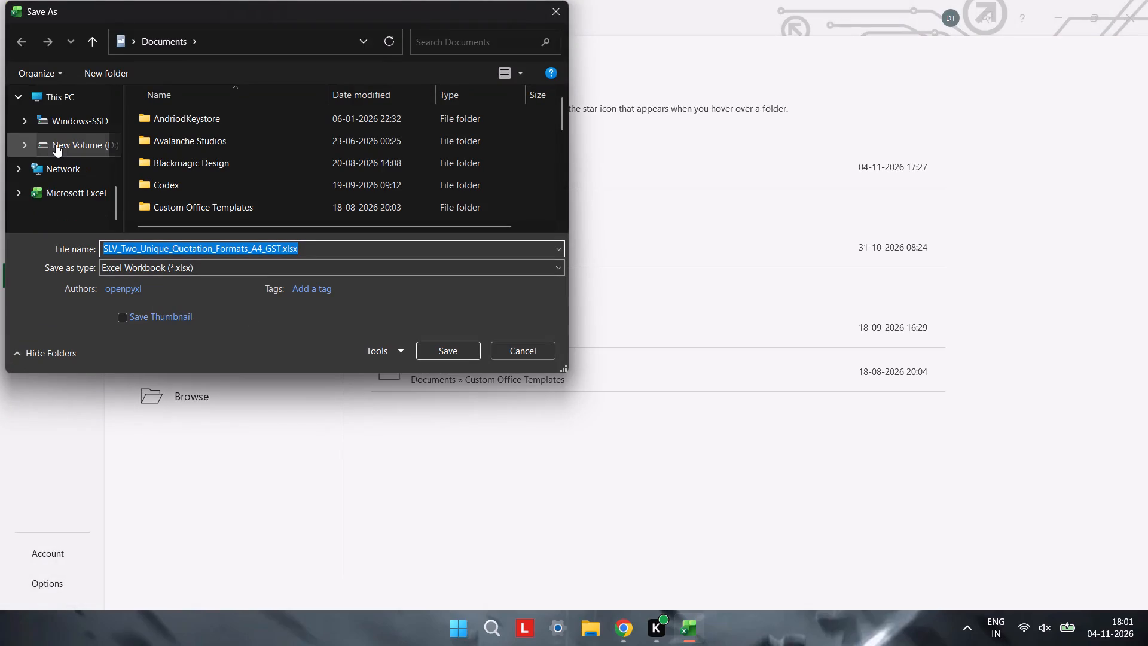
click(56, 143)
scroll(166, 191, down, 4)
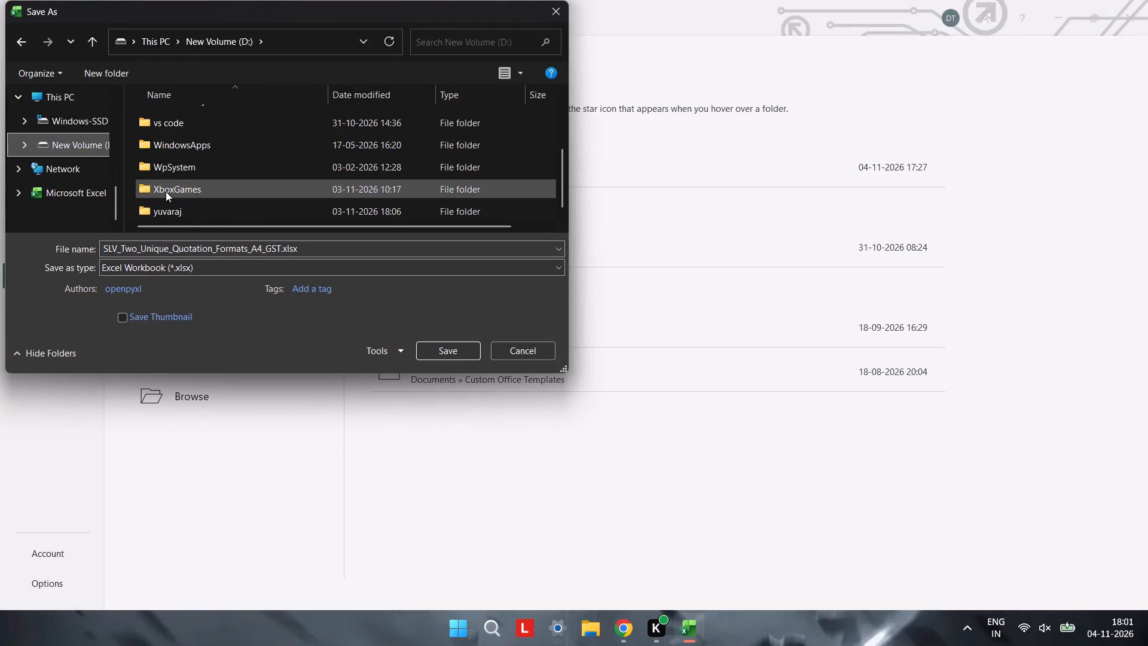
double_click(185, 217)
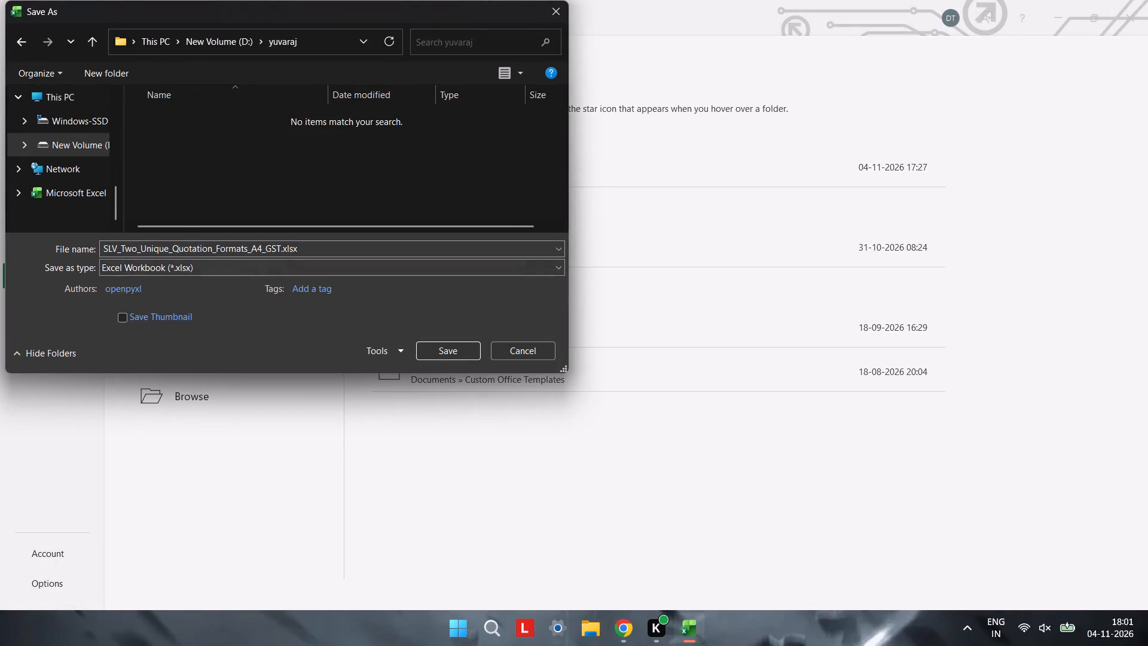
click(428, 346)
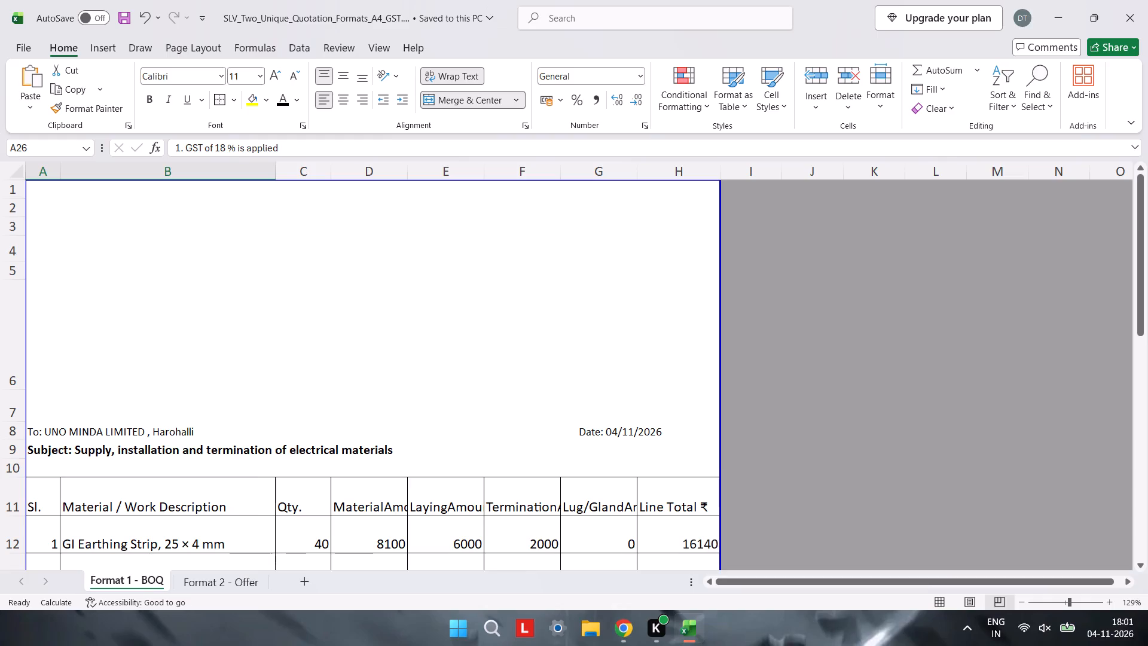
Save the quotation as the PDF SLV_Two_Unique_Quotation_Formats_A4_GST.pdf in the Documents folder, optimized for standard publishing.
click(28, 57)
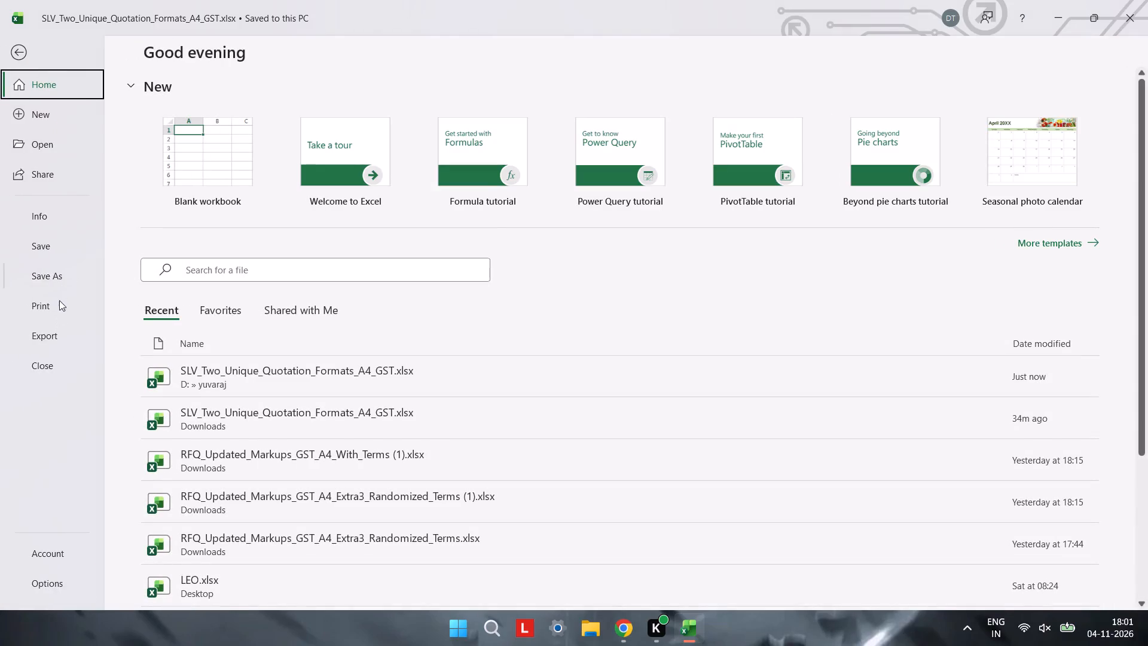
click(55, 274)
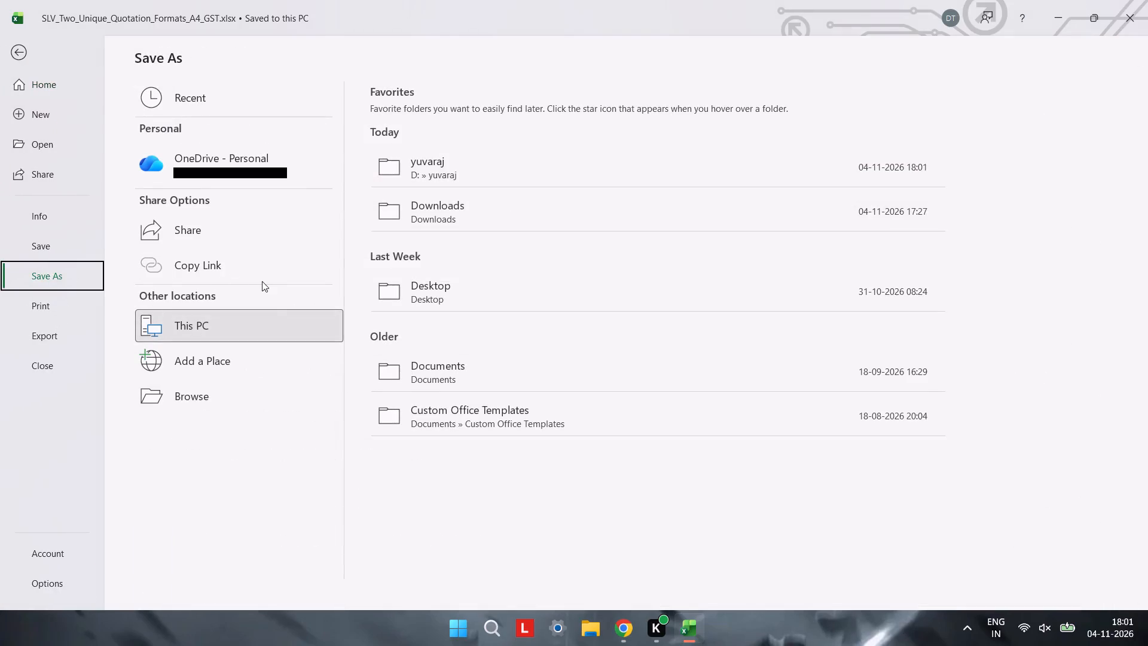
double_click(259, 323)
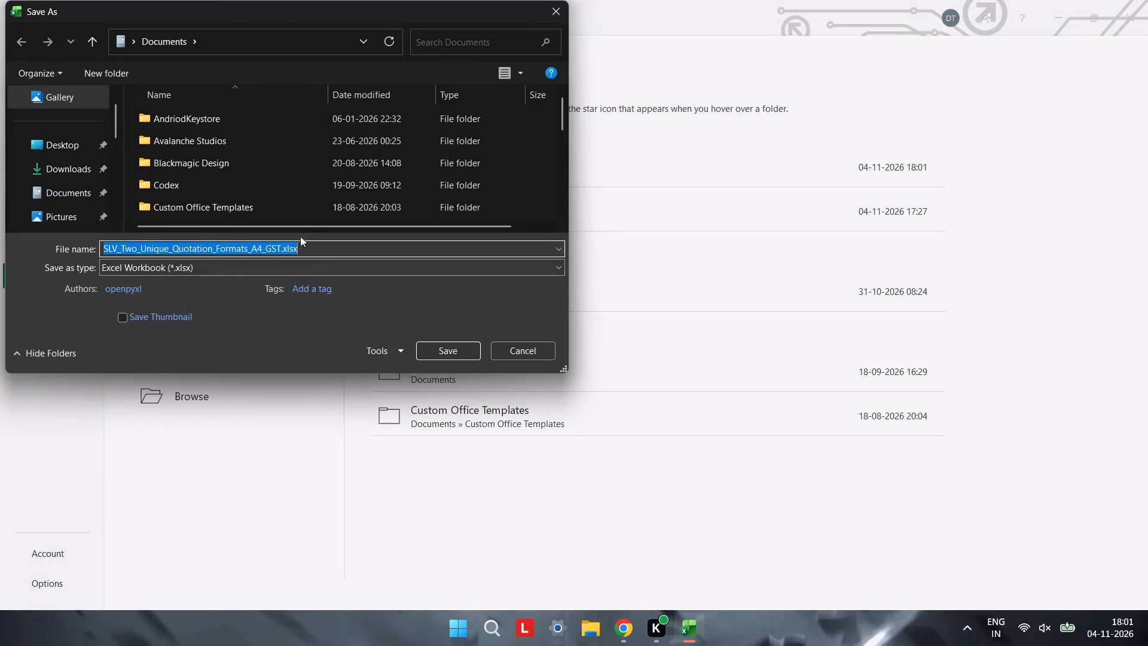
scroll(291, 194, down, 3)
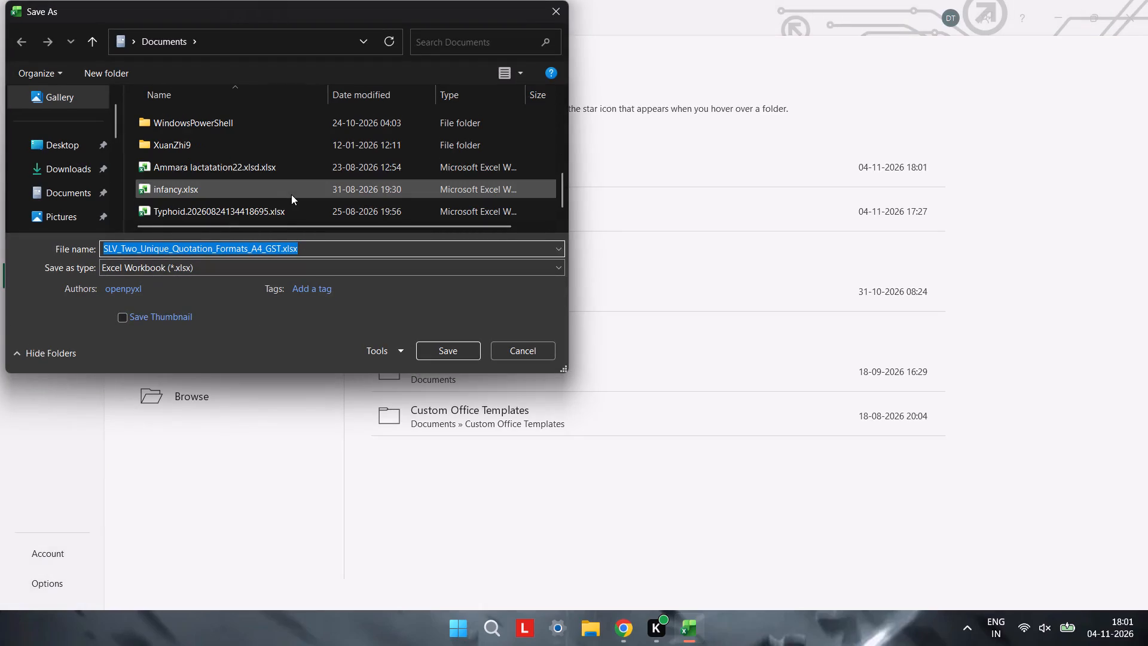
click(275, 266)
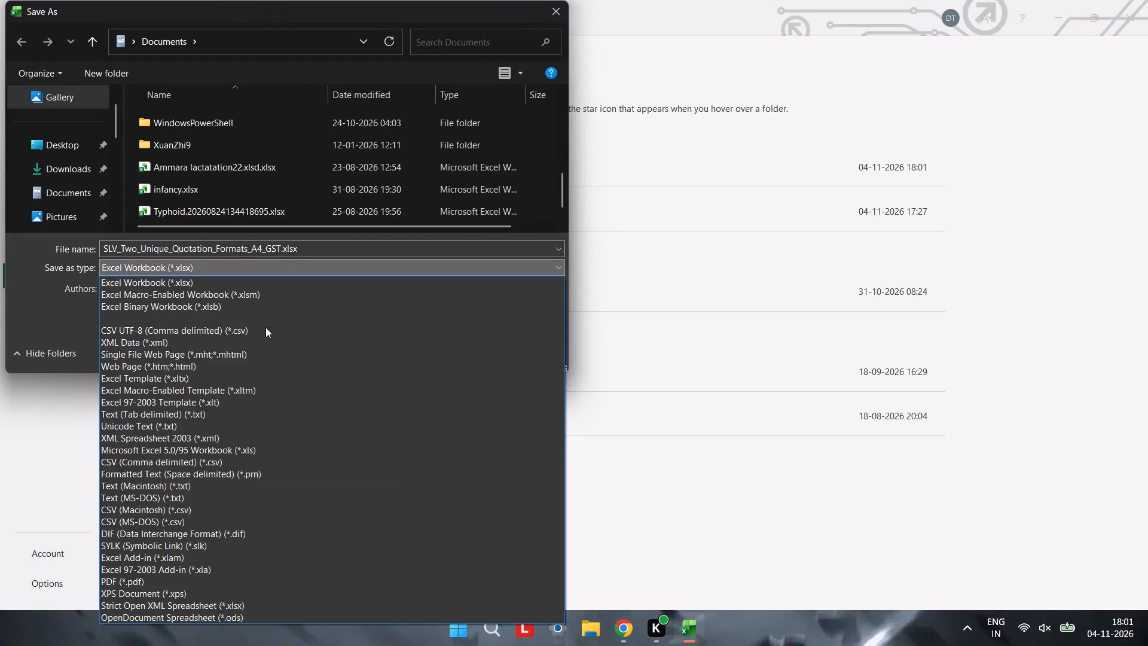
click(163, 582)
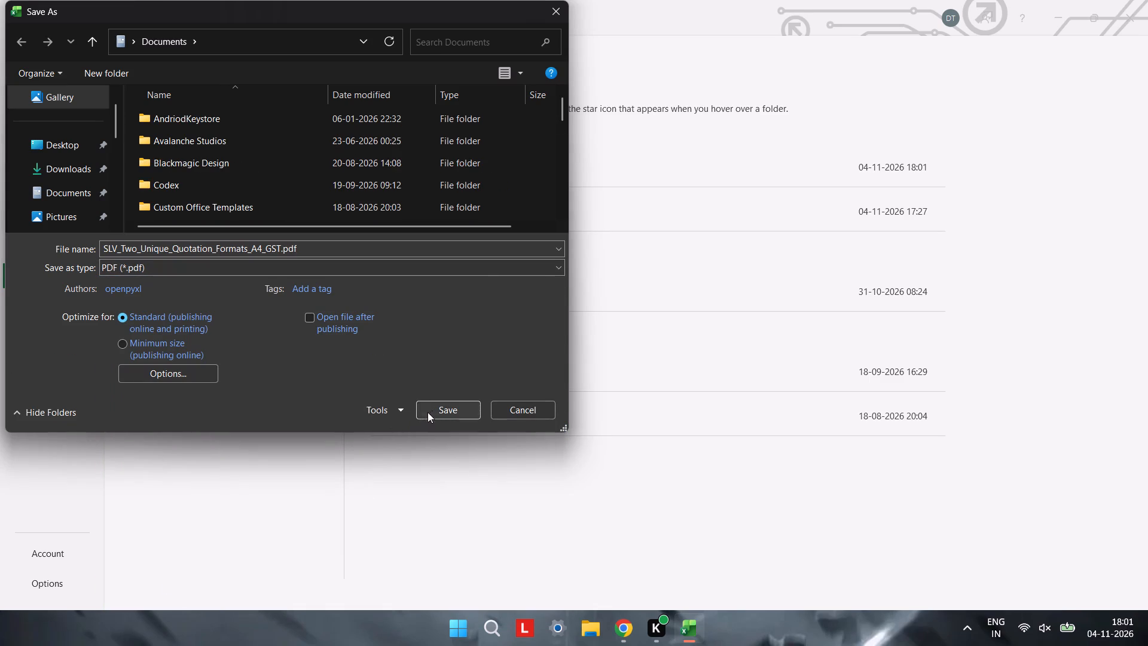
click(432, 410)
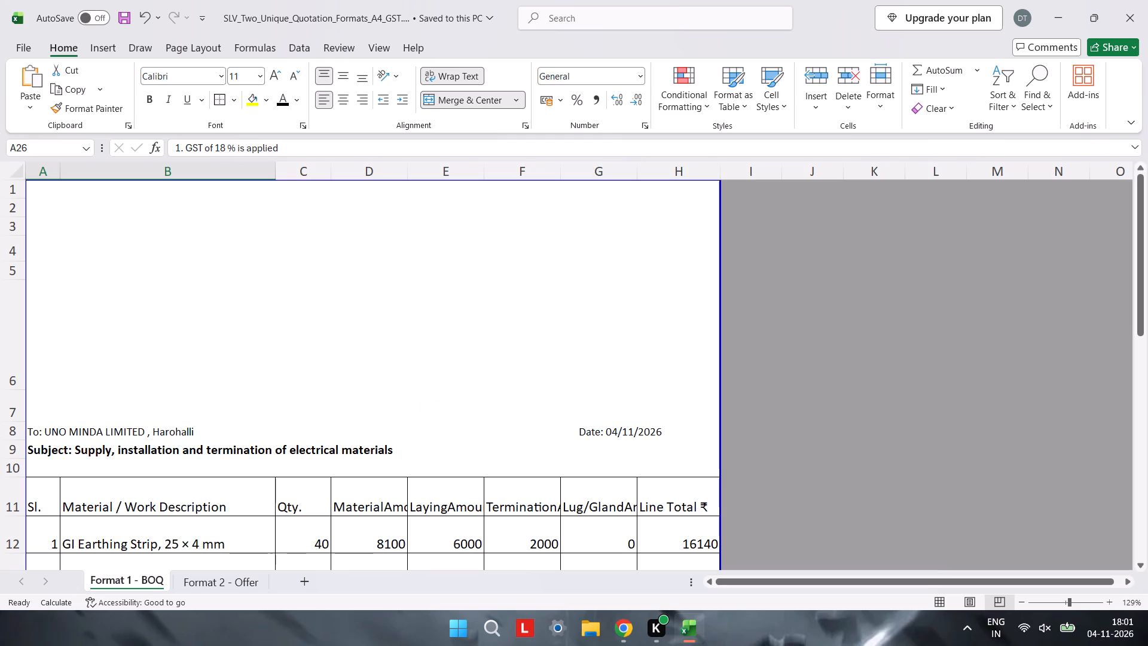
Switch to File Explorer and check the yuvaraj folder on drive D for the saved quotation files.
click(588, 626)
double_click(656, 132)
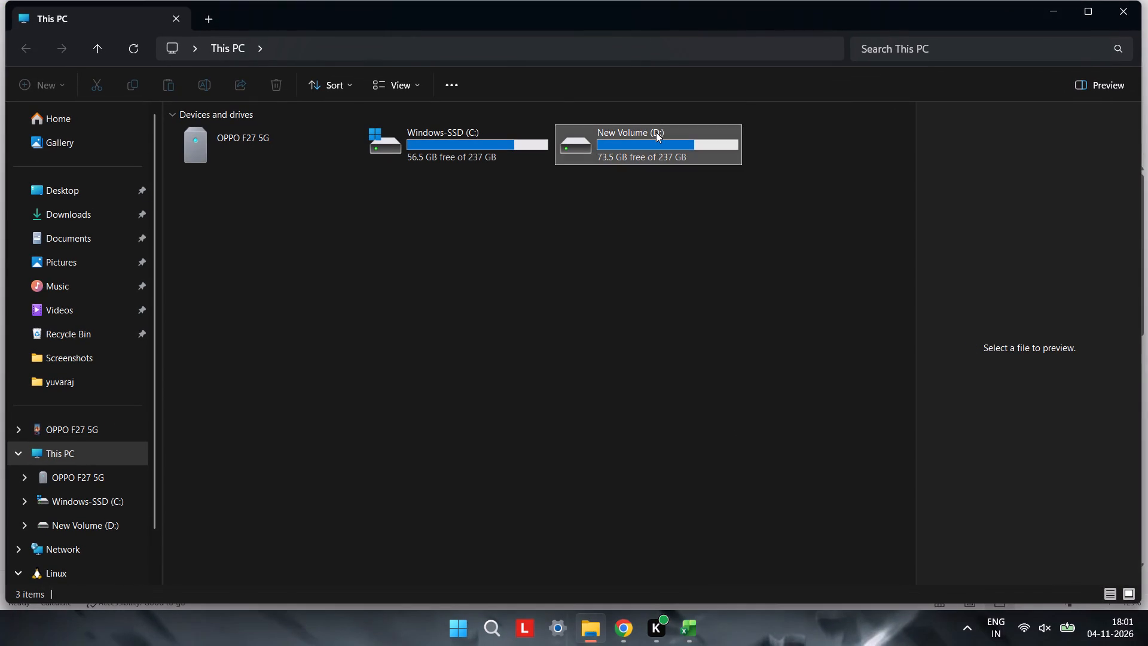
double_click(337, 328)
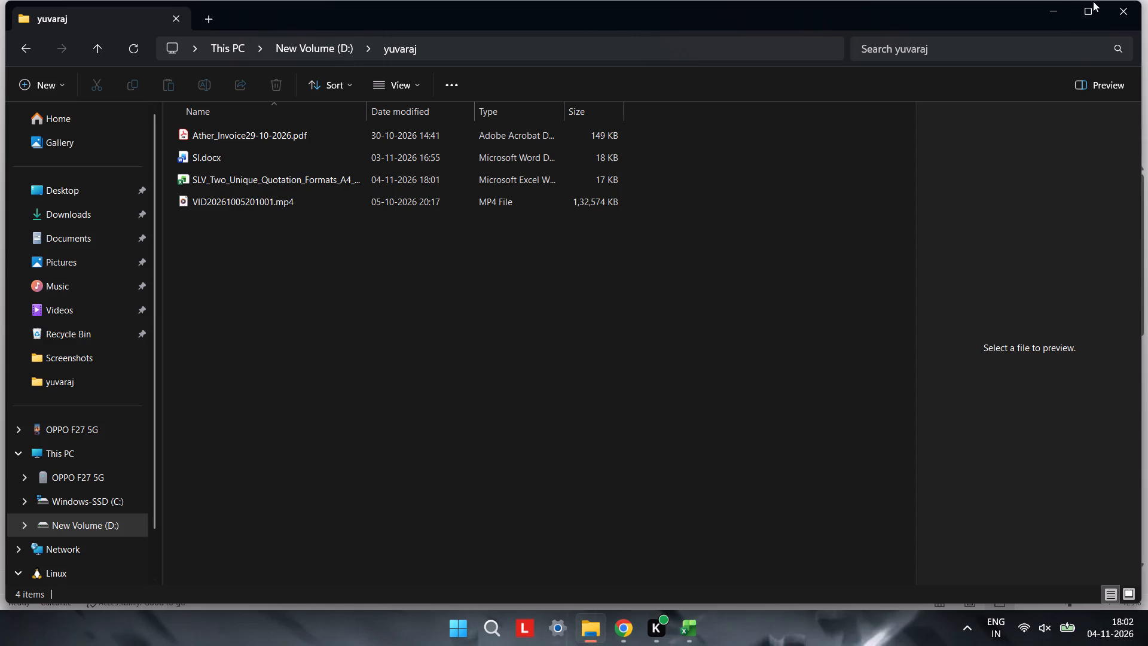
click(1060, 13)
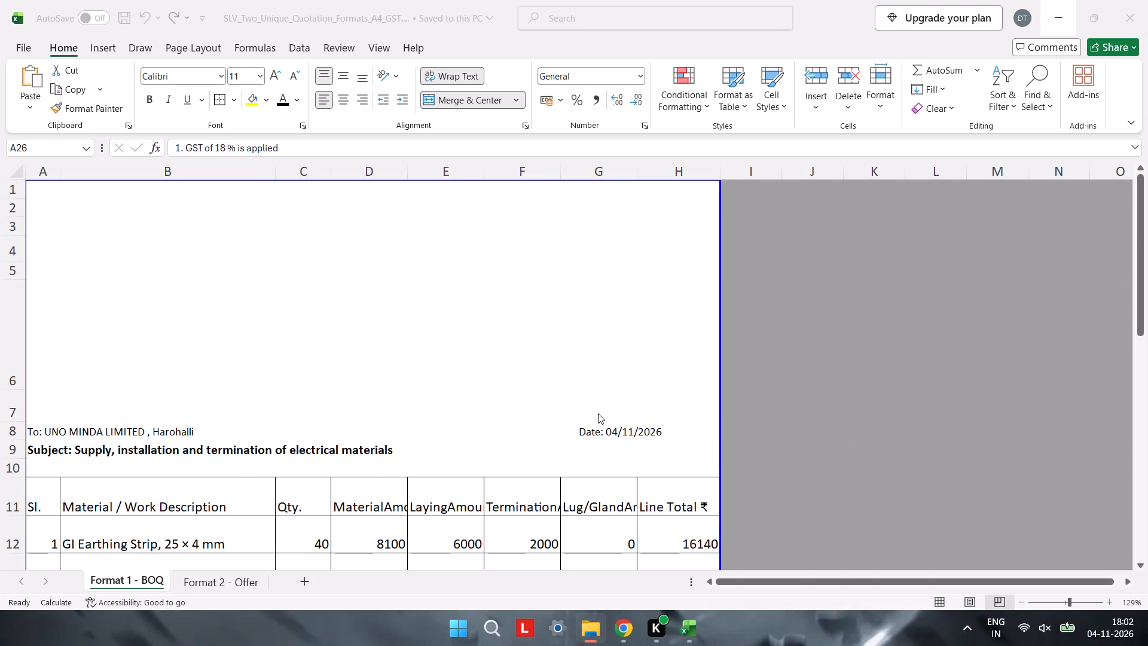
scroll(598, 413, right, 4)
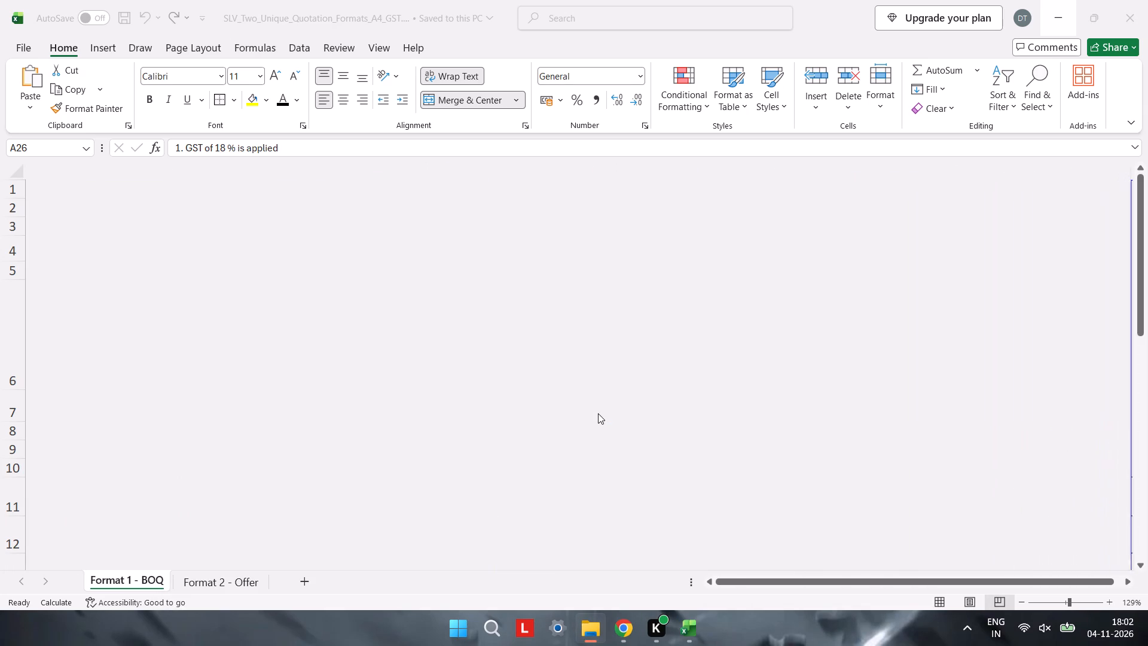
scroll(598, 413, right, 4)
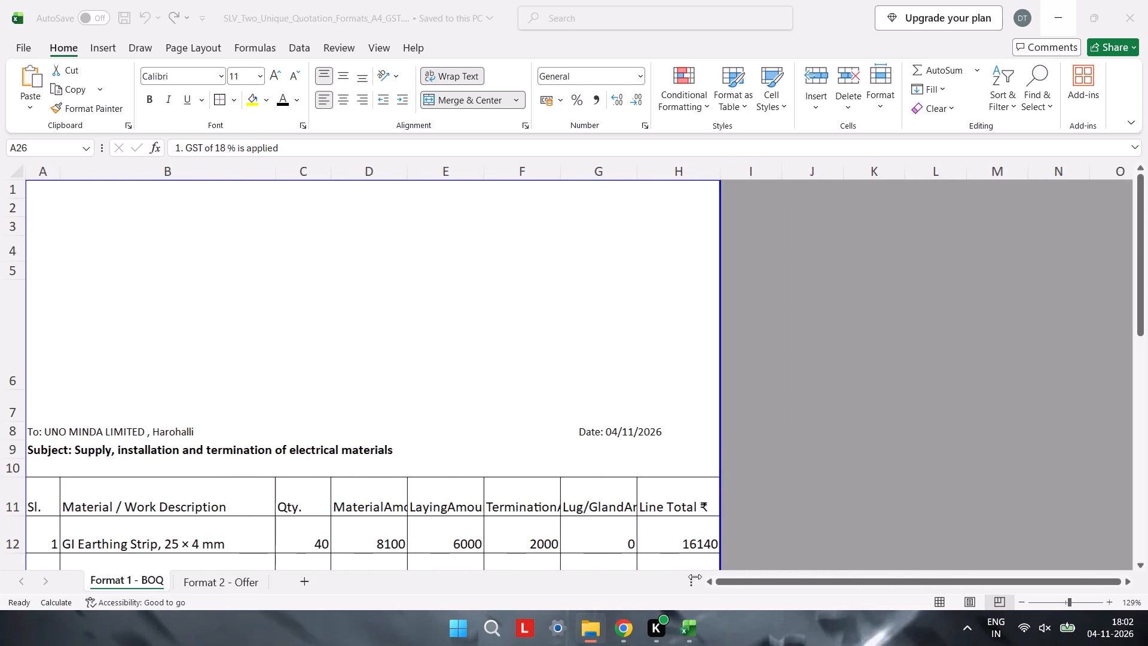
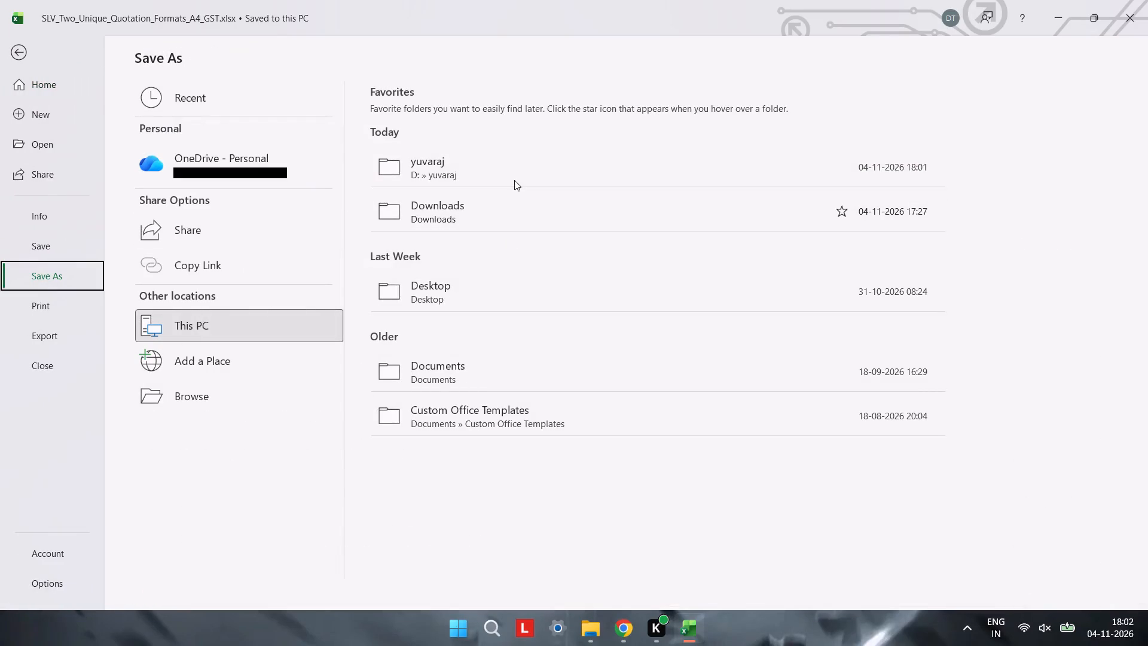
Save the quotation as the PDF SLV_Two_Unique_Quotation_Formats_A4_GST.pdf in the yuvaraj folder on drive D, optimized for standard publishing.
click(514, 180)
click(514, 180)
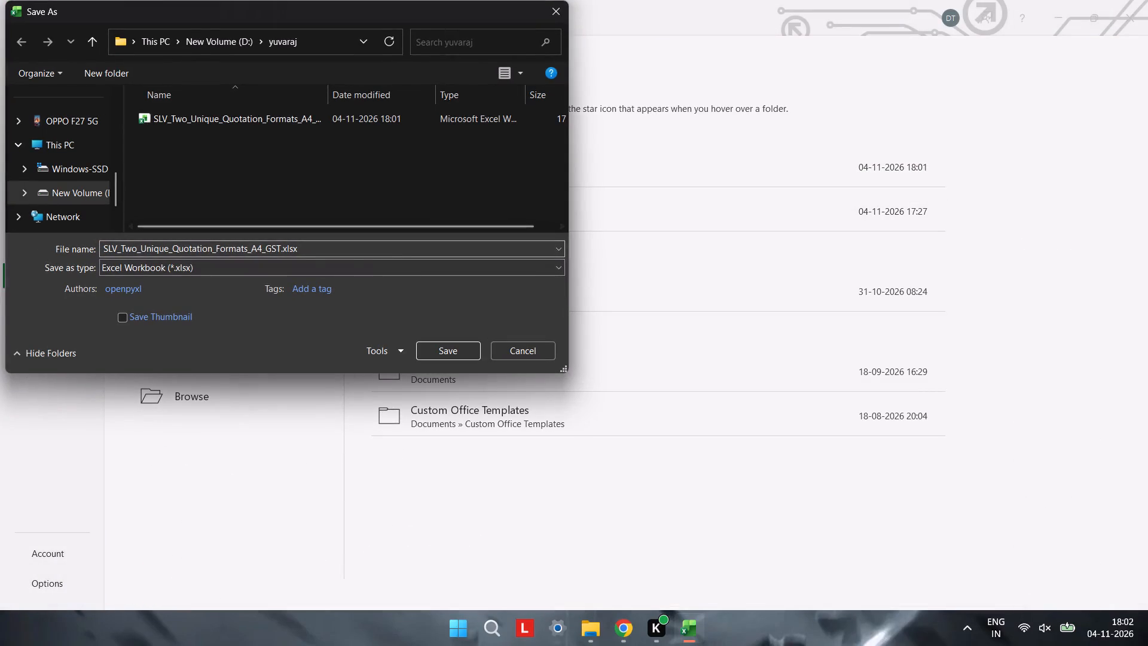
click(358, 267)
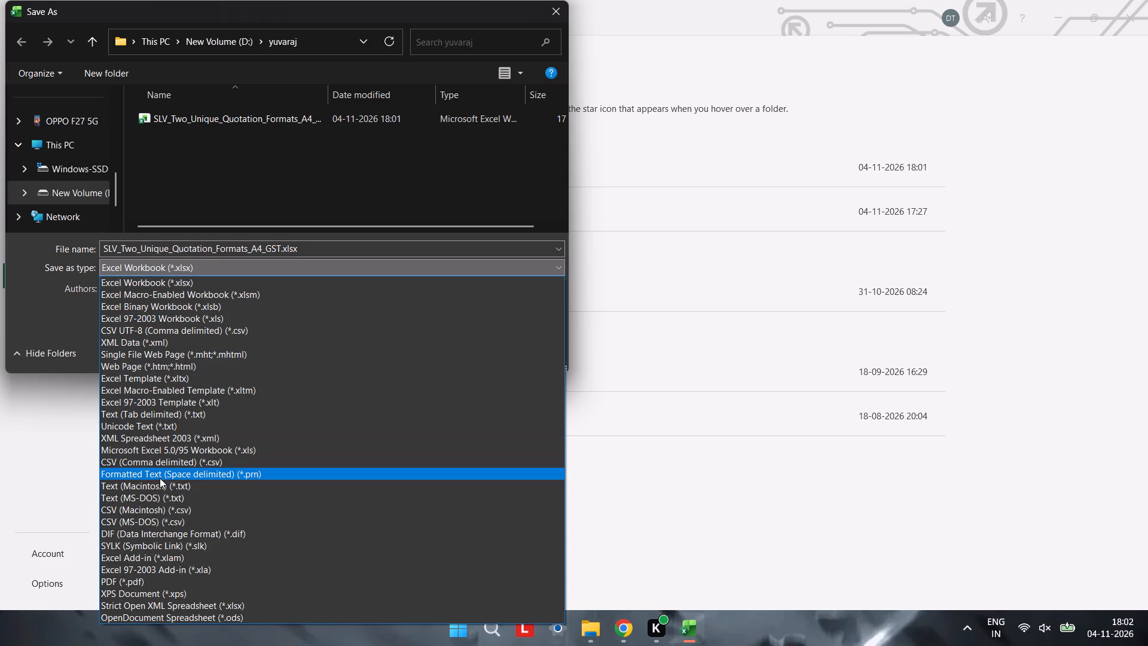
click(124, 587)
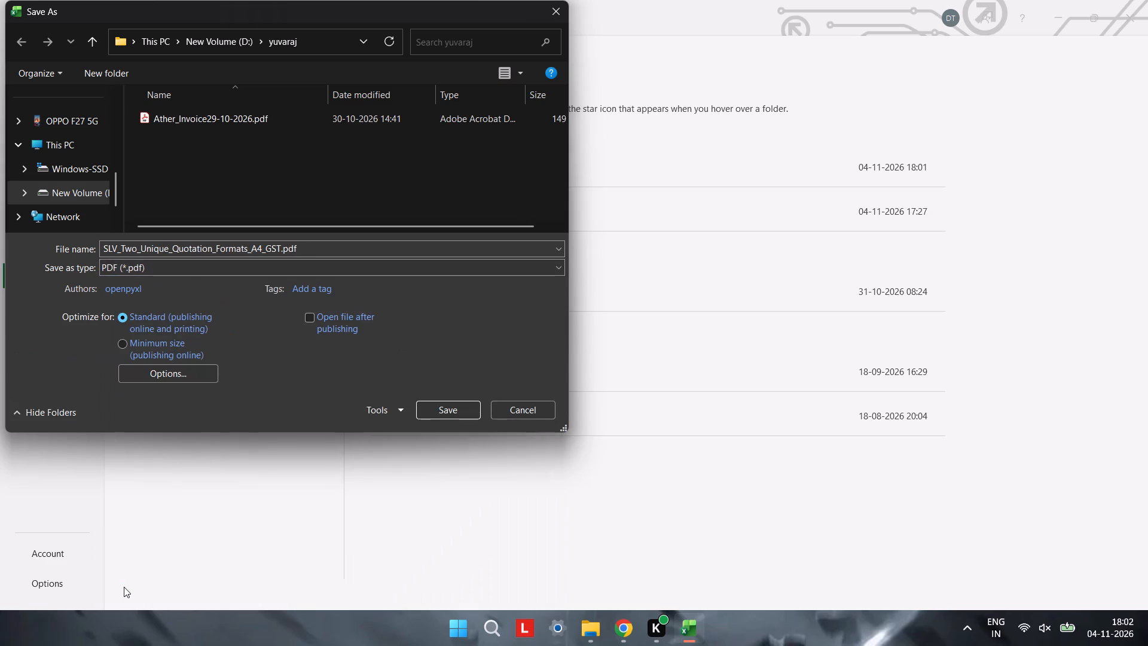
click(468, 406)
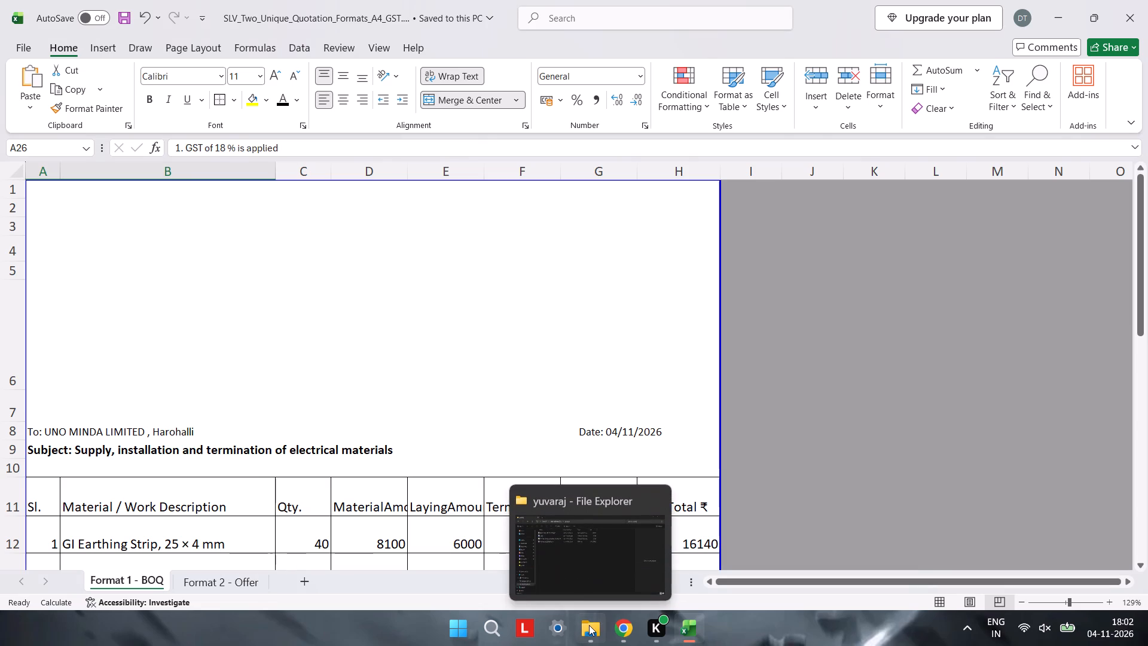
Open the quotation PDF from the yuvaraj folder in File Explorer, examine its header, item rows, totals and terms, and close it.
click(590, 562)
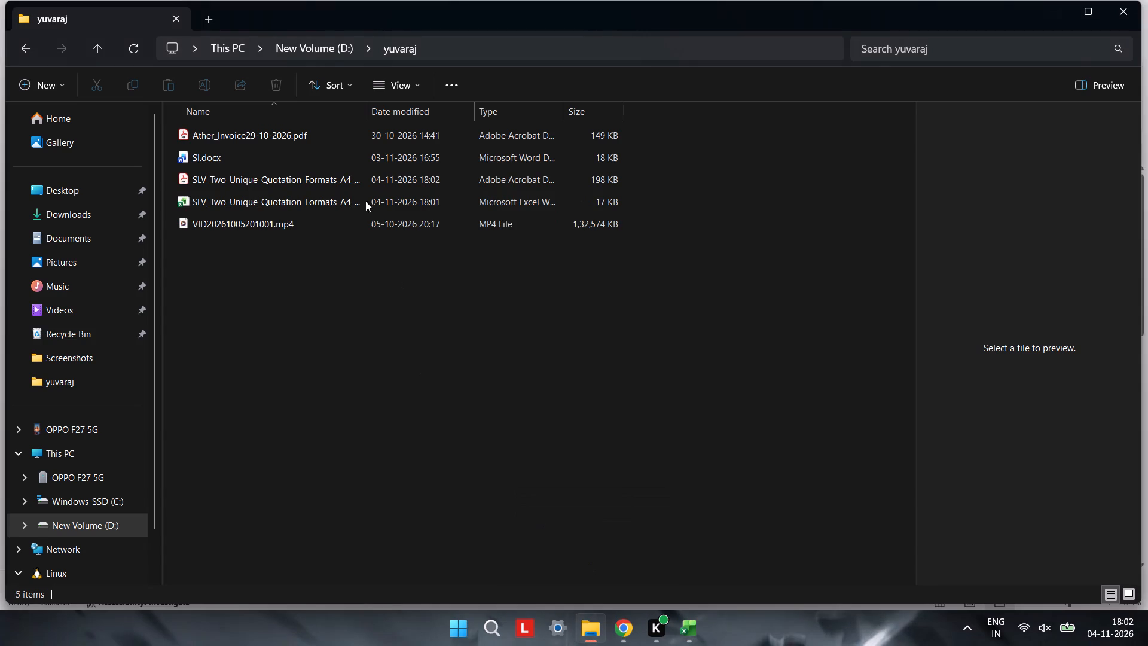
double_click(356, 173)
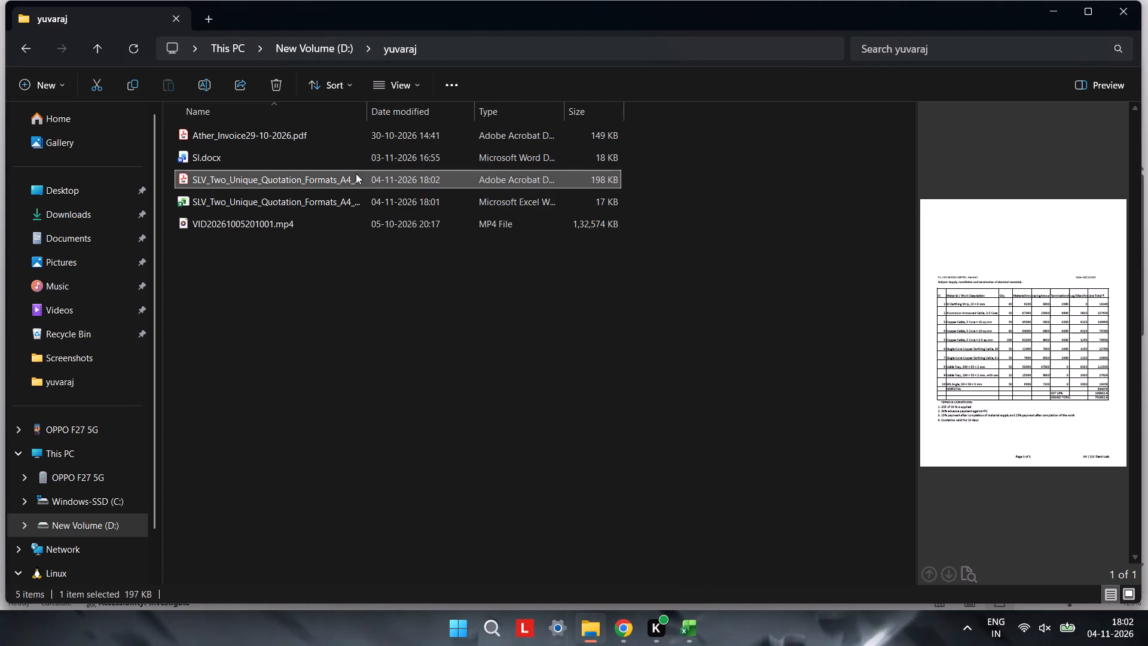
scroll(491, 272, left, 1)
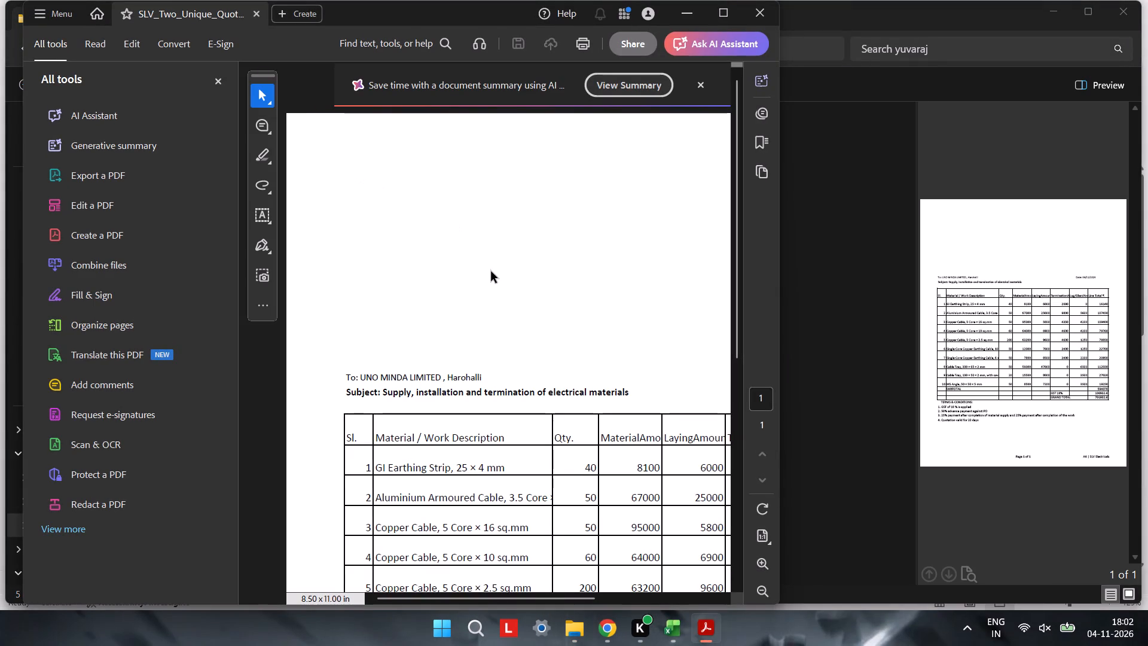
scroll(491, 272, left, 1)
scroll(491, 272, down, 2)
scroll(491, 272, left, 6)
scroll(491, 272, down, 15)
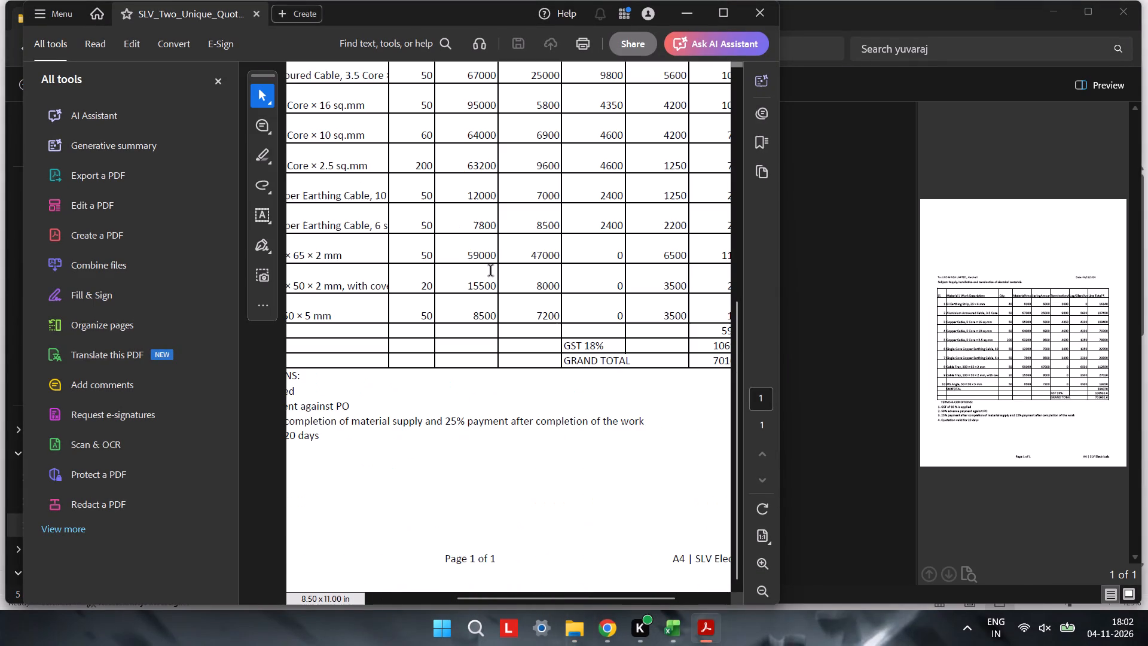
scroll(611, 291, left, 4)
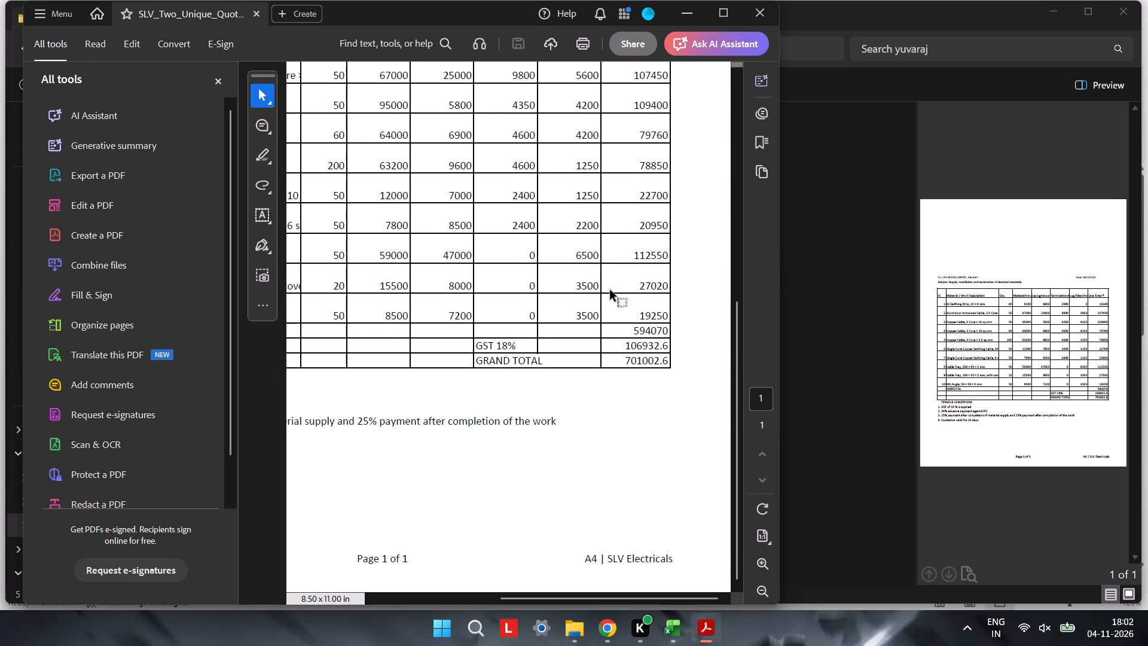
scroll(611, 291, right, 10)
scroll(611, 291, left, 8)
scroll(611, 291, right, 3)
scroll(611, 291, up, 1)
scroll(611, 291, down, 2)
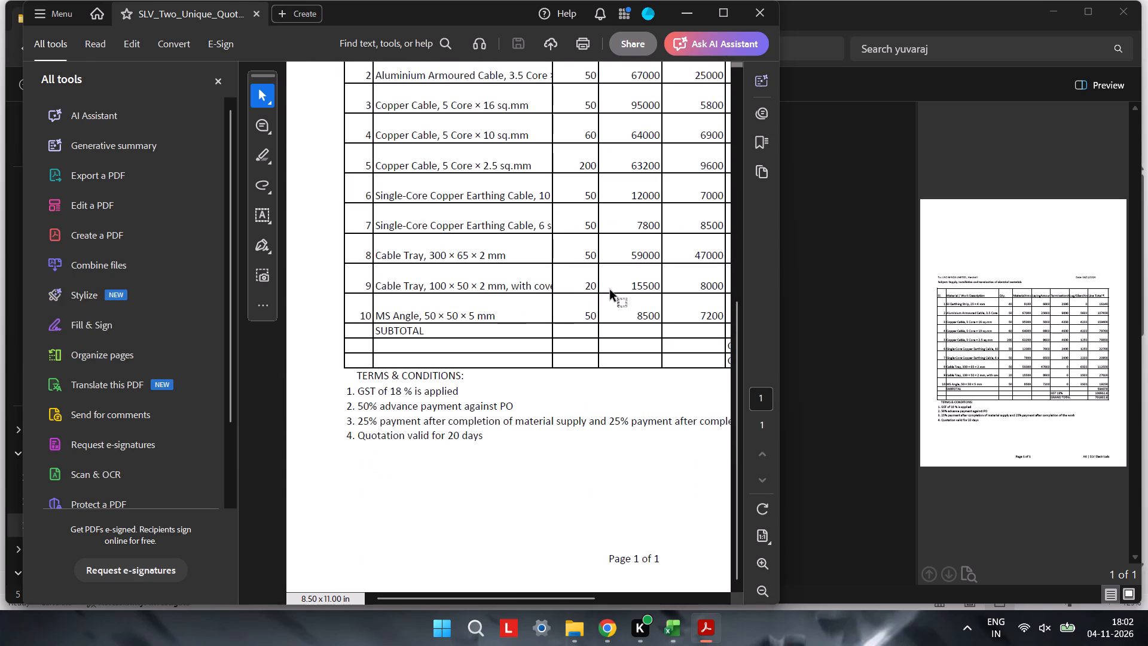
scroll(611, 291, left, 2)
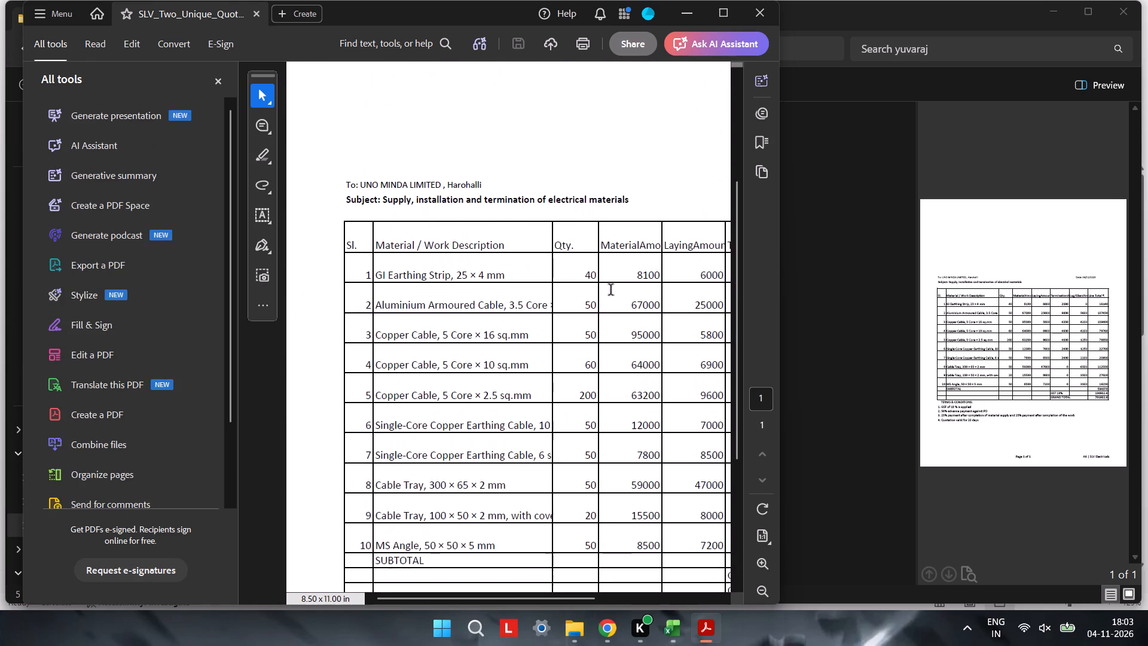
scroll(611, 291, left, 2)
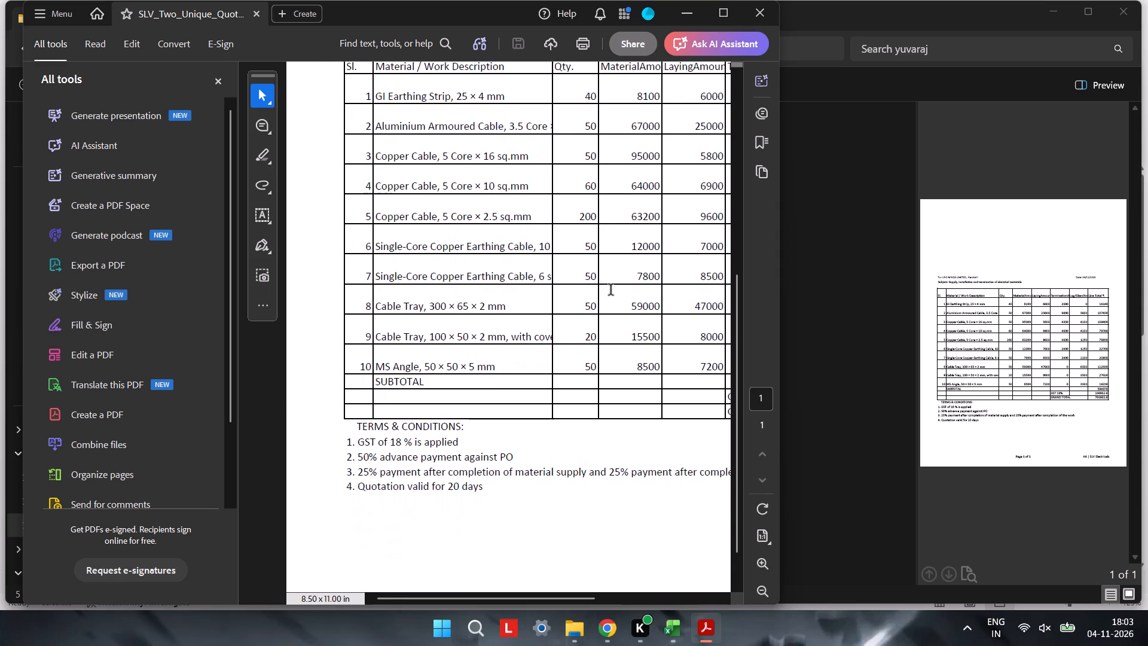
scroll(611, 291, left, 3)
scroll(611, 291, down, 2)
scroll(611, 291, left, 1)
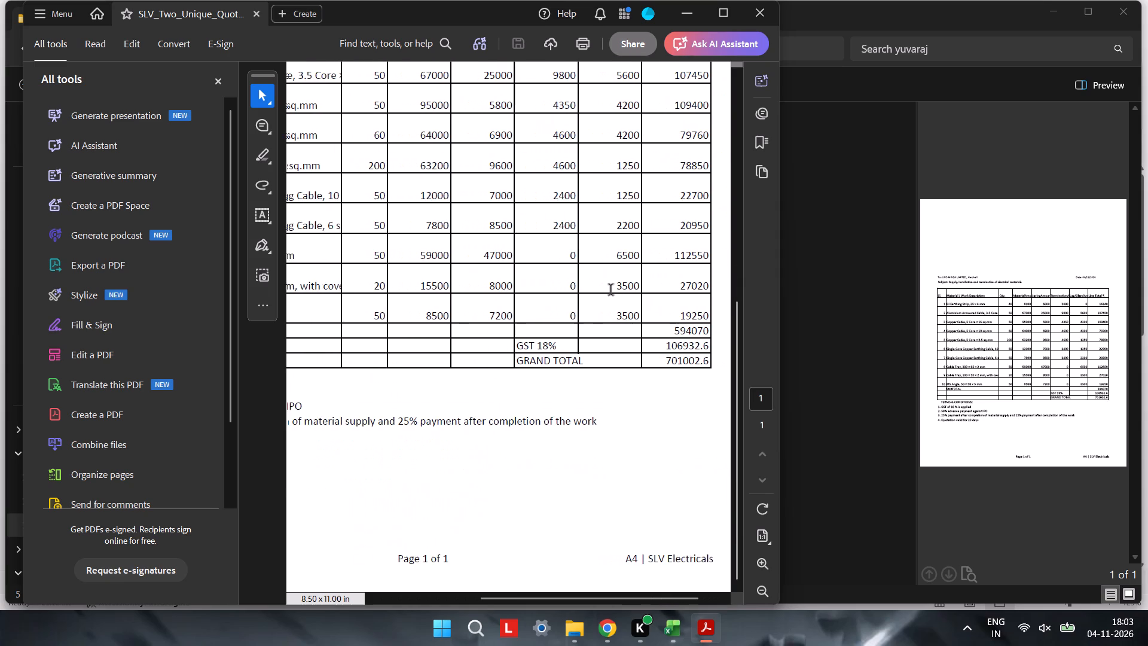
scroll(611, 291, left, 2)
scroll(611, 291, up, 4)
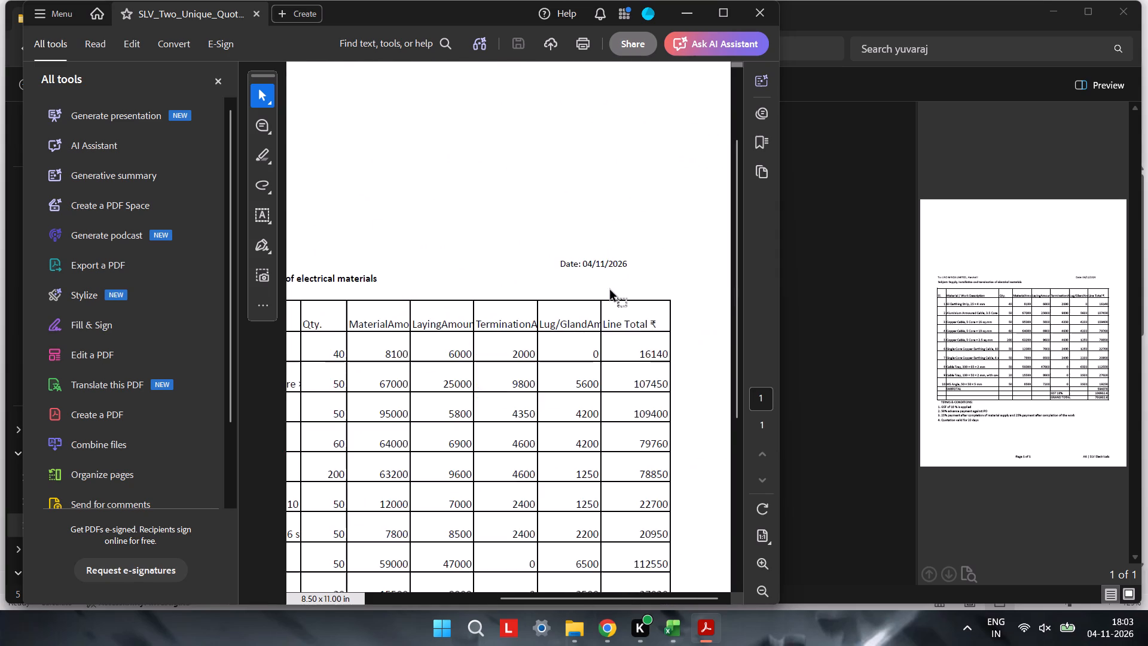
scroll(611, 291, right, 5)
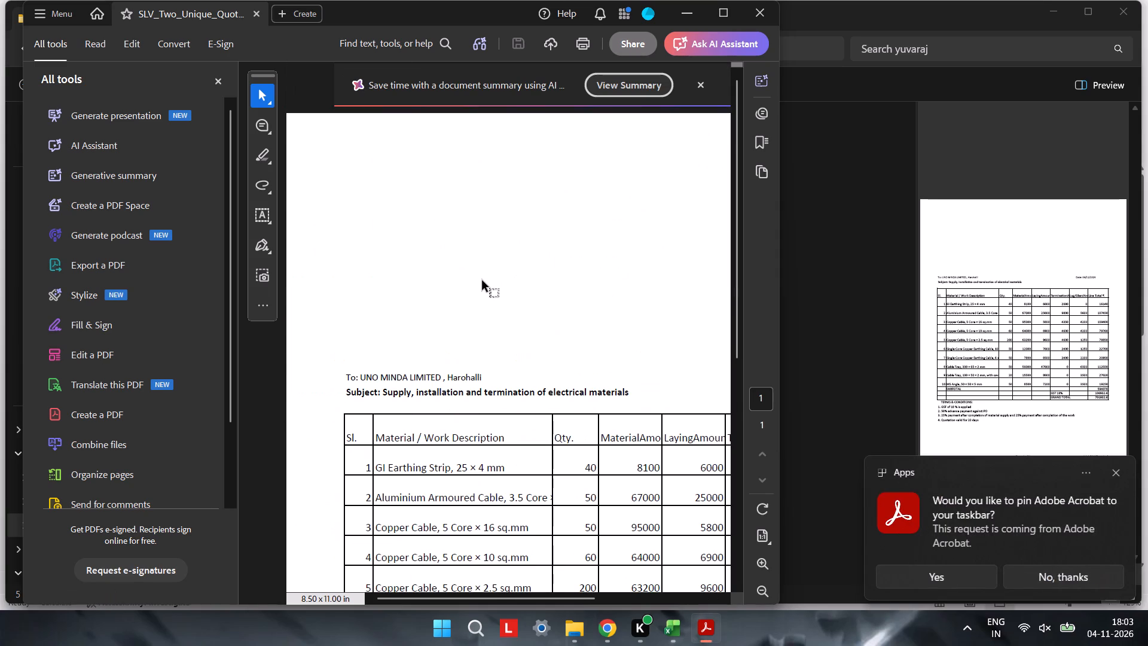
scroll(483, 281, down, 3)
scroll(483, 281, left, 2)
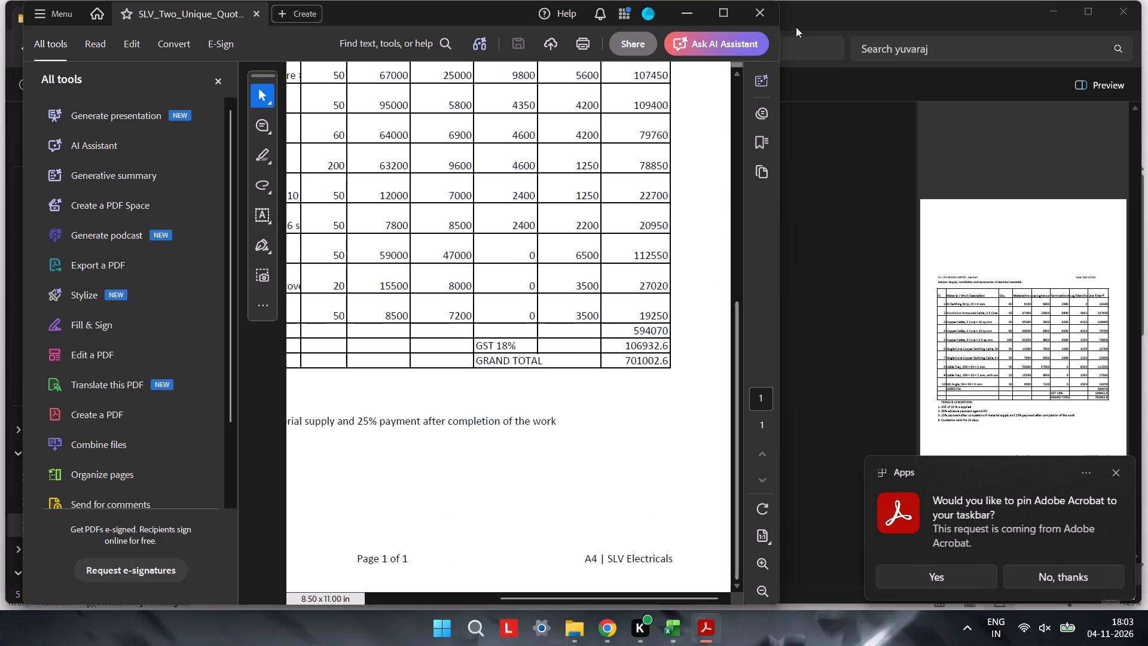
click(766, 1)
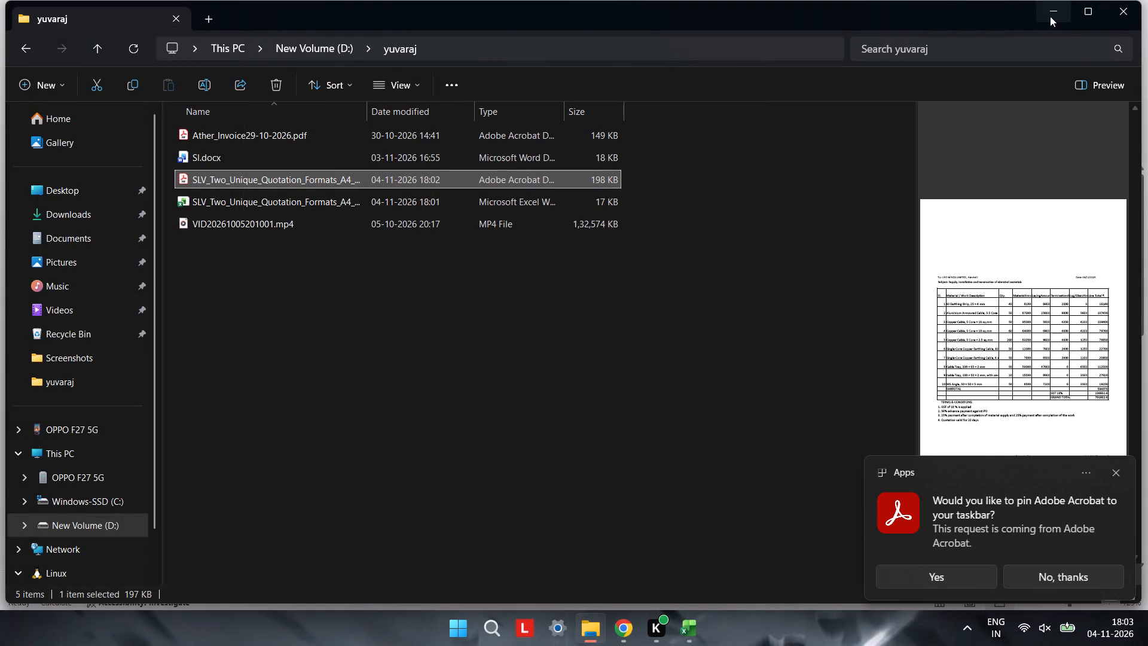
click(1050, 16)
Review the totals, terms and header of the Format 1 - BOQ sheet in Excel, dismissing the Adobe Acrobat pinning notification.
scroll(523, 349, down, 3)
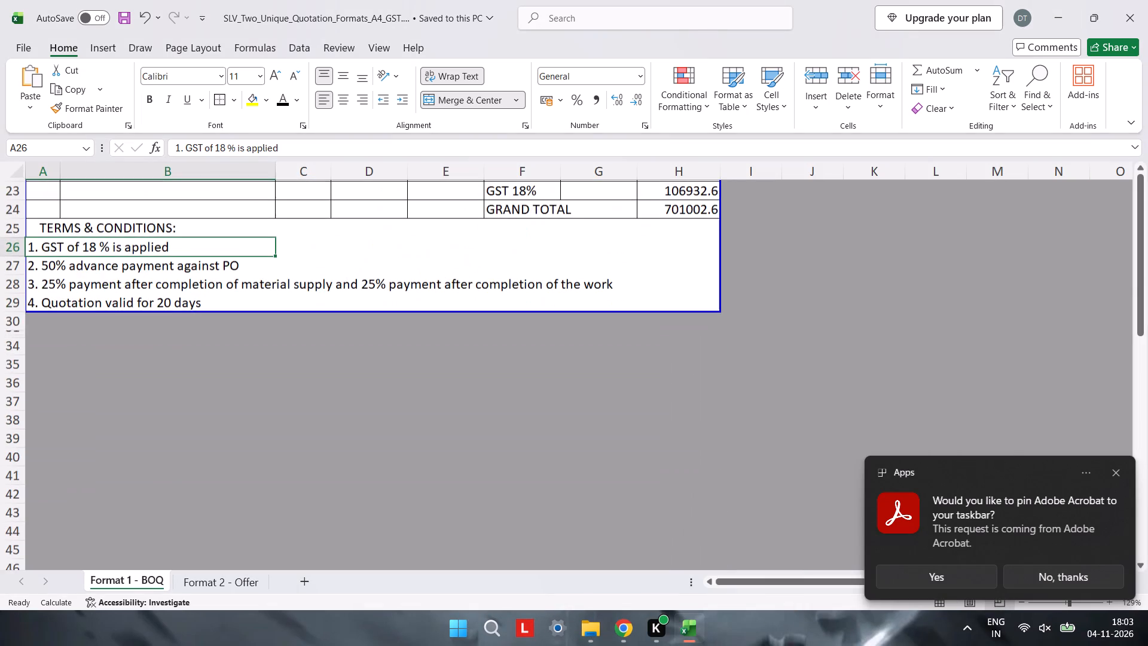
scroll(325, 445, left, 1)
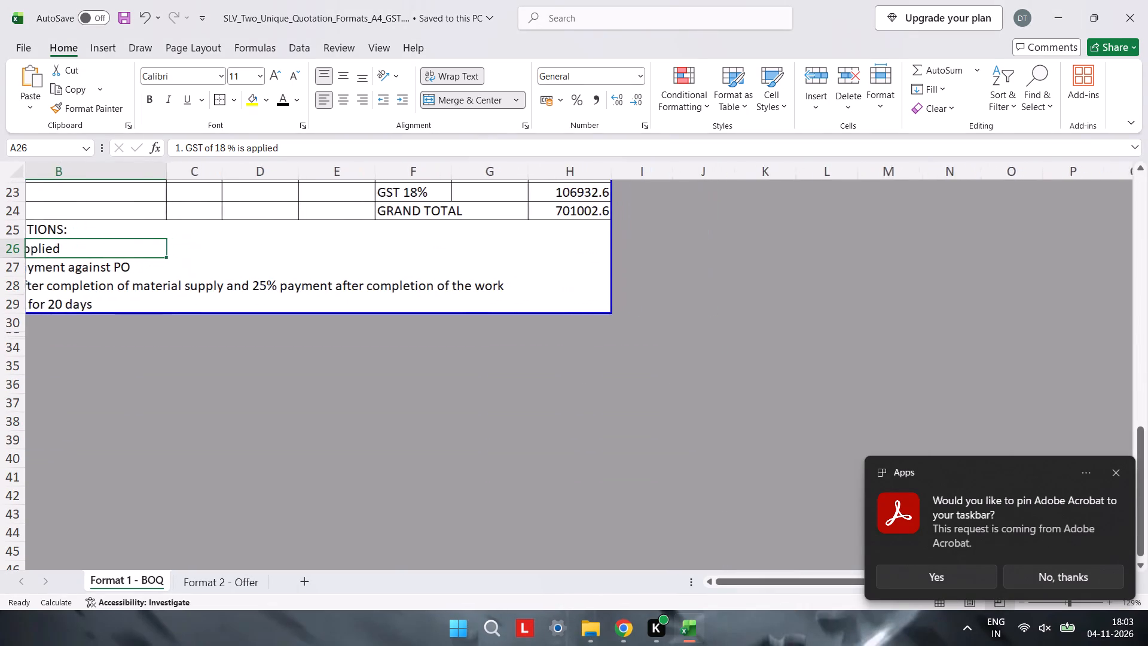
scroll(325, 445, right, 5)
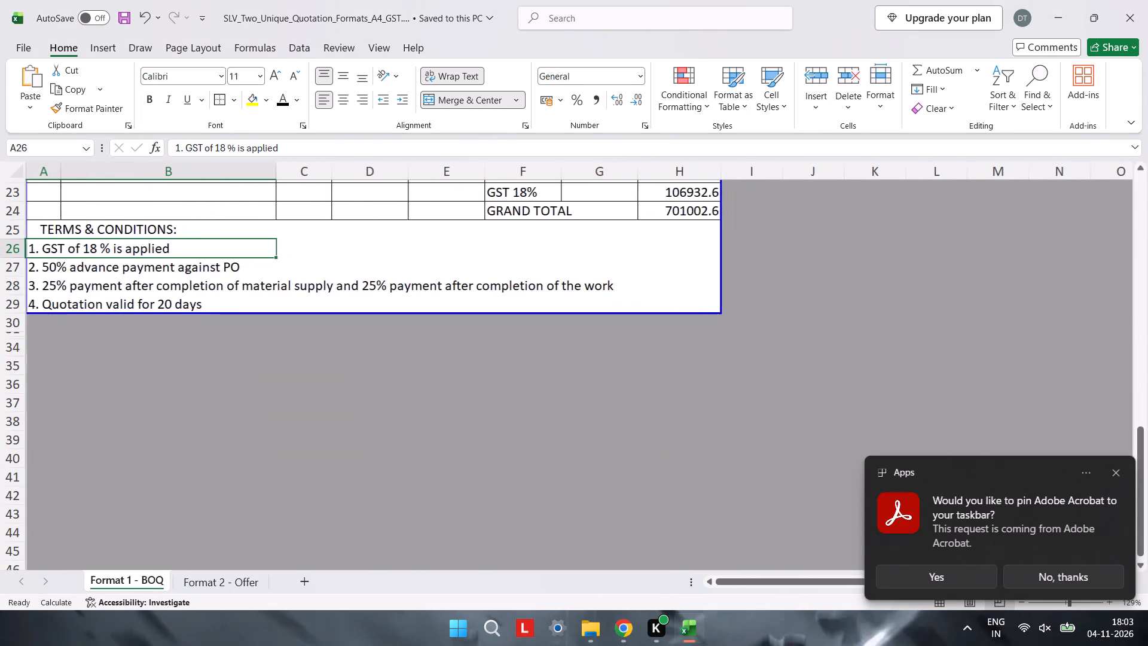
click(1121, 468)
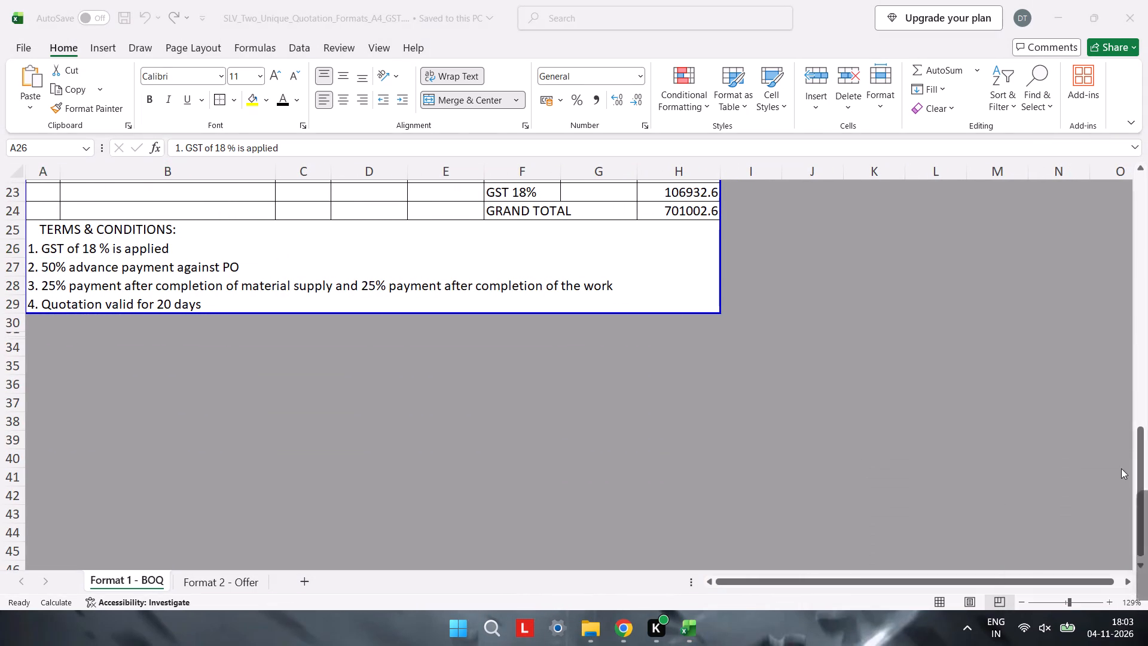
scroll(702, 523, up, 1)
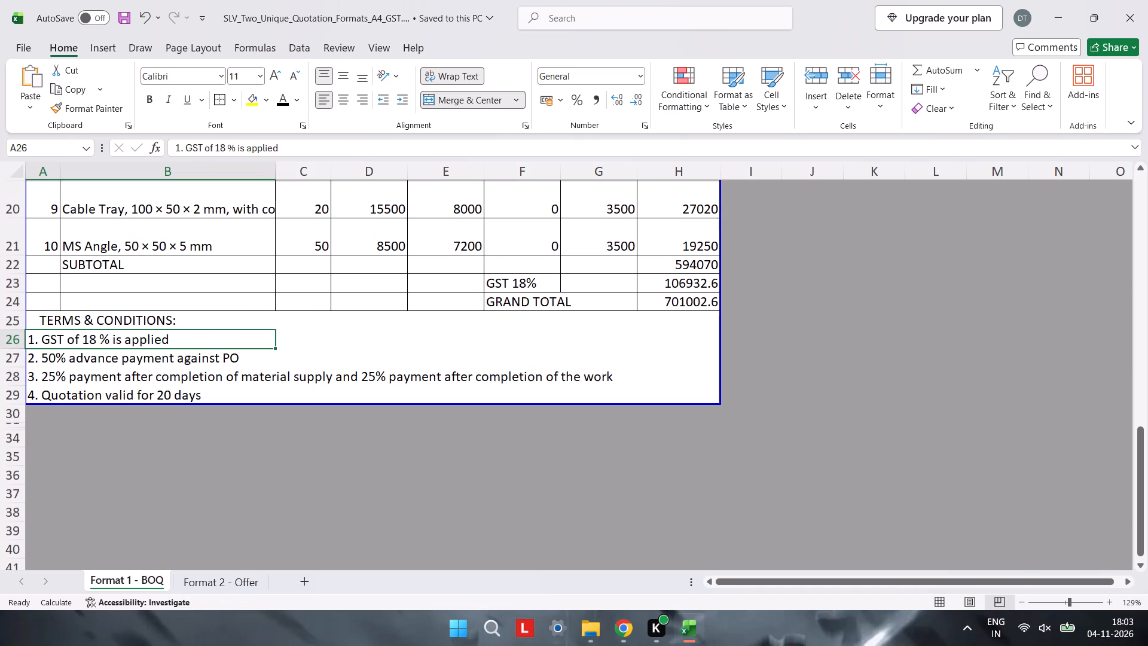
scroll(702, 523, up, 1)
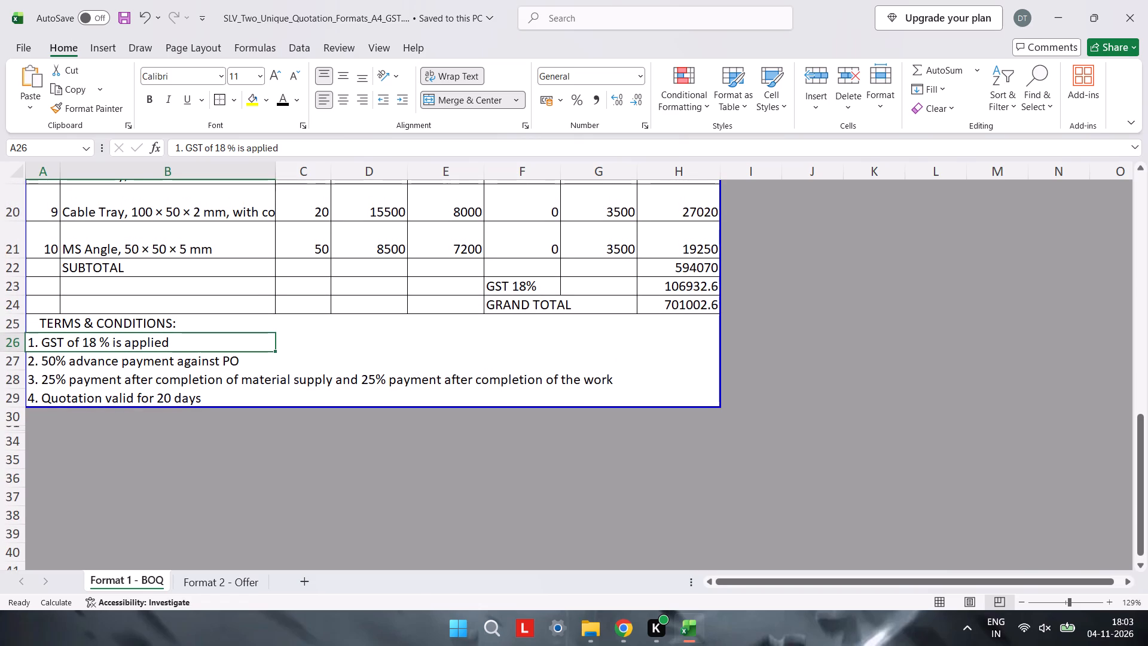
click(273, 354)
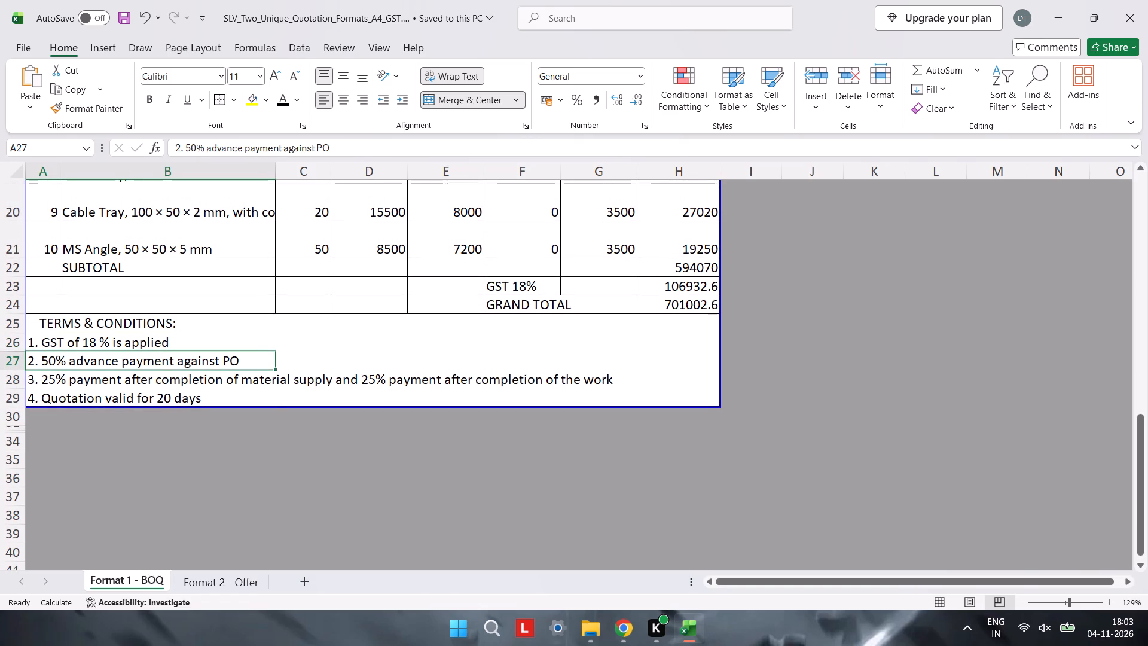
click(274, 394)
click(310, 394)
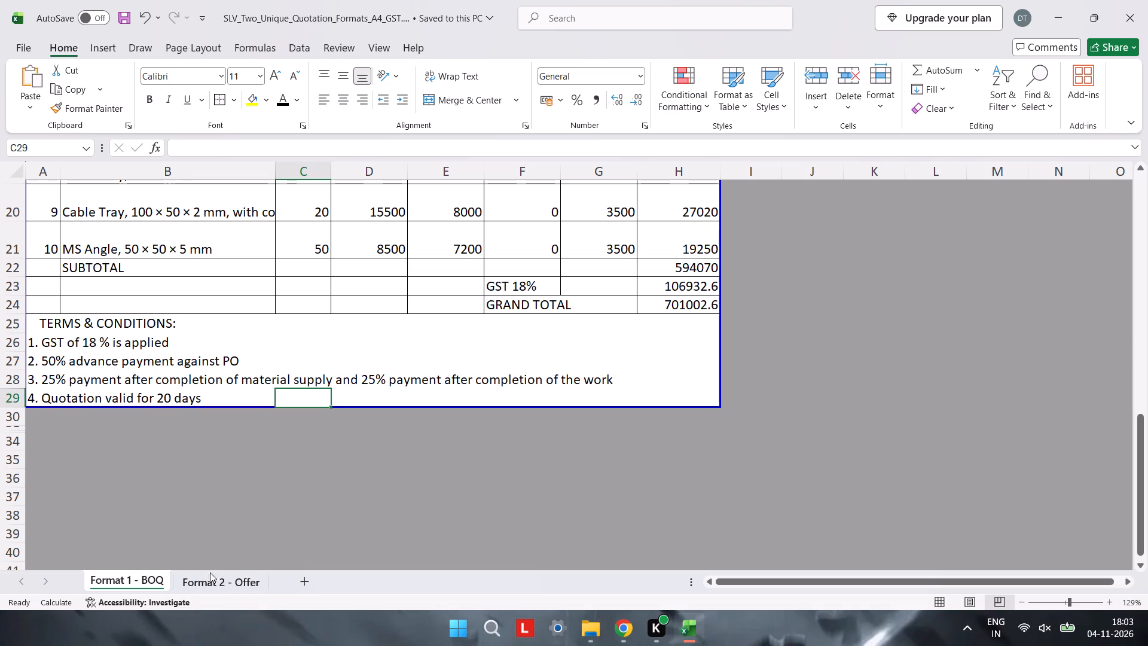
scroll(407, 423, up, 3)
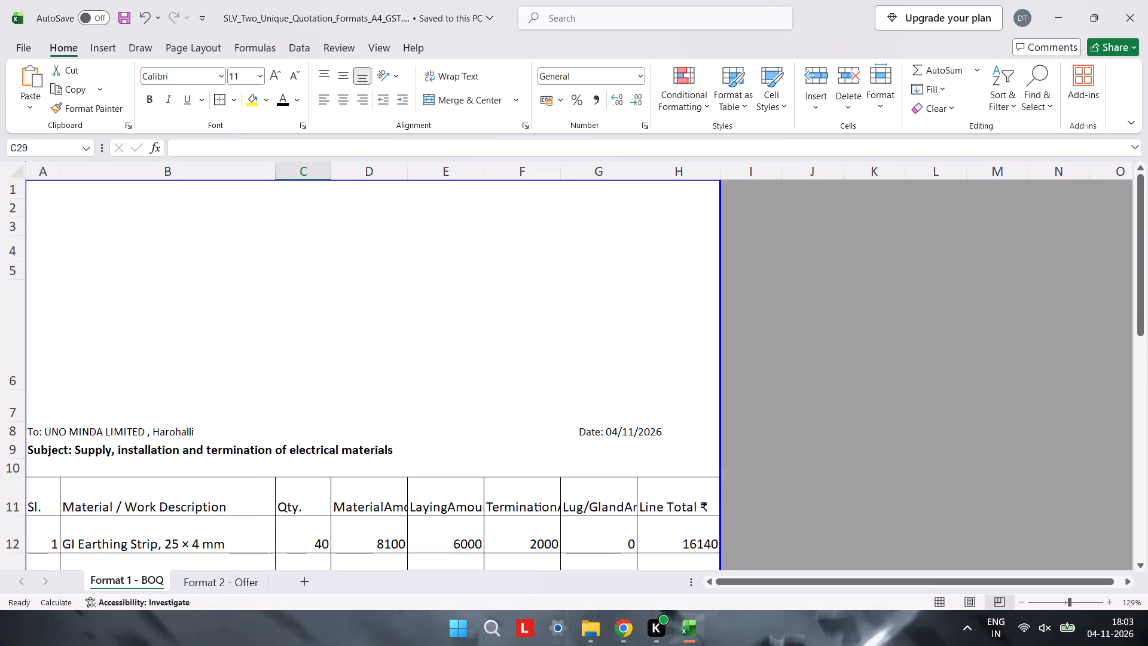
Switch to File Explorer and select the SLV_Two_Unique_Quotation_Formats Excel workbook in the yuvaraj folder.
click(600, 626)
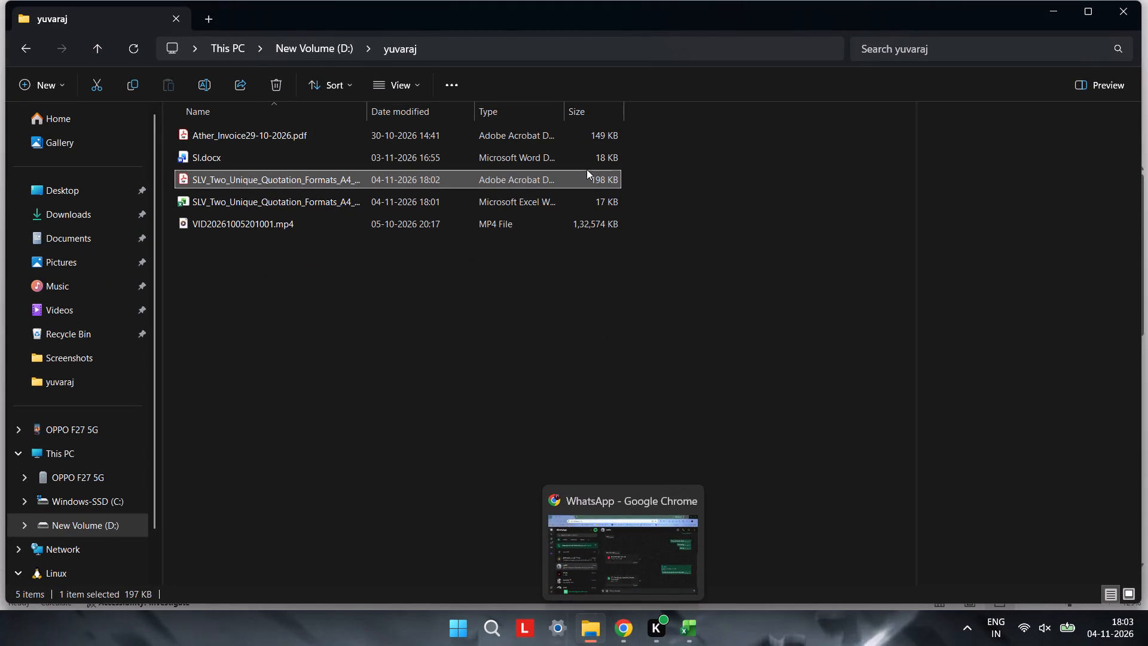
click(433, 192)
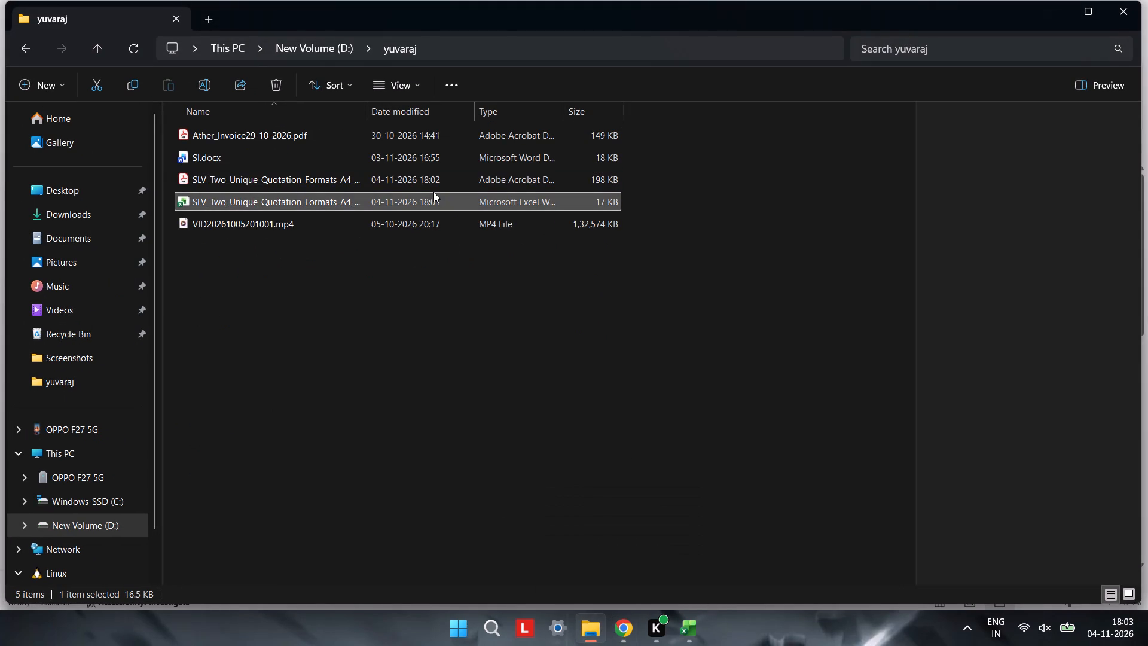
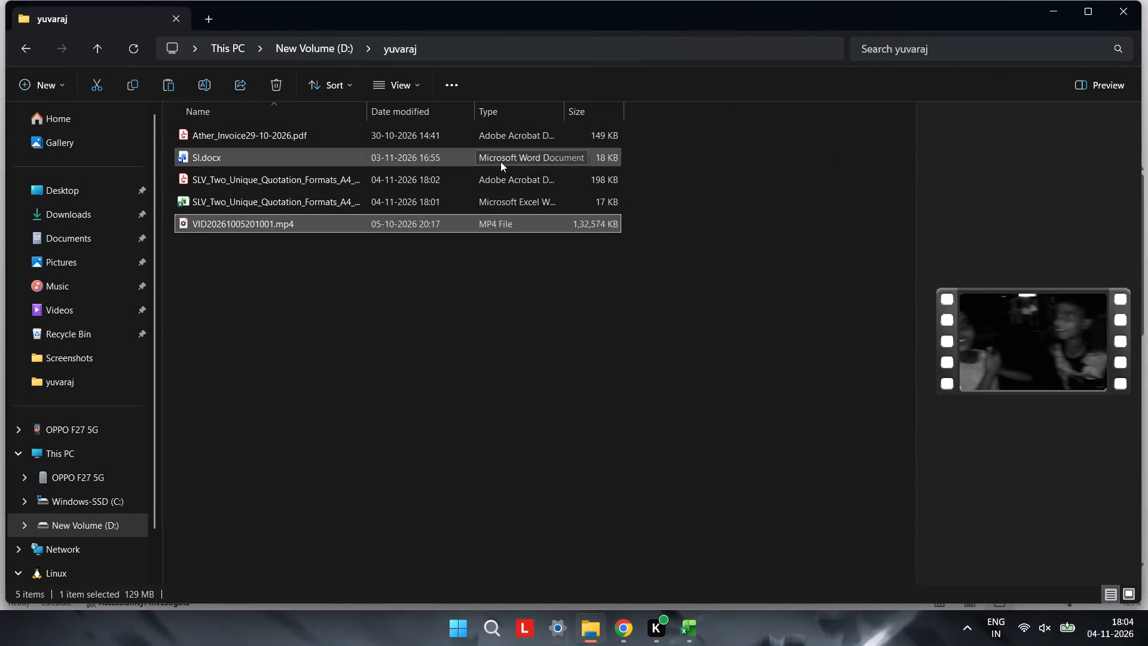
Open the quotation PDF from the yuvaraj folder and examine its item rows, totals, terms and the "A4 | SLV Electricals" footer text.
double_click(490, 175)
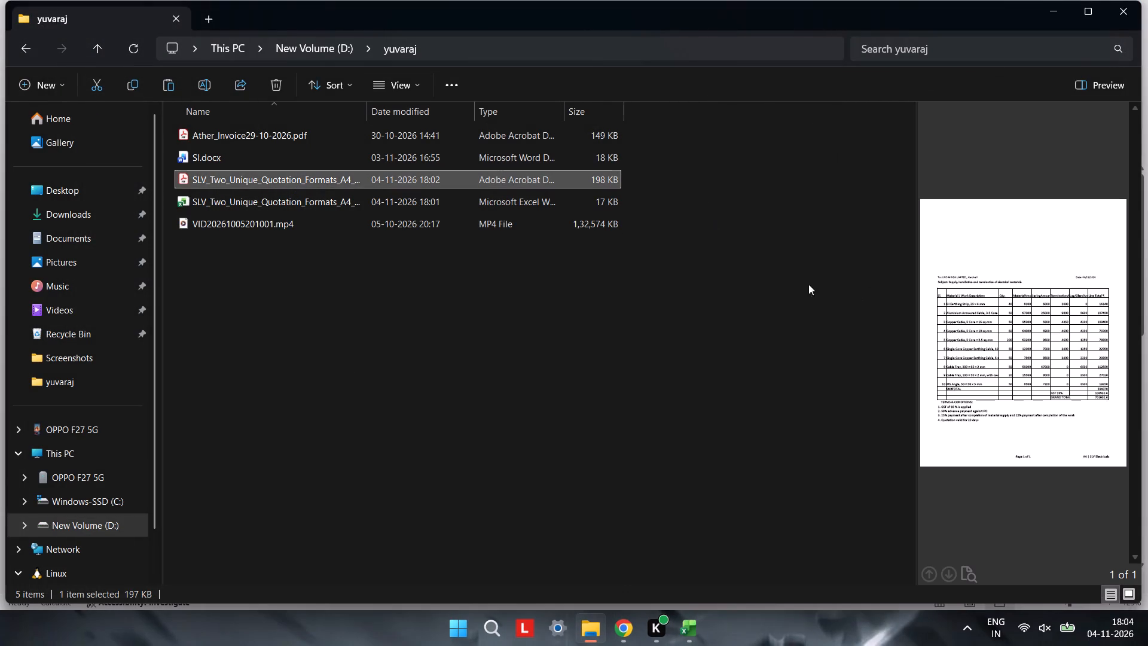
click(725, 20)
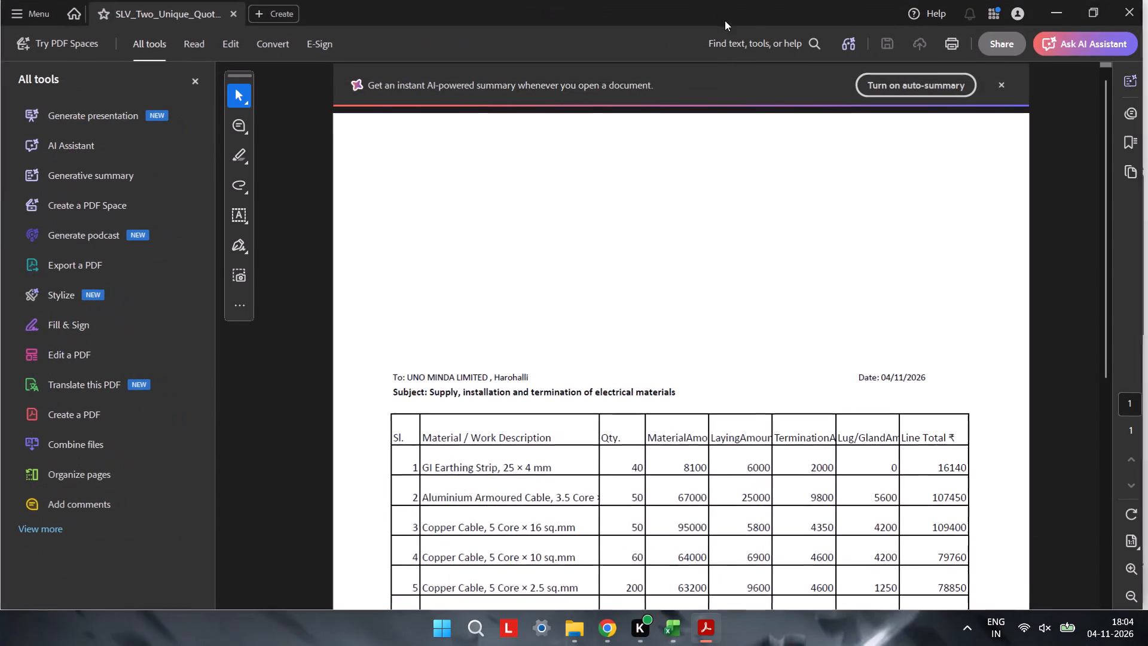
scroll(771, 309, down, 10)
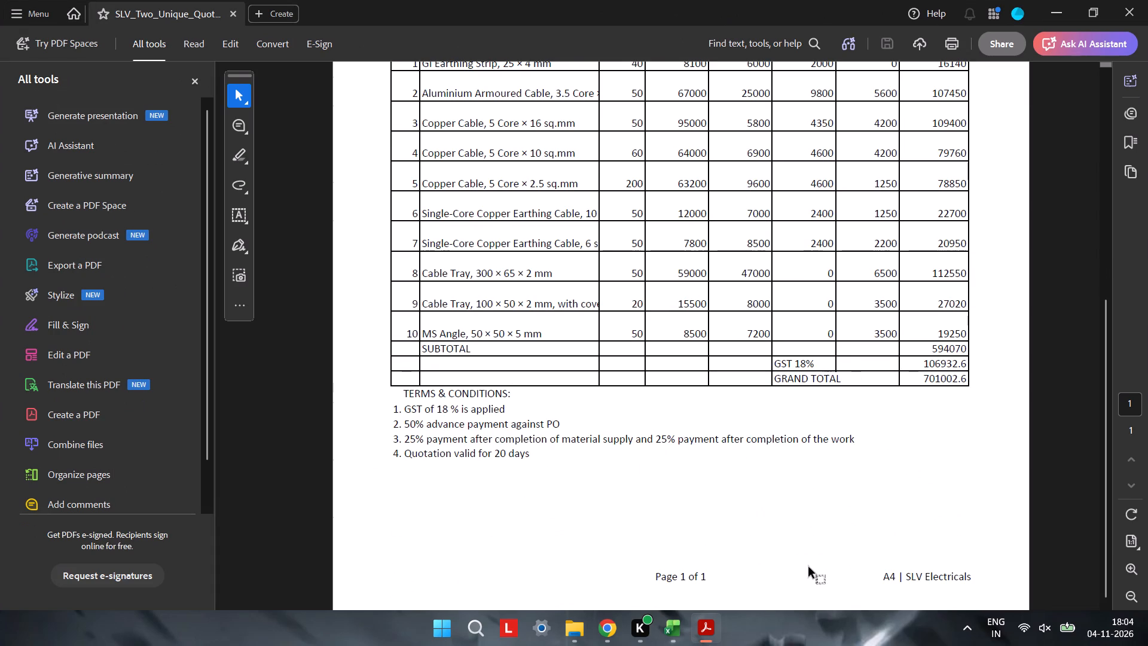
double_click(869, 570)
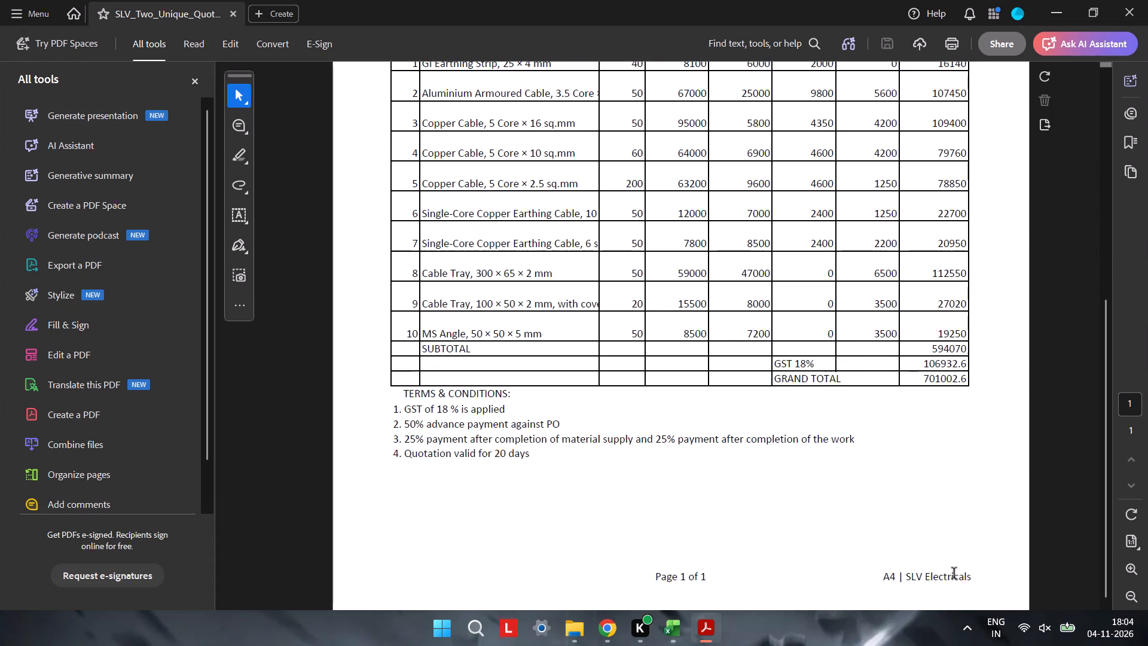
drag(954, 574, 857, 573)
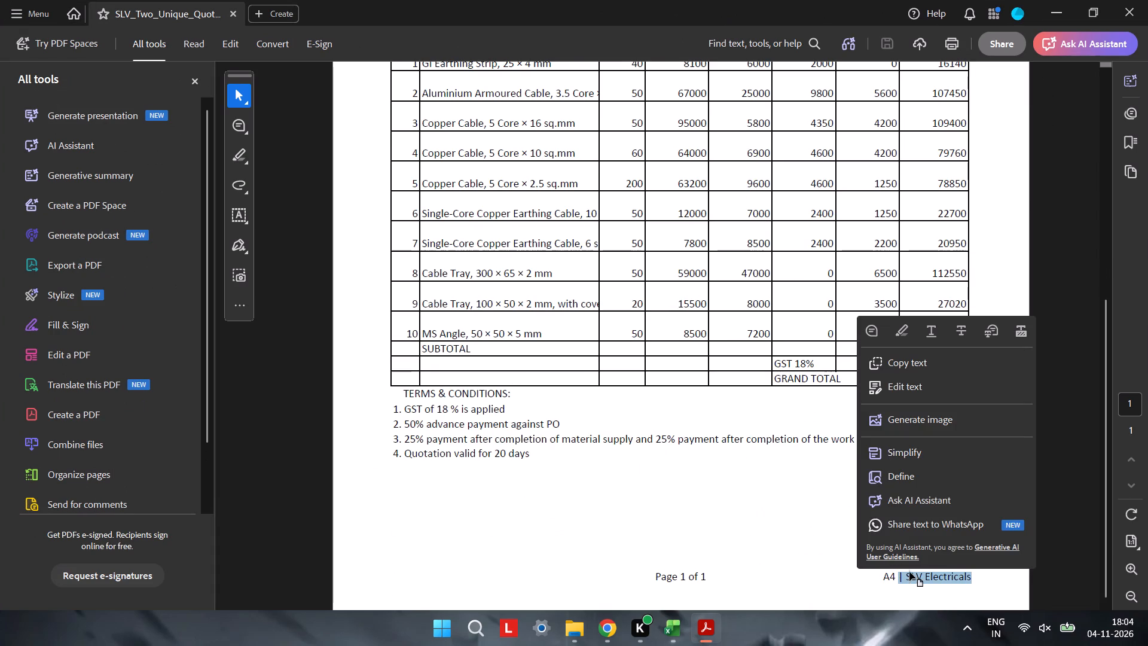
click(911, 572)
drag(1016, 565, 865, 569)
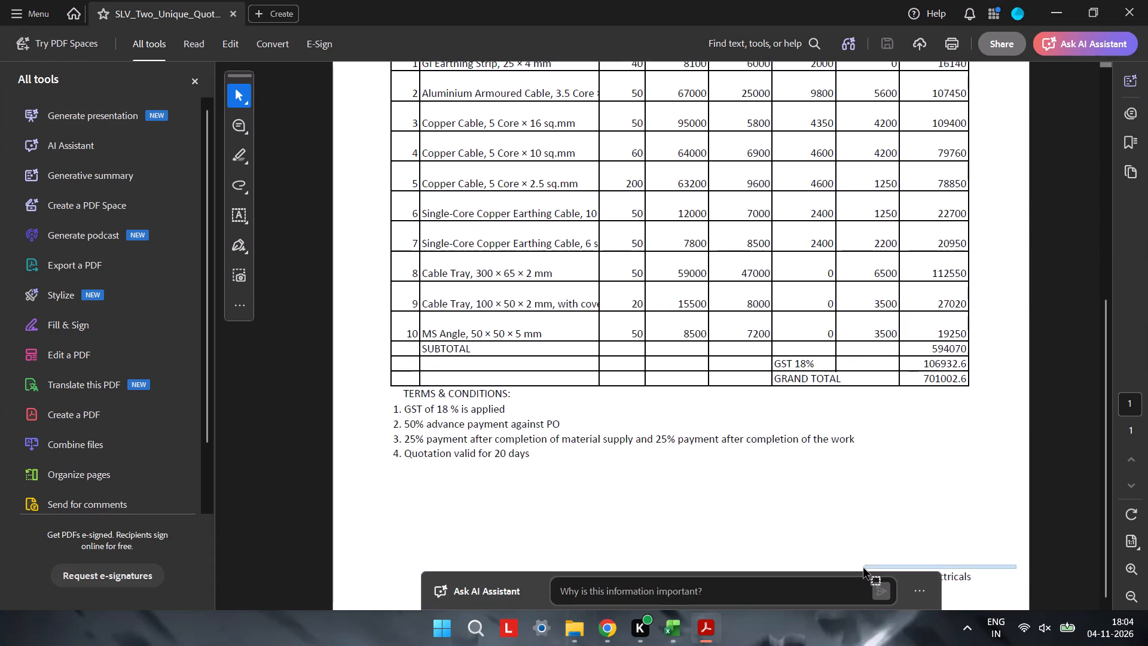
drag(865, 569, 866, 596)
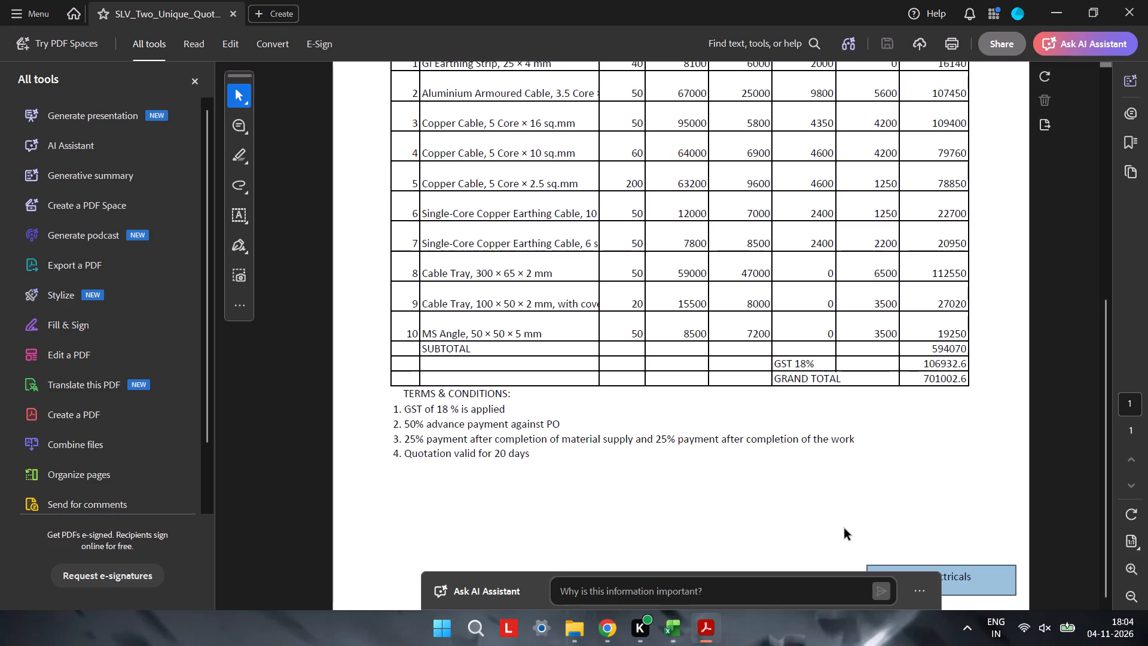
Review the quotation PDF's top section again, dismiss the AI auto-summary banner and minimise the PDF window.
scroll(844, 529, down, 3)
scroll(790, 508, up, 1)
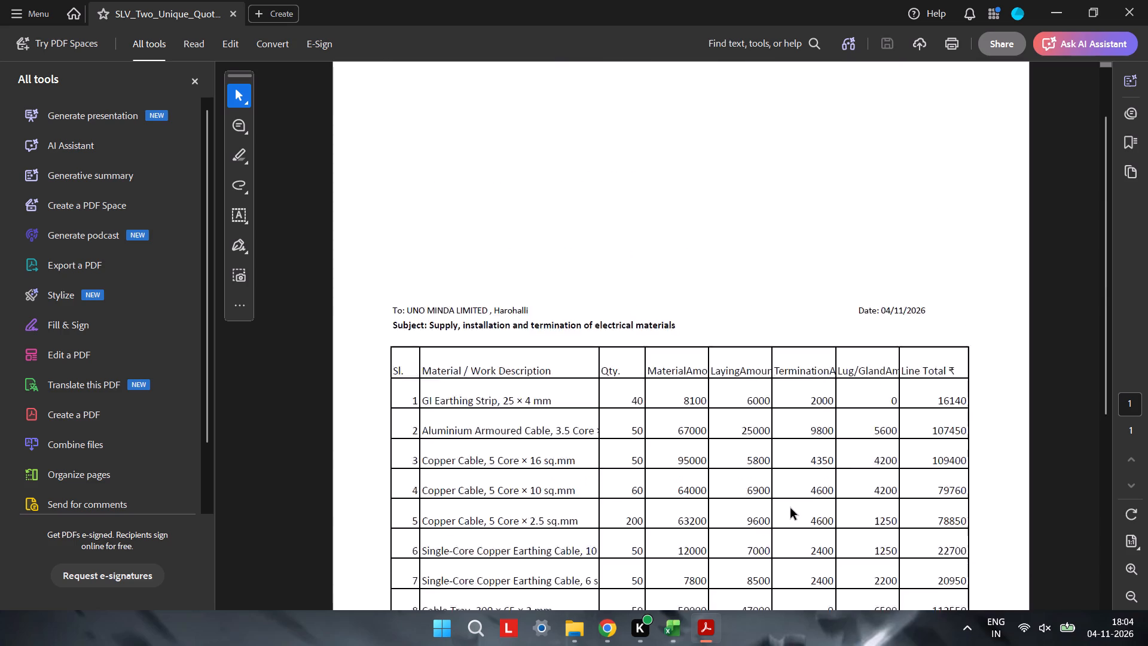
scroll(790, 508, up, 1)
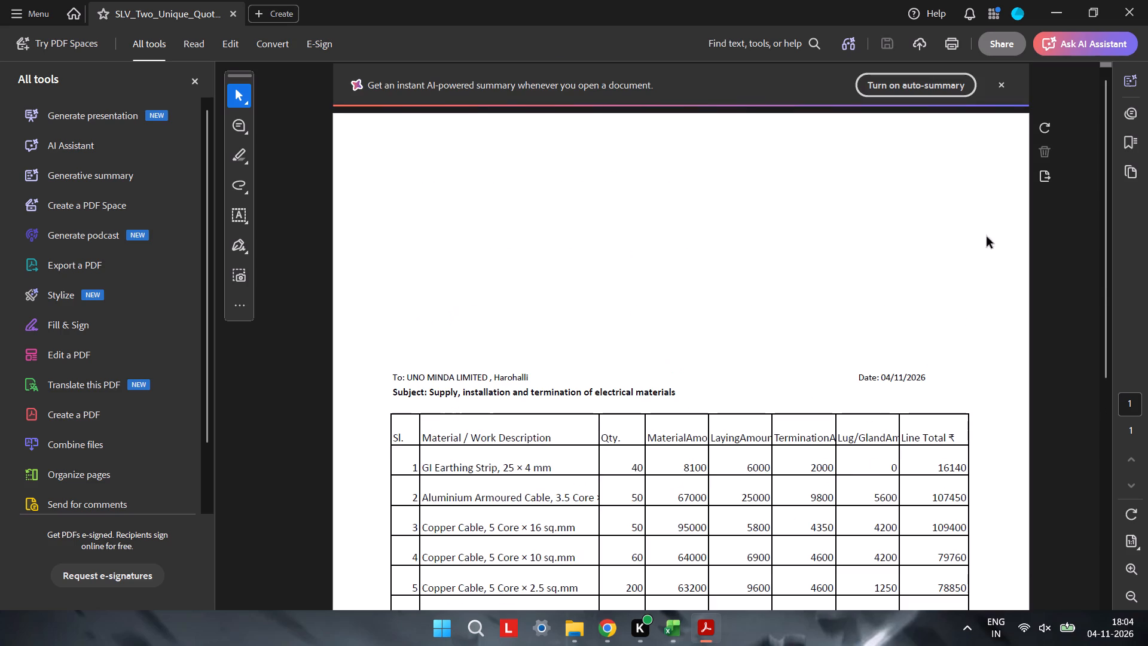
click(995, 95)
click(996, 83)
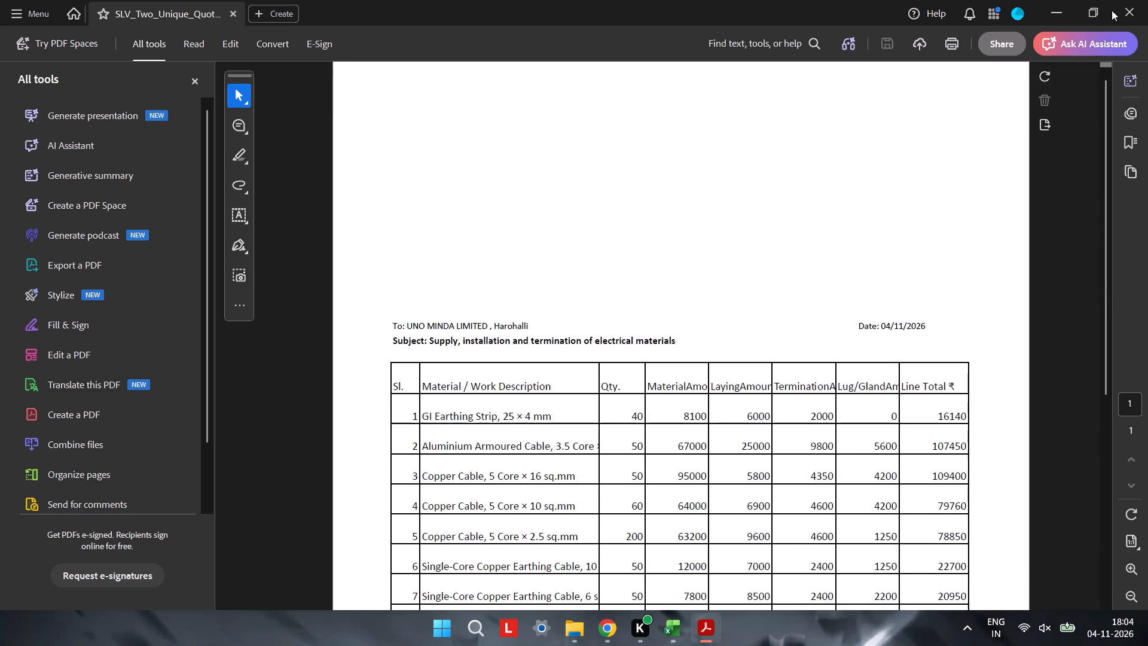
click(1070, 0)
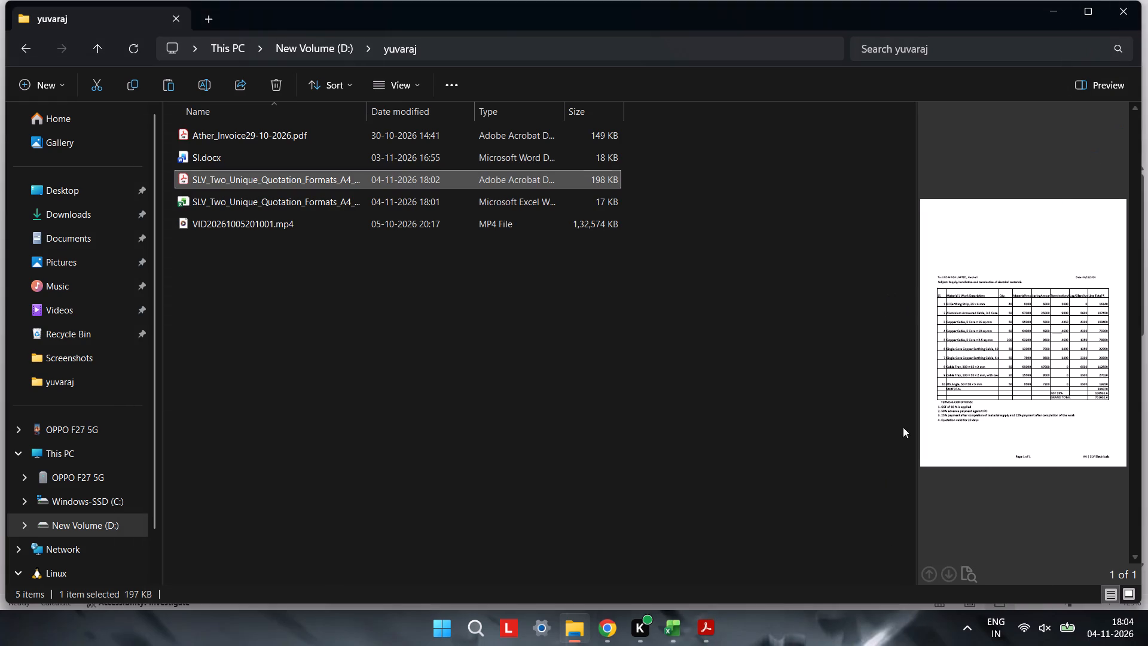
Switch to Excel, show the Format 1 - BOQ sheet in Page Layout view and delete the "A4 | SLV Electricals" text from its footer.
click(684, 626)
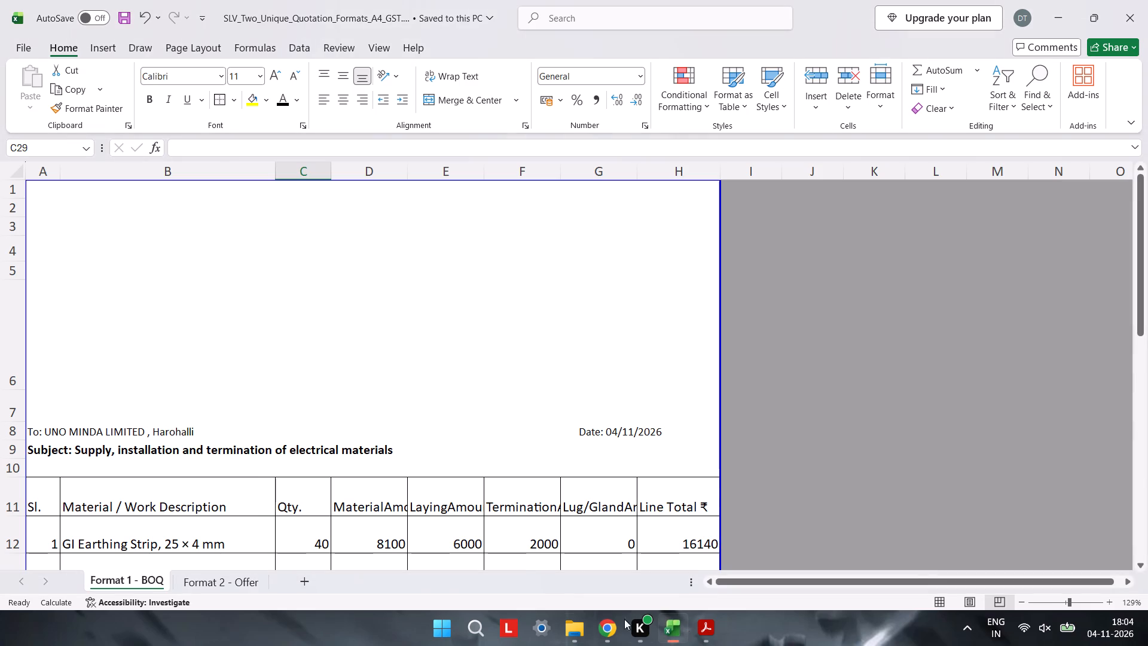
scroll(475, 535, down, 4)
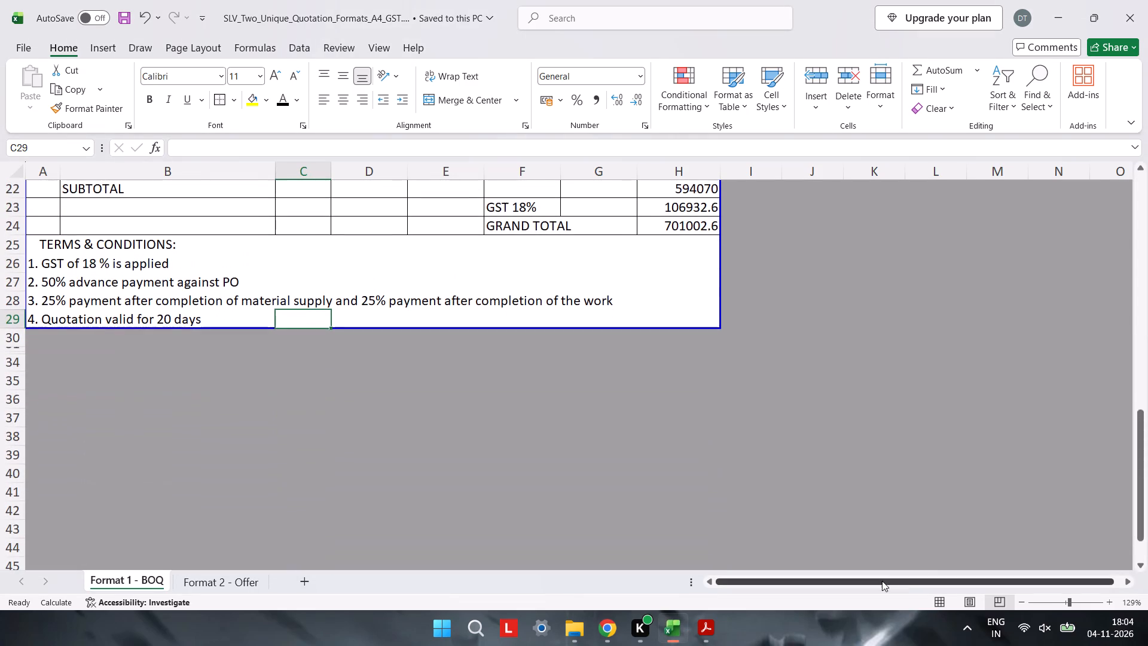
click(970, 608)
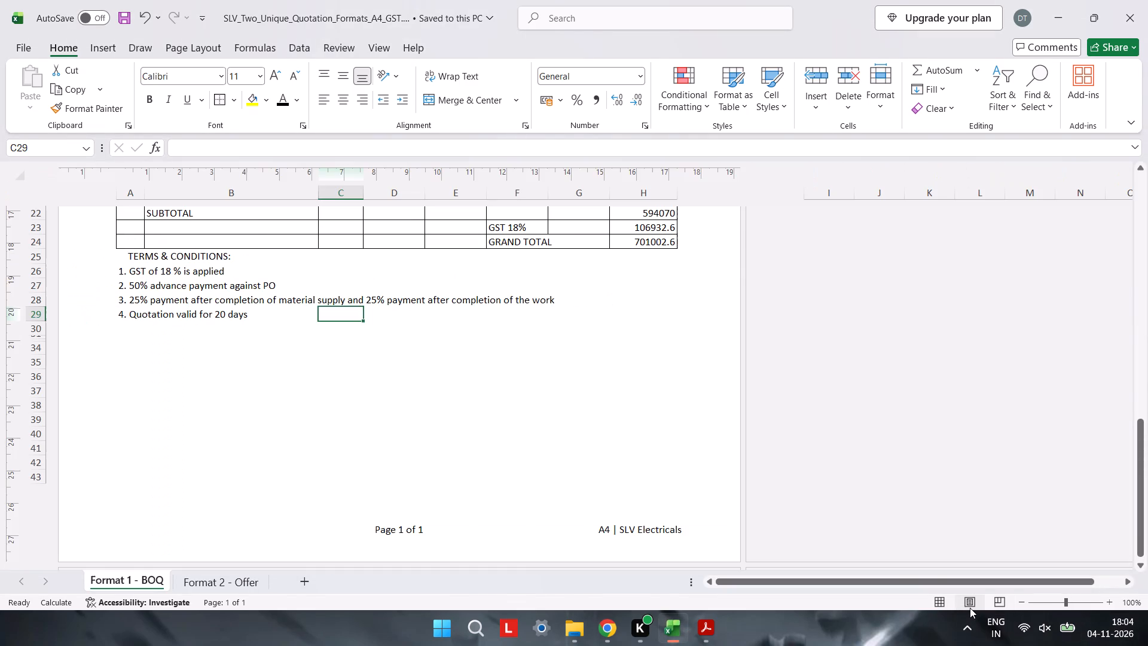
click(690, 520)
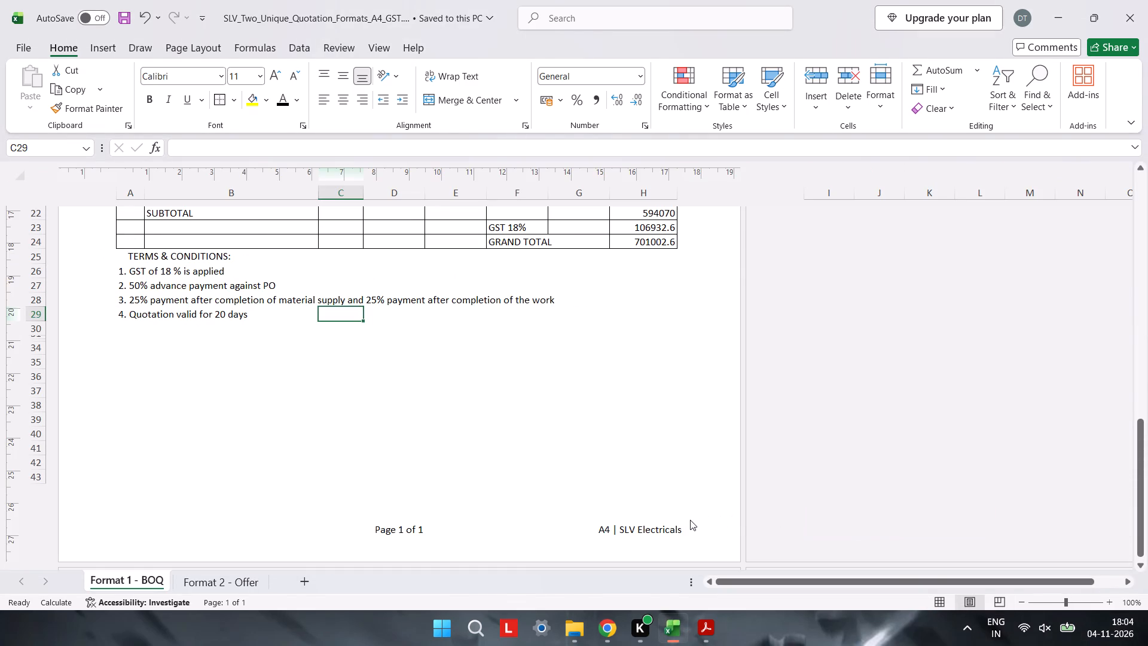
double_click(679, 525)
key(BackSpace)
key(BackSpace)
key(BackSpace)
key(BackSpace)
key(BackSpace)
key(BackSpace)
key(BackSpace)
key(BackSpace)
key(BackSpace)
key(BackSpace)
key(BackSpace)
key(BackSpace)
key(BackSpace)
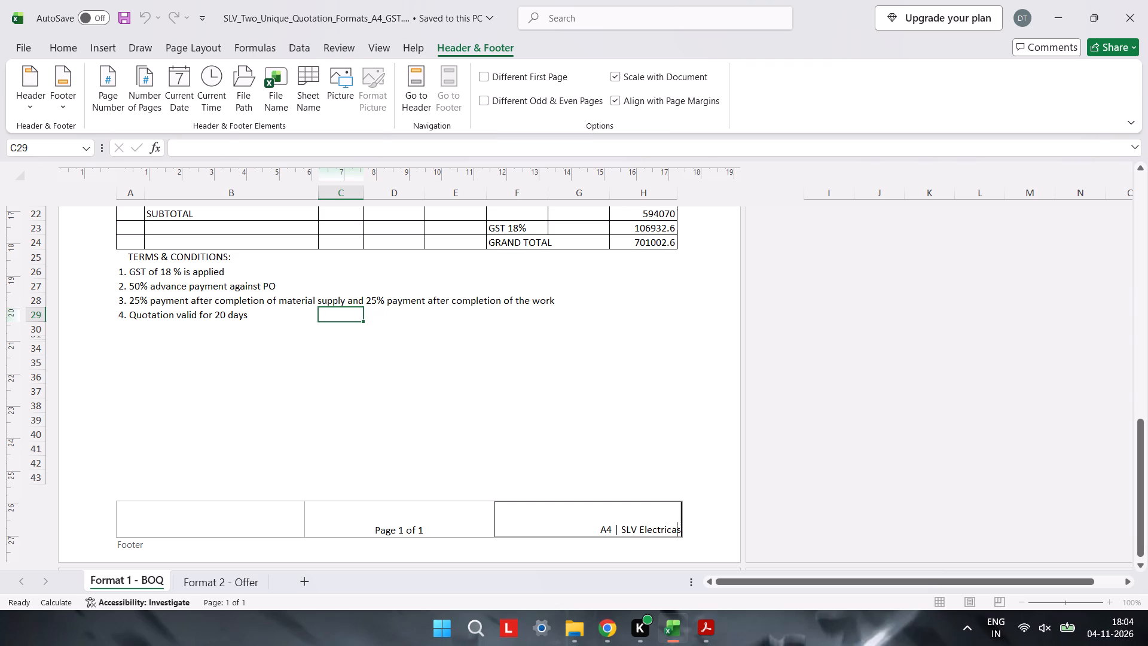
key(BackSpace)
key(BackSpace)
key(BackSpace)
key(BackSpace)
key(BackSpace)
key(BackSpace)
key(BackSpace)
key(Right)
key(BackSpace)
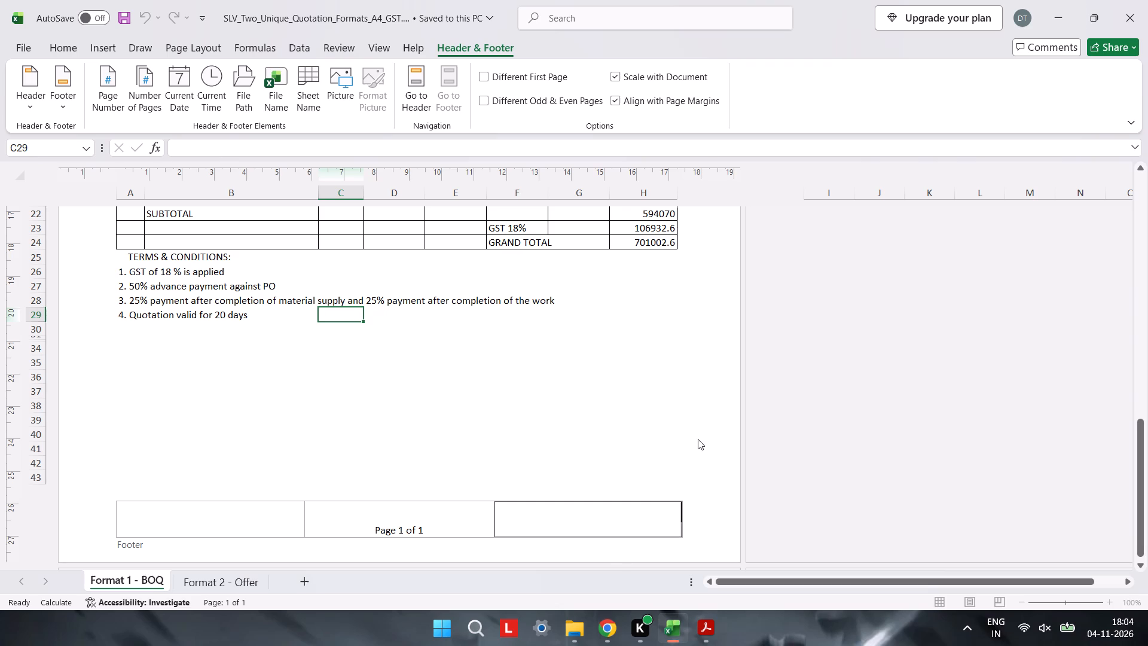
Save the quotation workbook and return the Format 1 - BOQ sheet to Page Break Preview.
key(ctrl+s)
key(ctrl+s)
key(ctrl+s)
key(ctrl+s)
scroll(332, 285, up, 3)
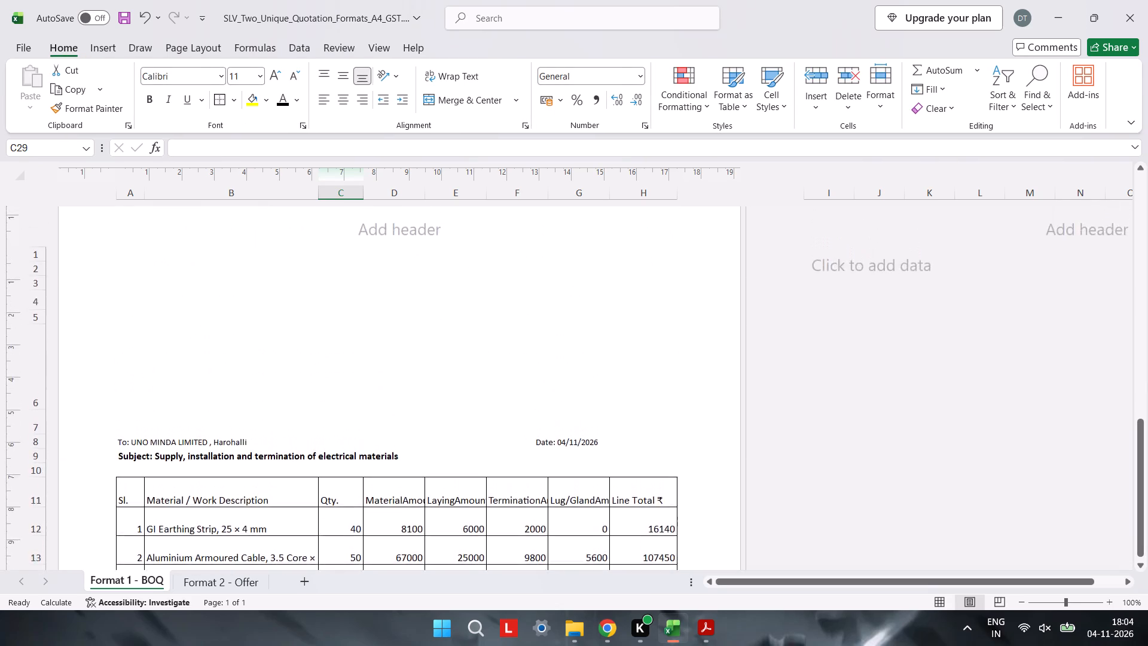
scroll(332, 285, up, 2)
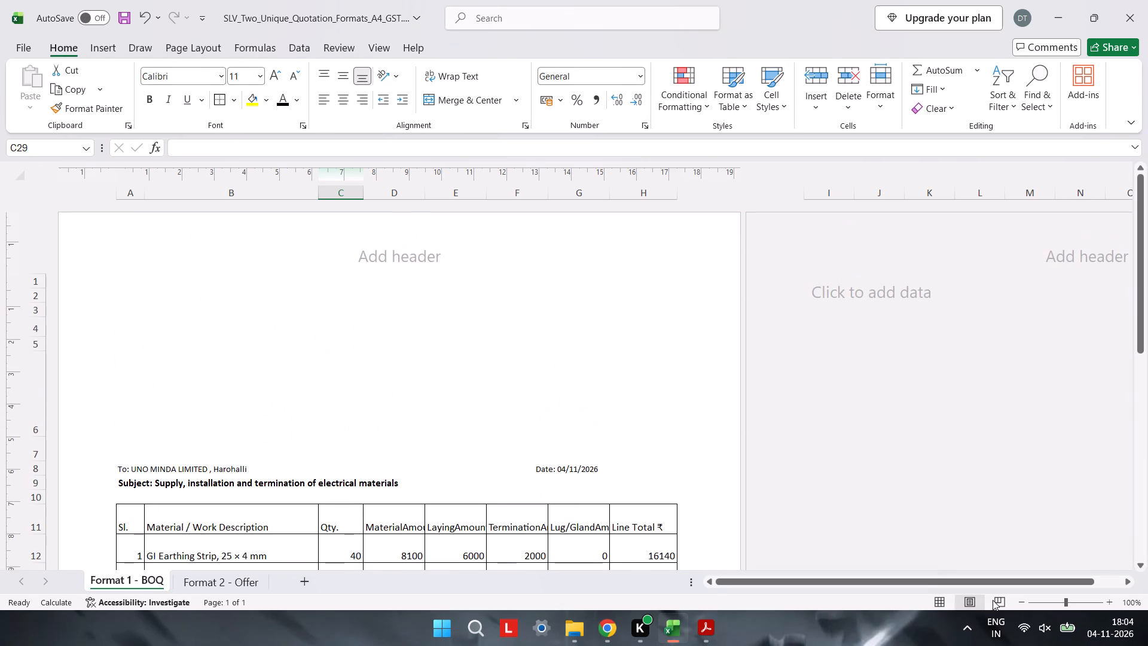
click(993, 600)
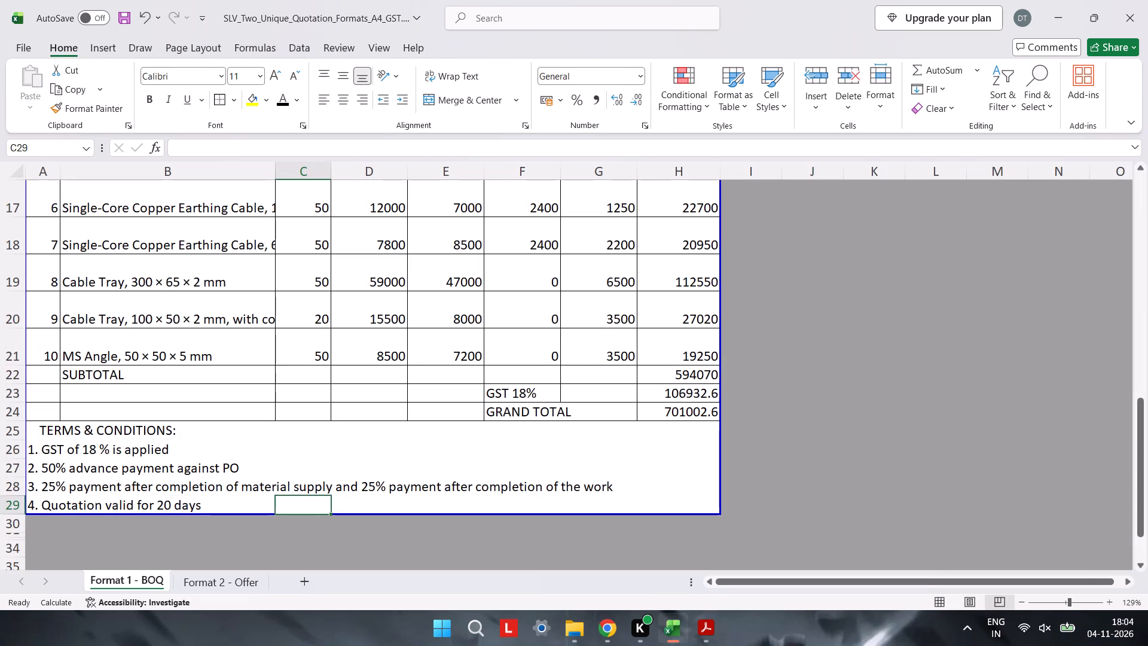
Set up a Save As of the quotation in the yuvaraj folder on drive D with PDF as the file type.
click(15, 47)
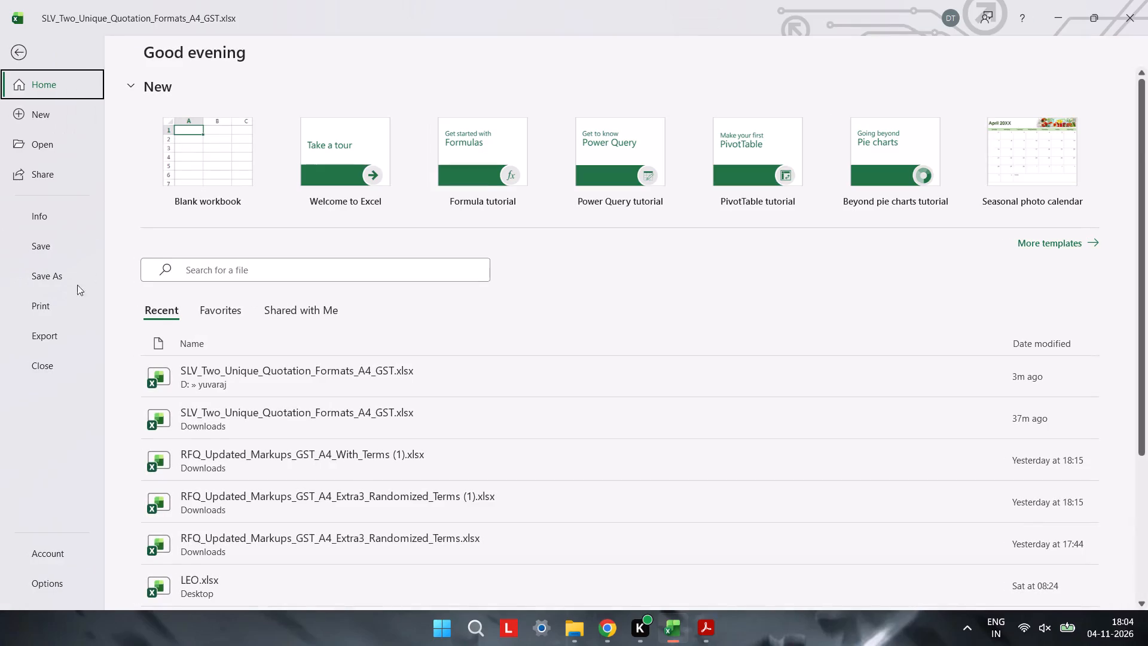
click(62, 273)
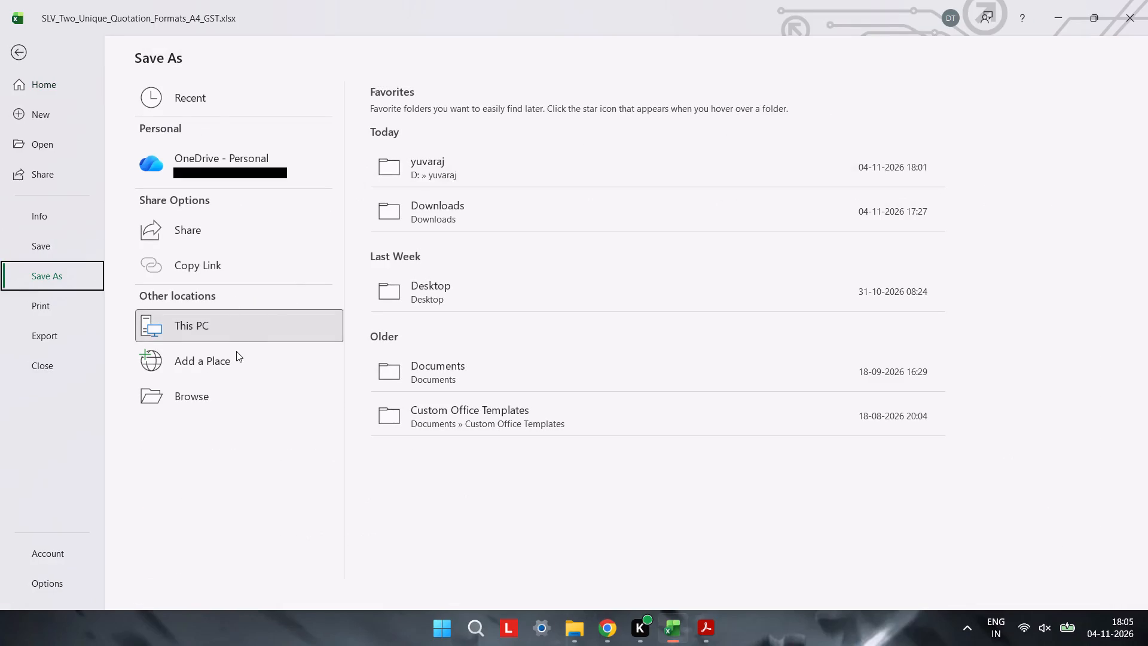
double_click(230, 328)
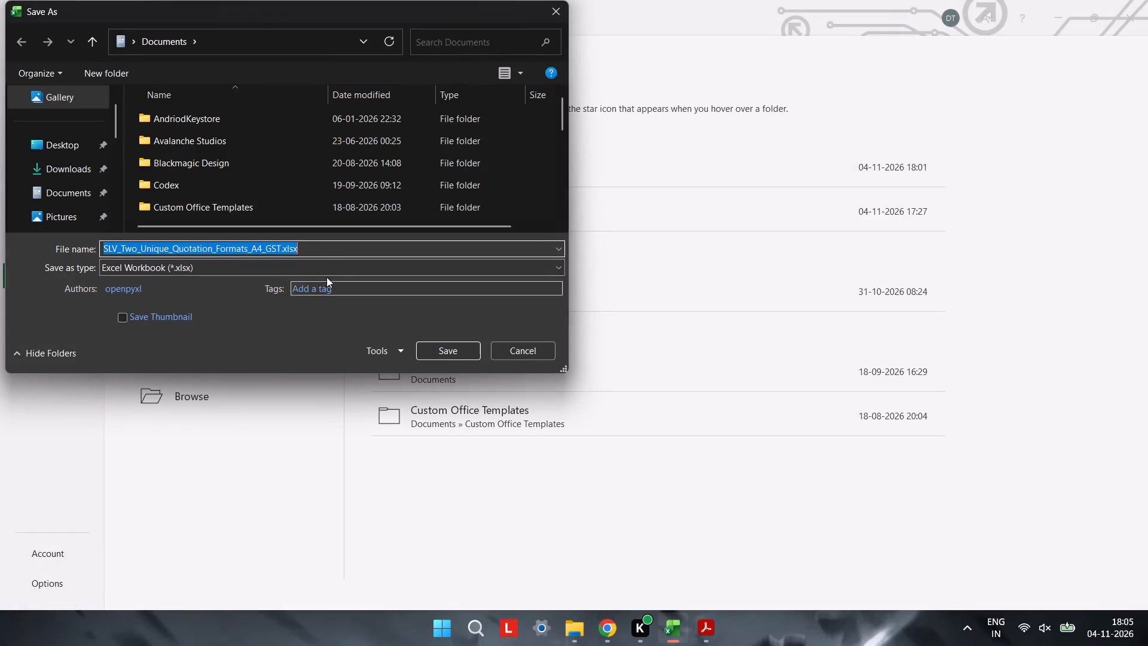
scroll(280, 173, down, 2)
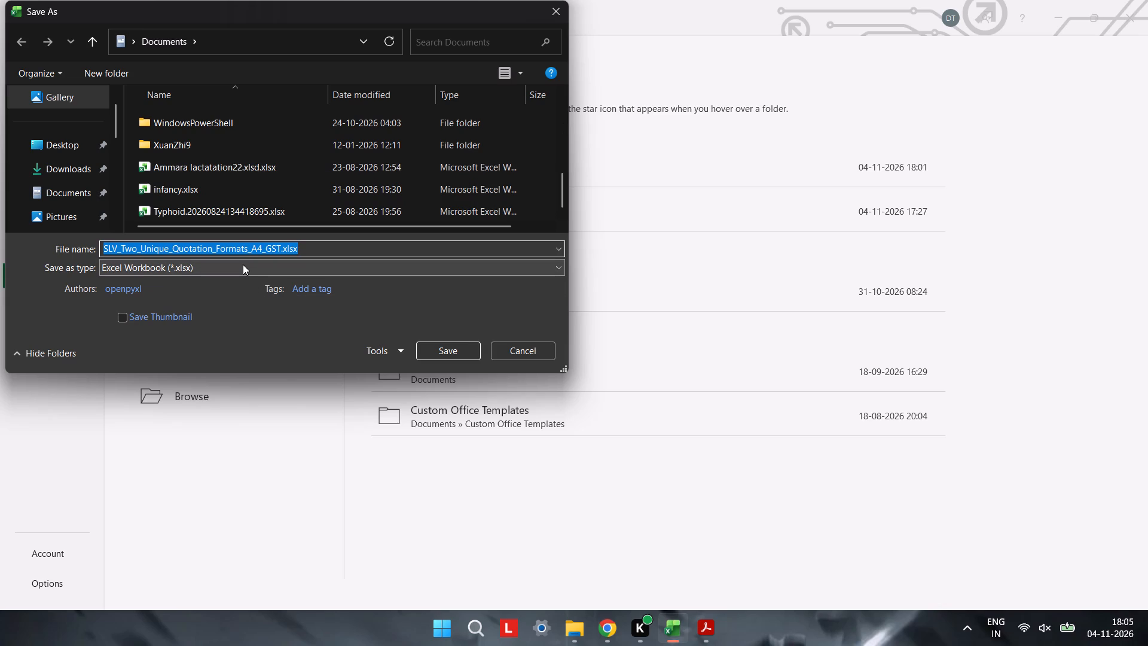
scroll(270, 178, up, 2)
scroll(21, 172, down, 2)
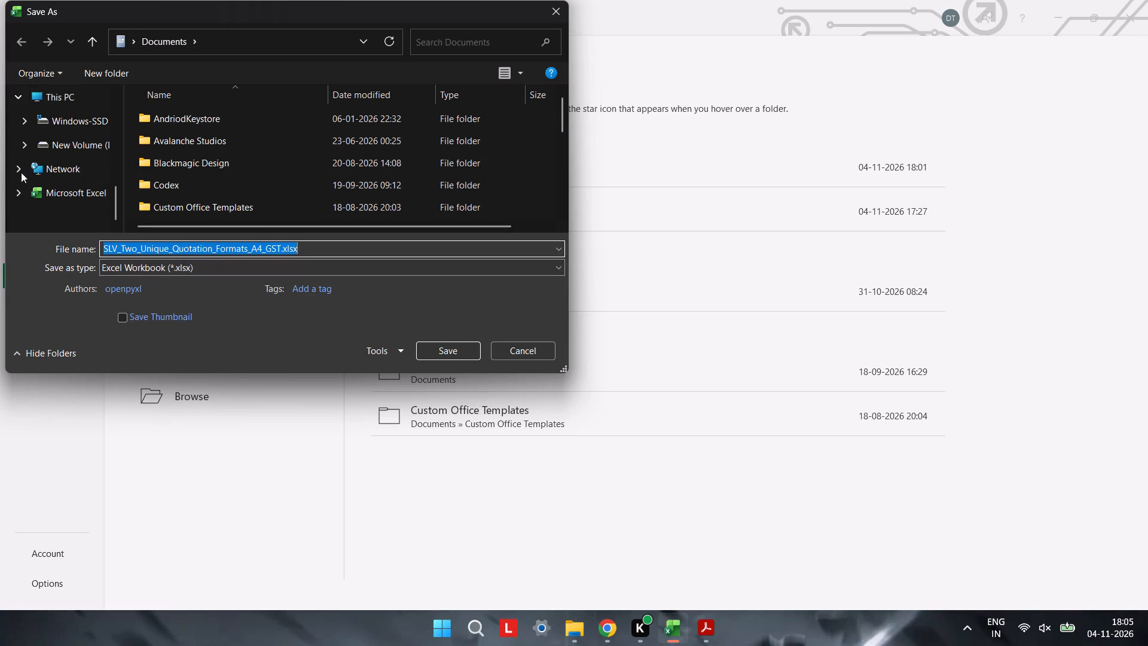
click(30, 151)
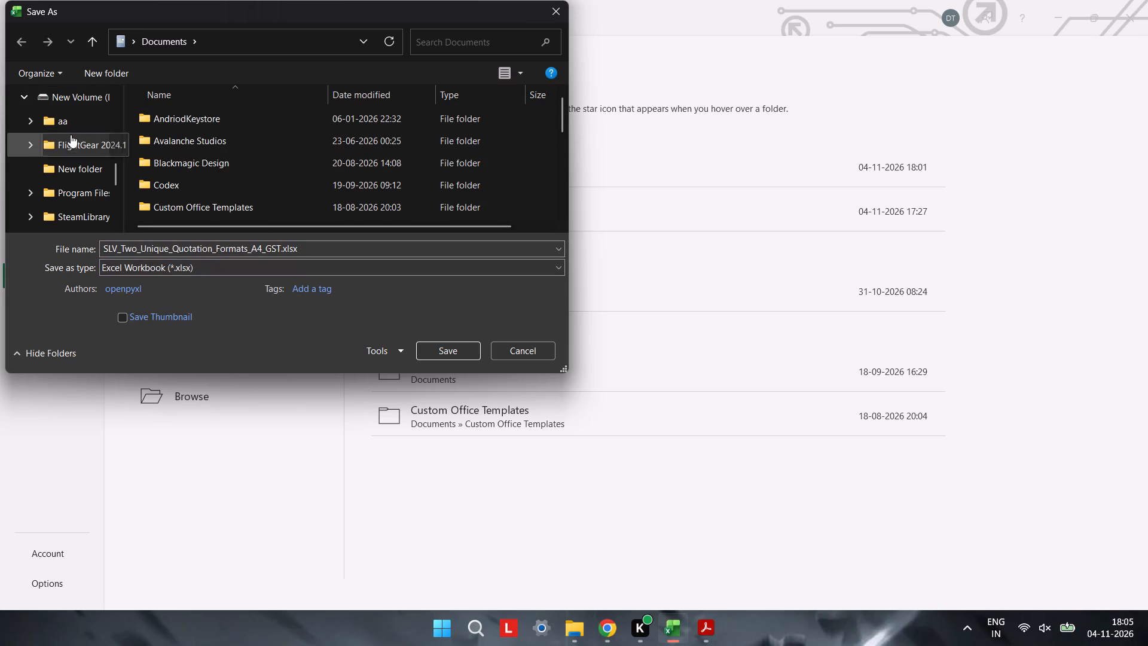
click(65, 84)
click(63, 92)
scroll(245, 151, down, 4)
double_click(183, 207)
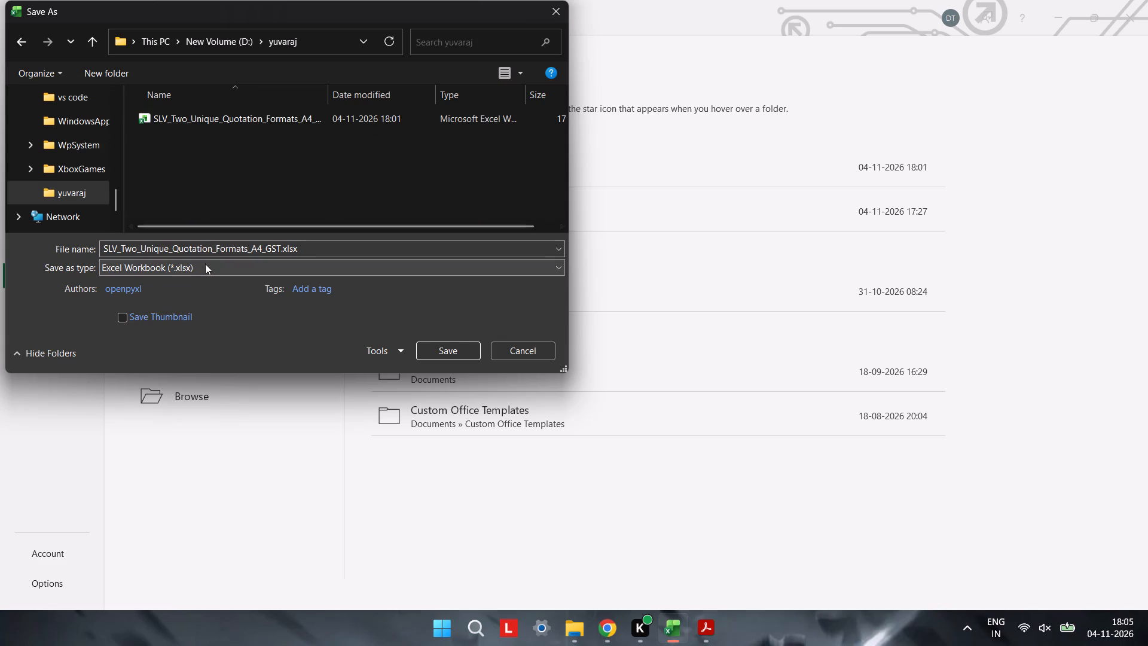
click(198, 270)
click(160, 584)
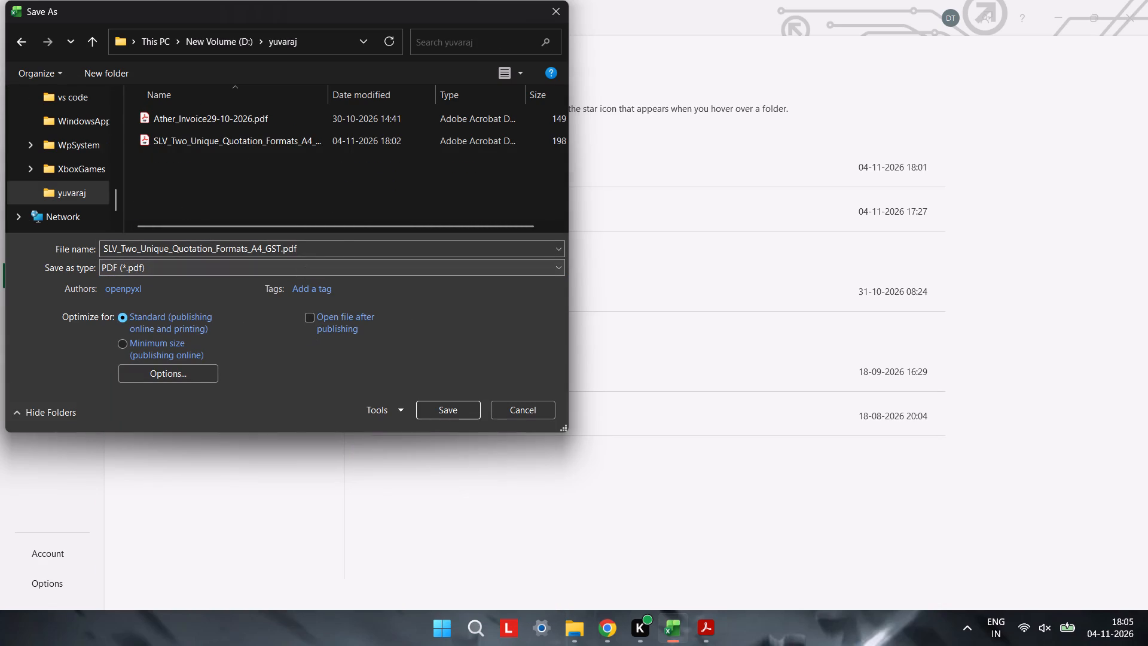
click(275, 247)
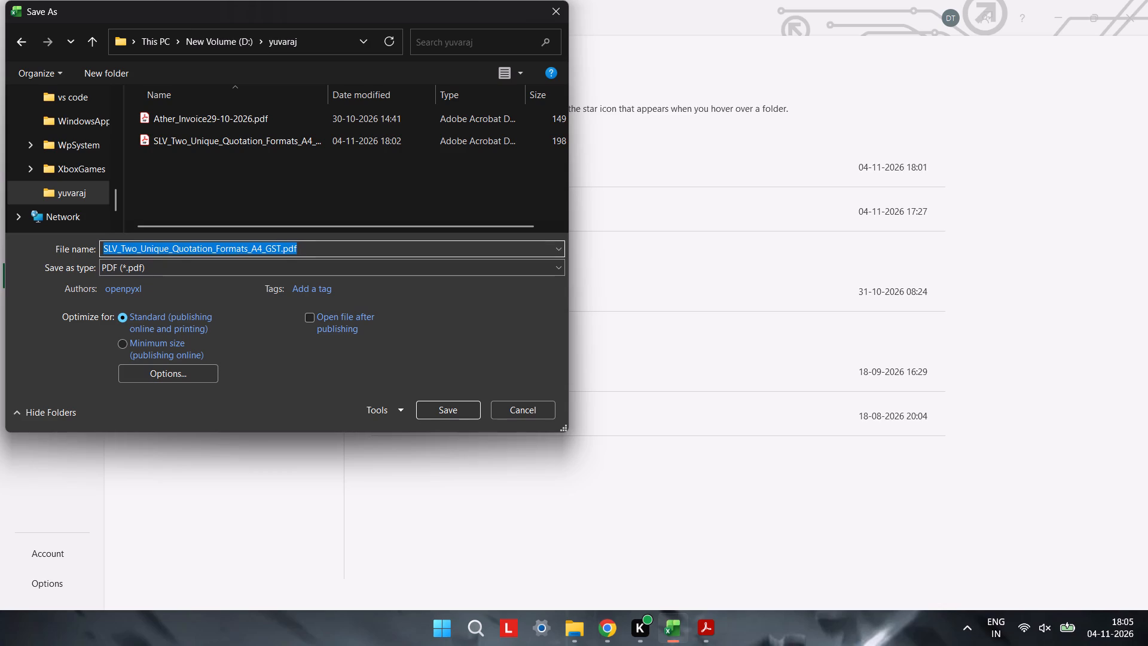
click(275, 247)
click(276, 249)
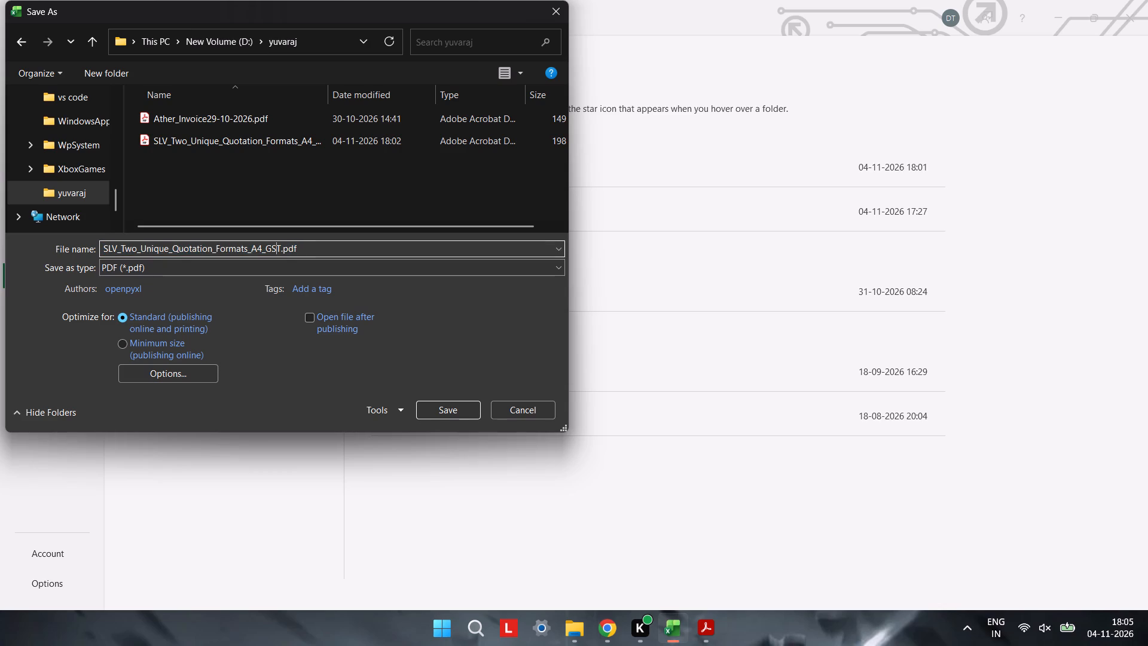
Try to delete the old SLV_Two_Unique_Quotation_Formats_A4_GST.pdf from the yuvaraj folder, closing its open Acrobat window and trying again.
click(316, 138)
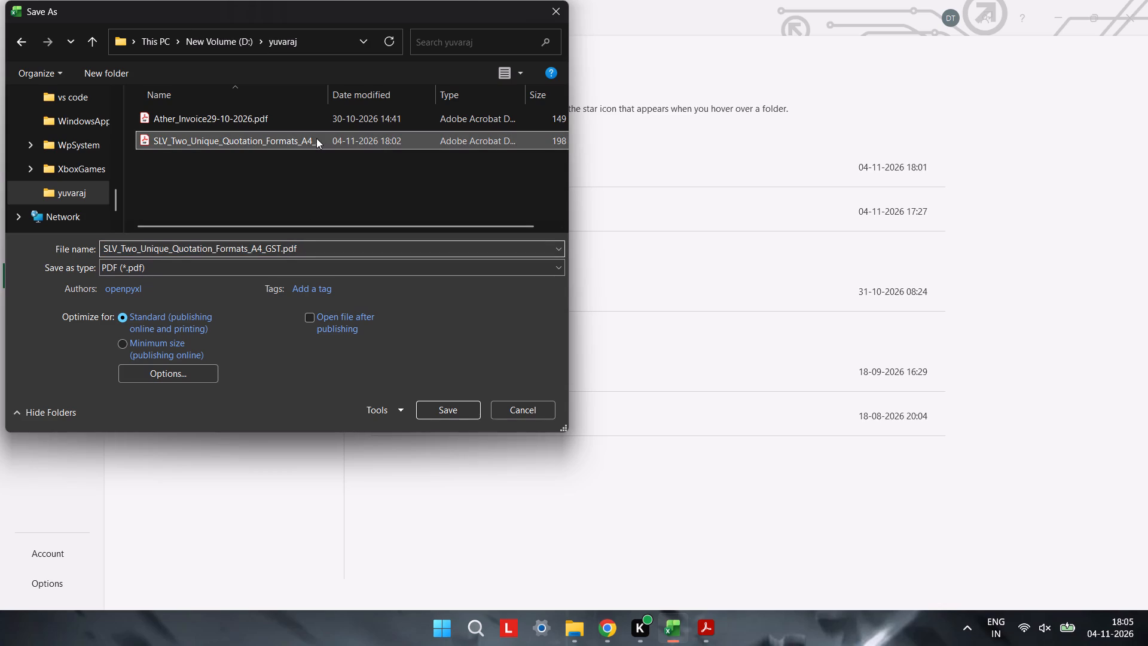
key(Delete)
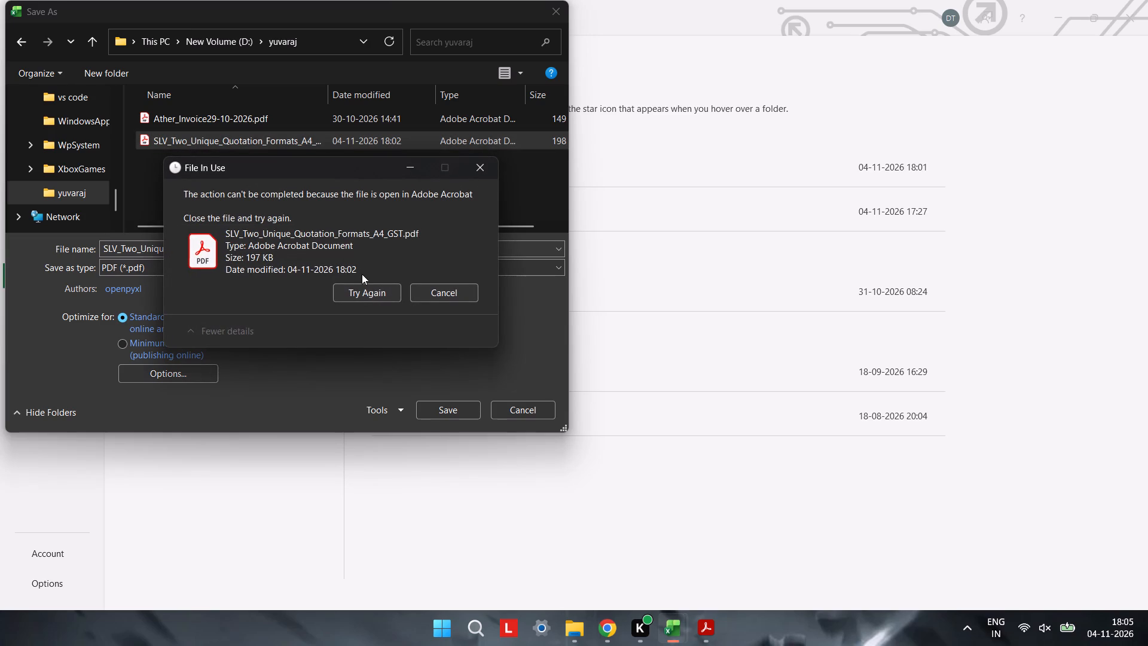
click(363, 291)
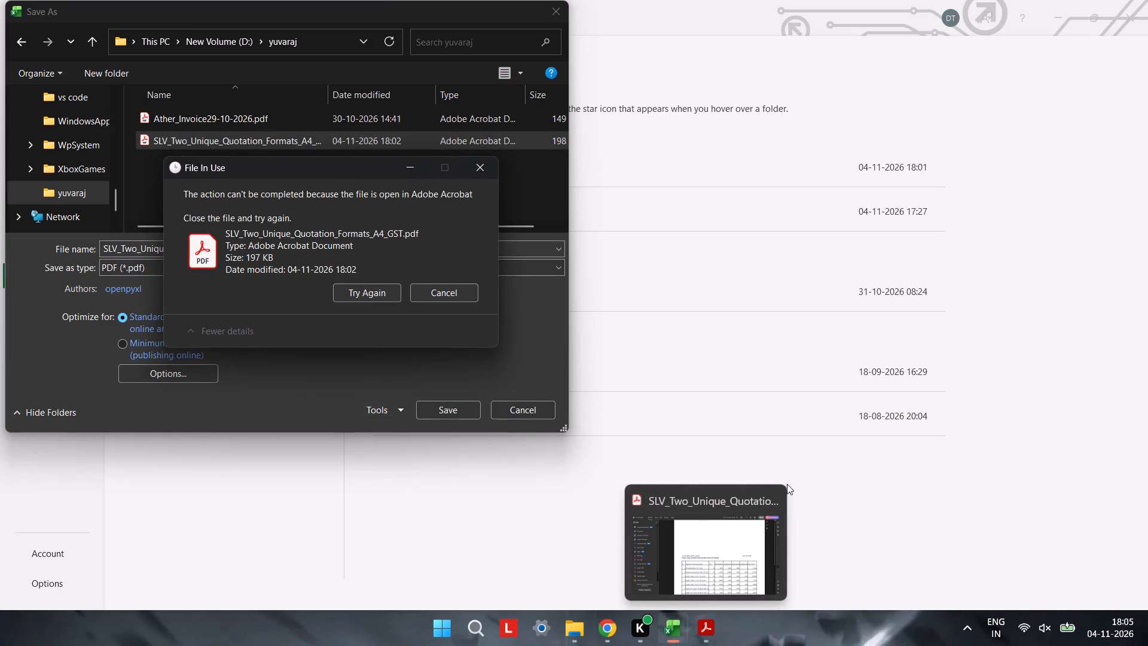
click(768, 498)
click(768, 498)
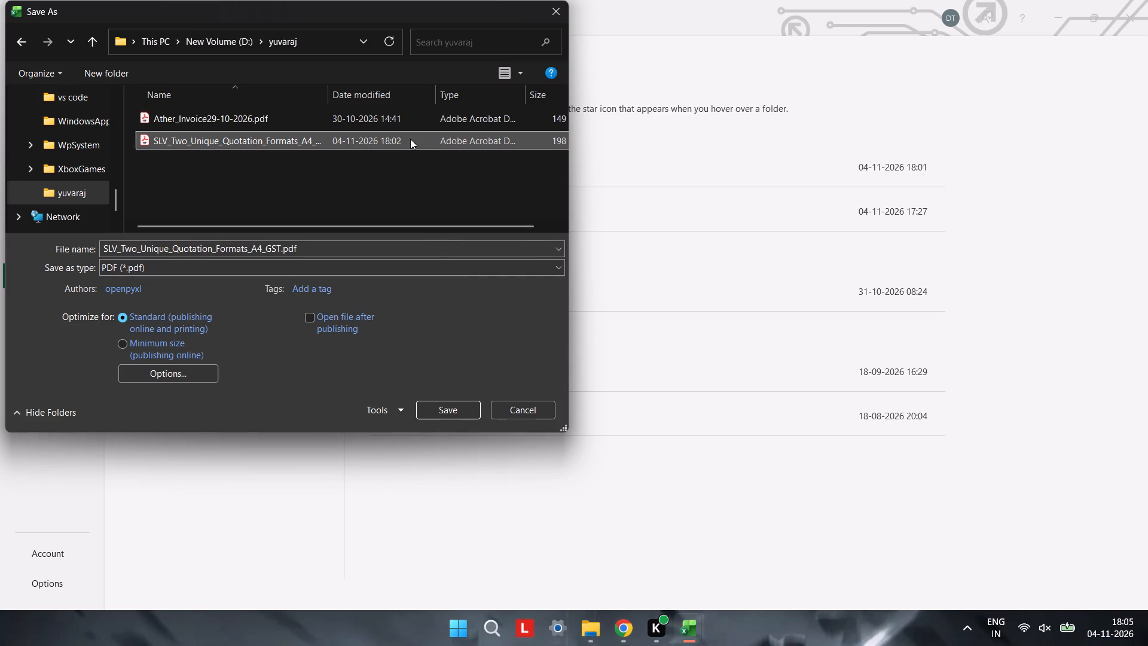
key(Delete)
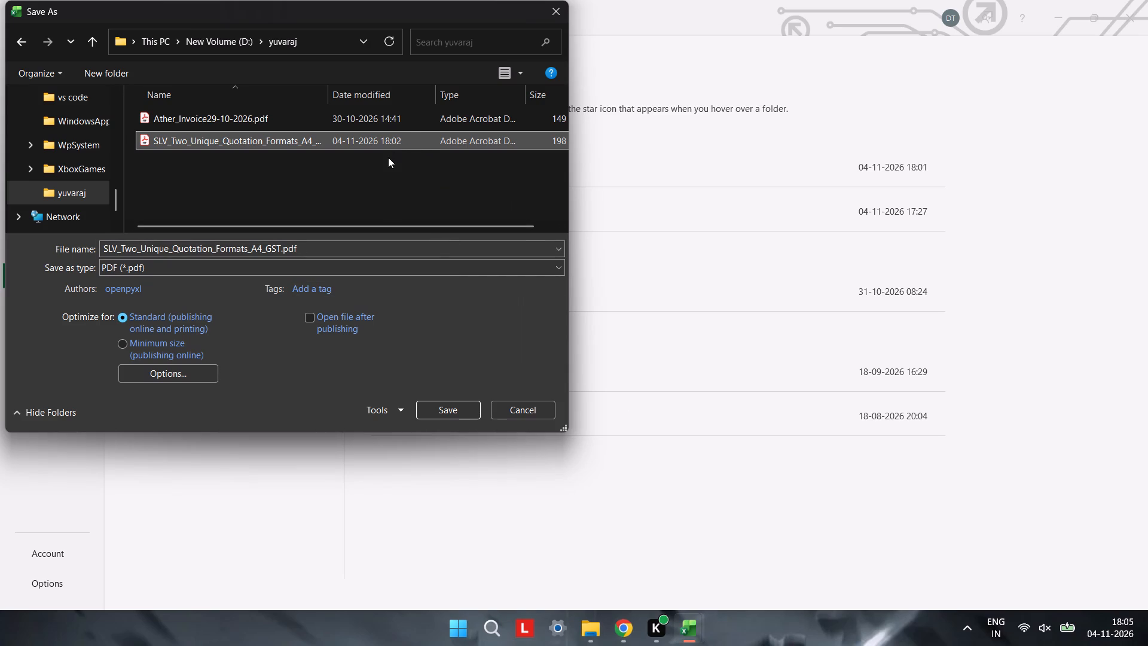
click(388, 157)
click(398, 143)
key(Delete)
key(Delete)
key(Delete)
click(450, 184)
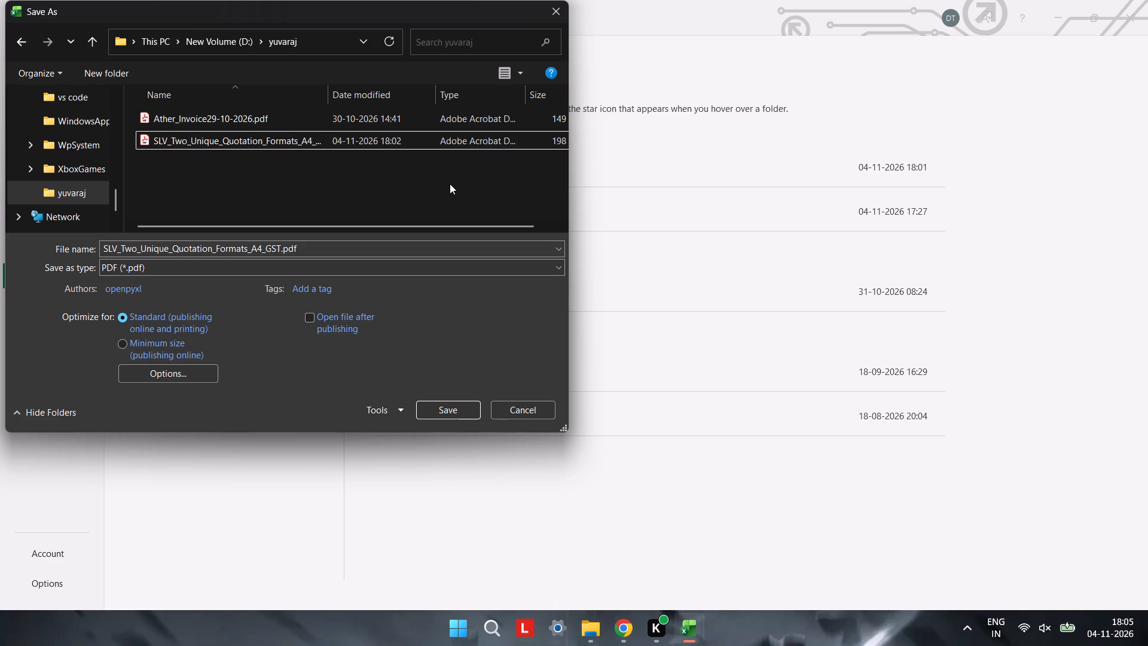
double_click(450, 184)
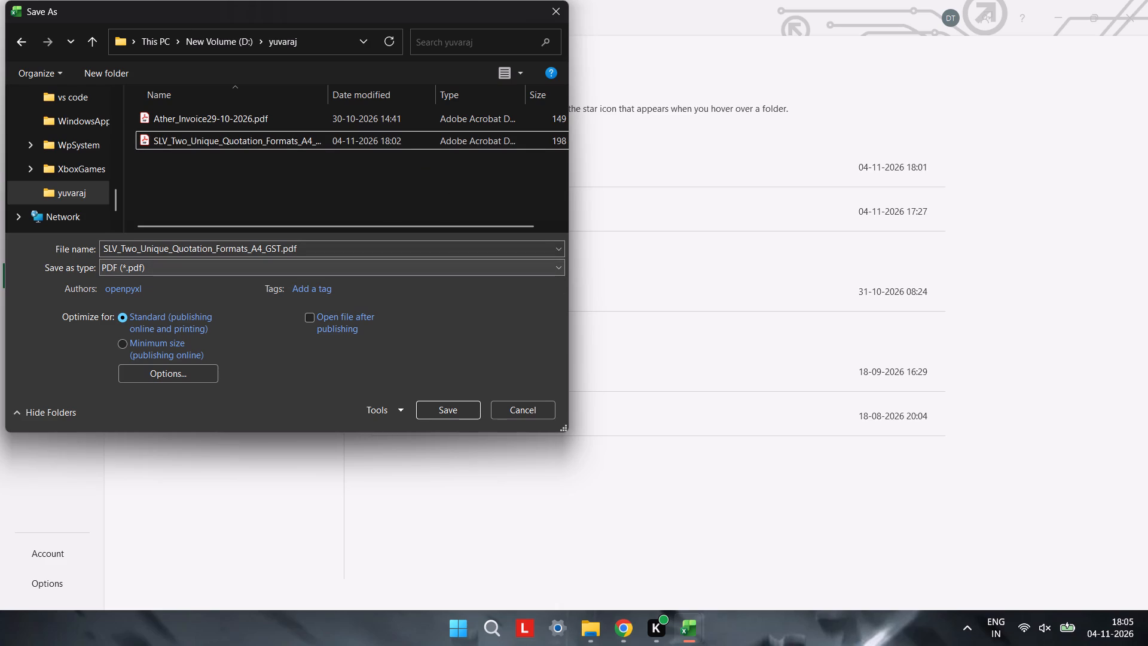
Rename the output file re_quote.pdf and save the PDF export in the yuvaraj folder.
click(258, 246)
click(258, 246)
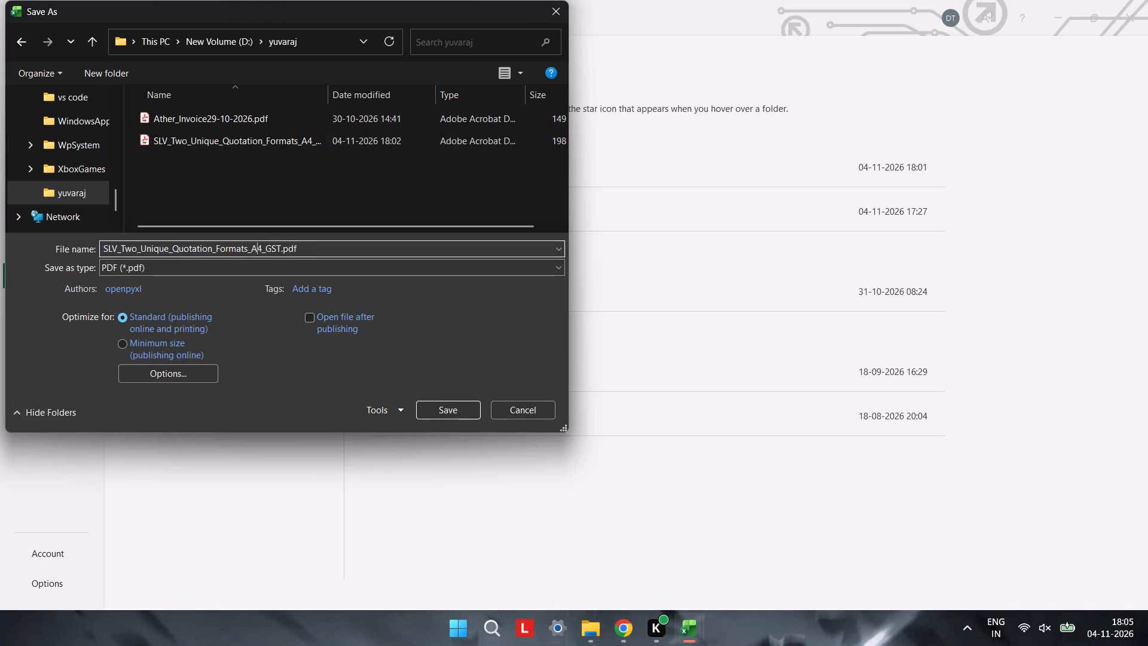
click(269, 249)
key(Left)
key(BackSpace)
key(BackSpace)
key(BackSpace)
key(BackSpace)
key(BackSpace)
key(BackSpace)
key(BackSpace)
key(BackSpace)
key(BackSpace)
key(BackSpace)
key(BackSpace)
key(BackSpace)
key(BackSpace)
key(BackSpace)
key(BackSpace)
key(BackSpace)
key(BackSpace)
key(BackSpace)
key(BackSpace)
key(BackSpace)
key(BackSpace)
key(BackSpace)
key(BackSpace)
key(BackSpace)
key(BackSpace)
key(BackSpace)
key(BackSpace)
key(BackSpace)
key(BackSpace)
key(BackSpace)
key(BackSpace)
key(BackSpace)
key(BackSpace)
key(BackSpace)
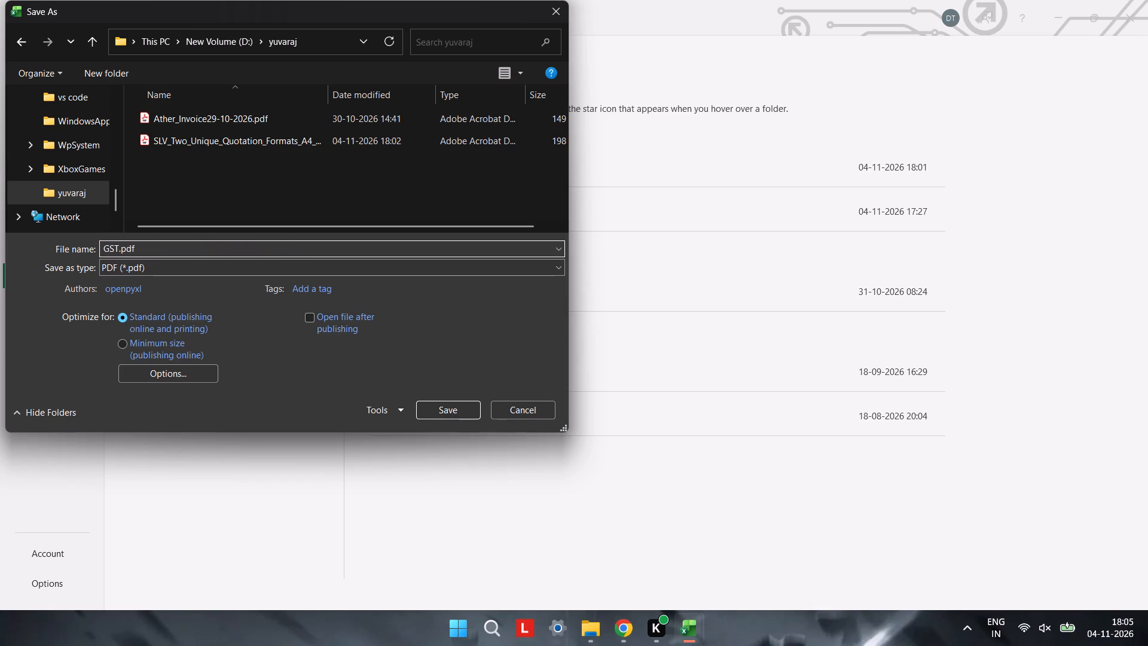
key(Right)
key(Right)
key(Right)
key(BackSpace)
key(BackSpace)
key(BackSpace)
key(BackSpace)
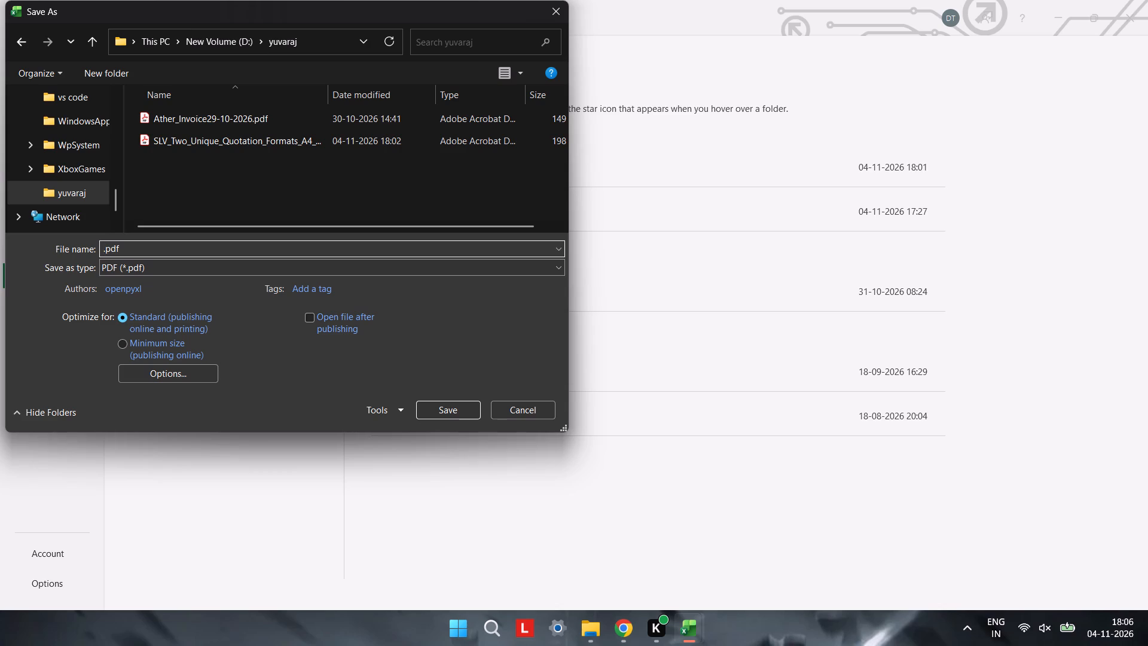
text(ne)
key(BackSpace)
key(BackSpace)
text(re)
key(shift+underscore)
text(quo)
key(t)
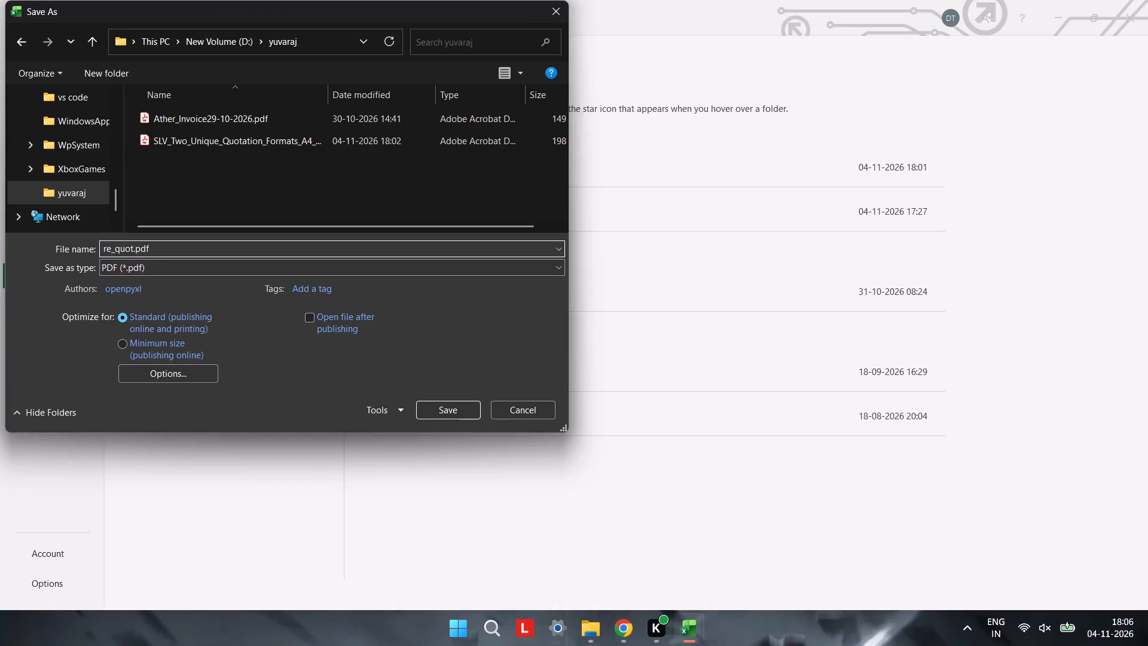
key(e)
key(Return)
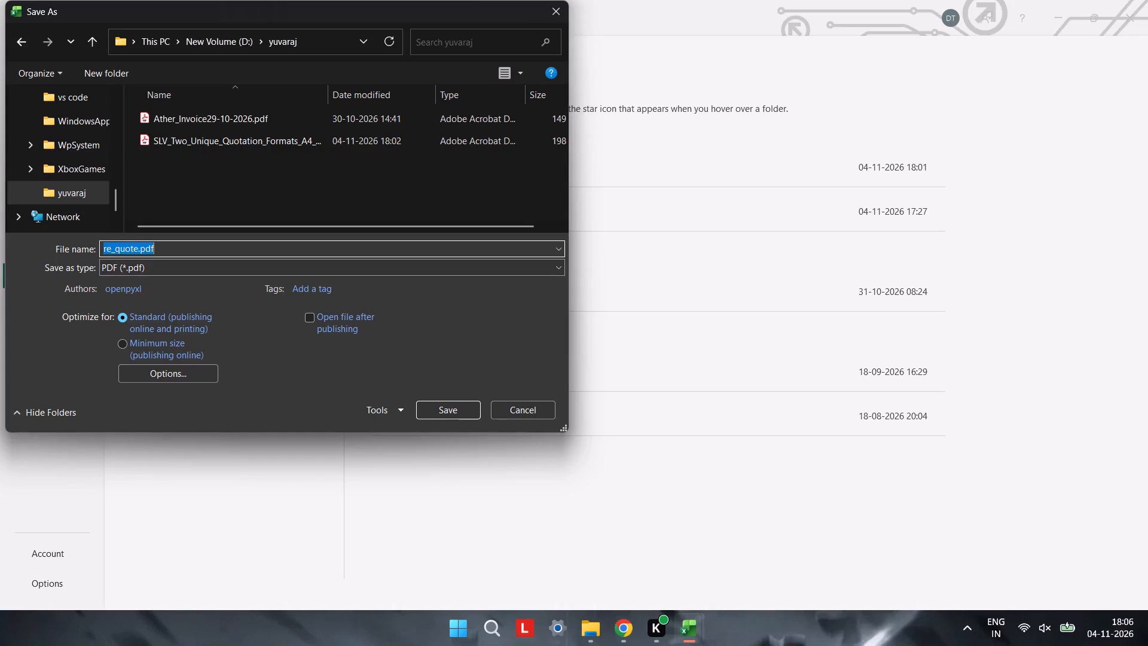
click(441, 399)
click(447, 405)
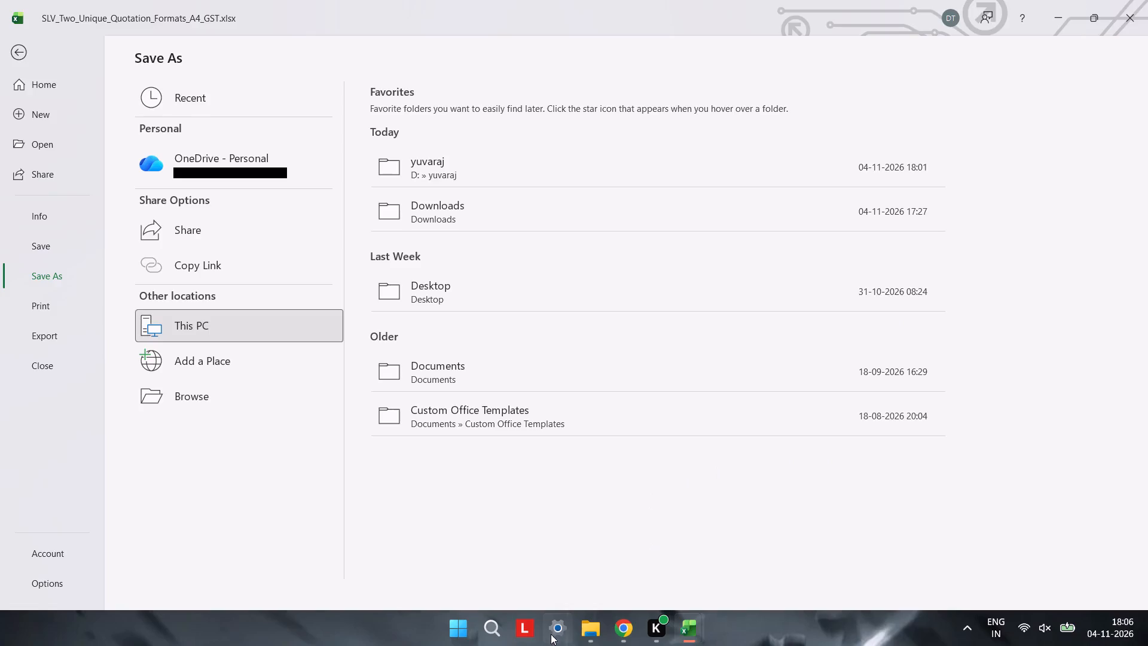
Switch to File Explorer and reopen the yuvaraj folder on drive D to check for the exported PDF.
click(582, 632)
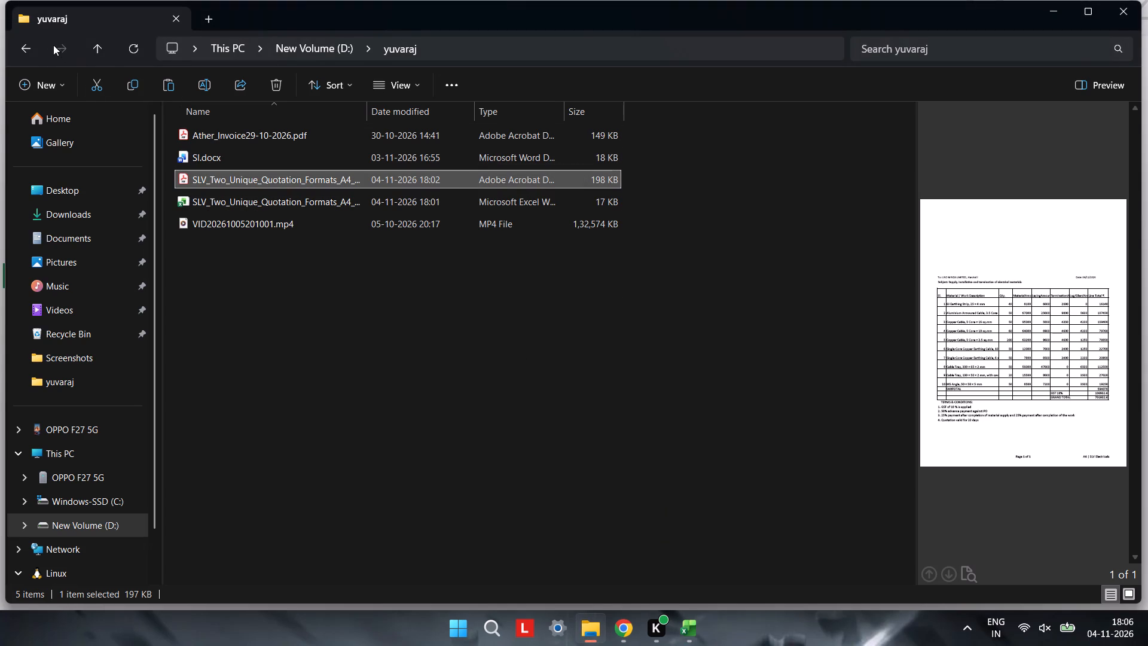
click(34, 42)
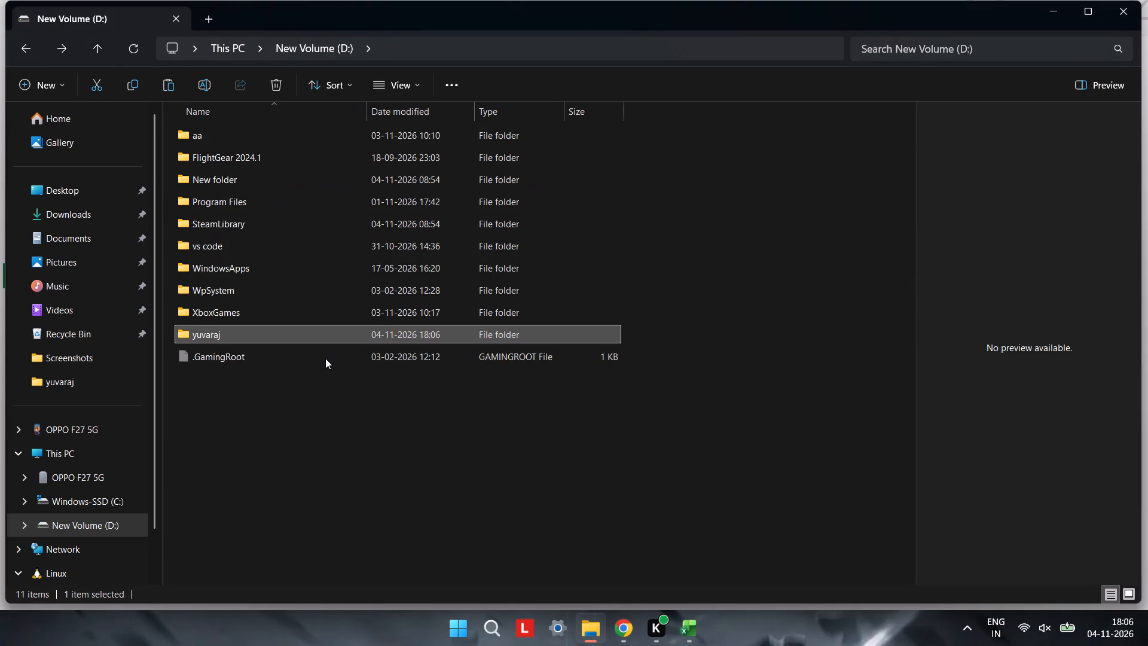
double_click(324, 336)
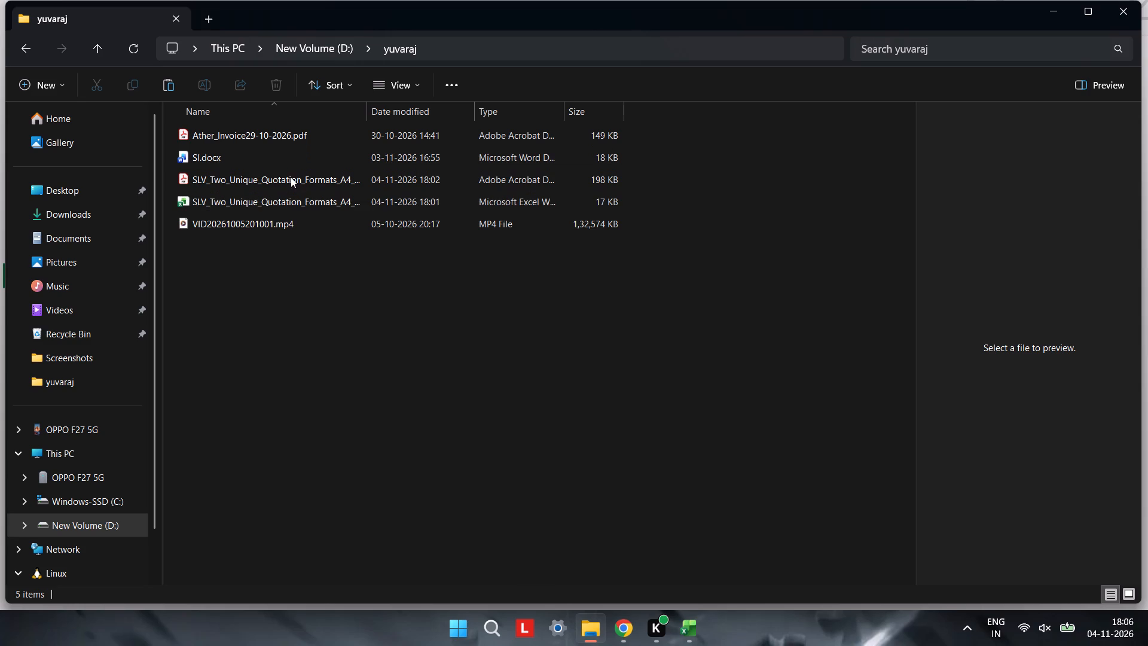
Return to Excel's pending deletion of the old quotation PDF and cancel it.
click(682, 643)
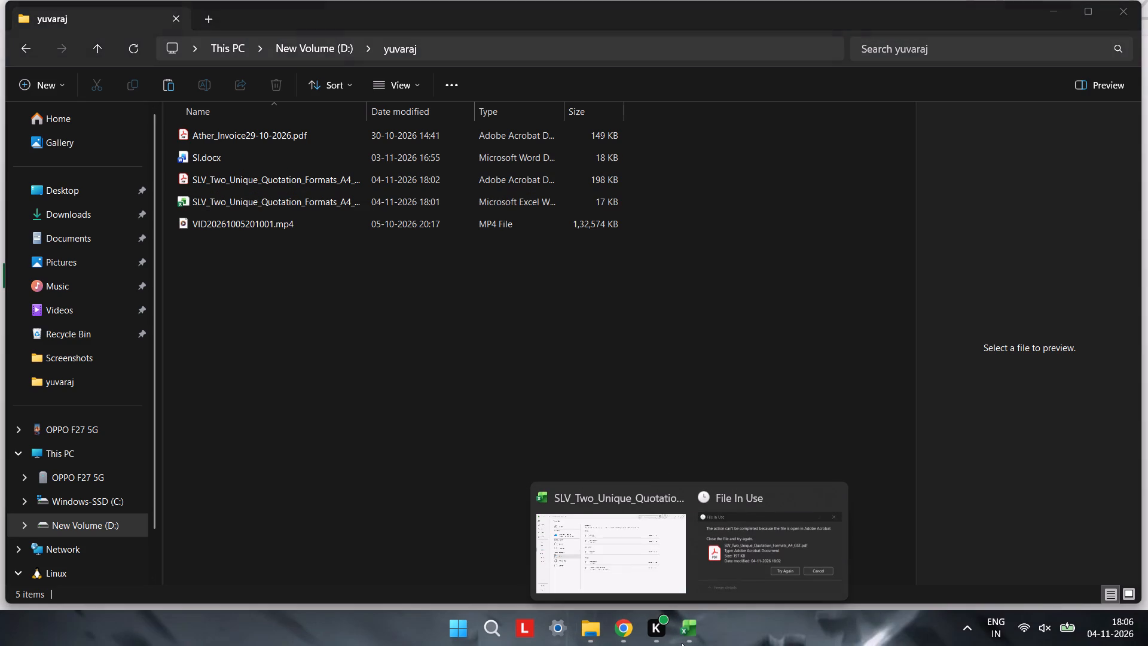
click(722, 590)
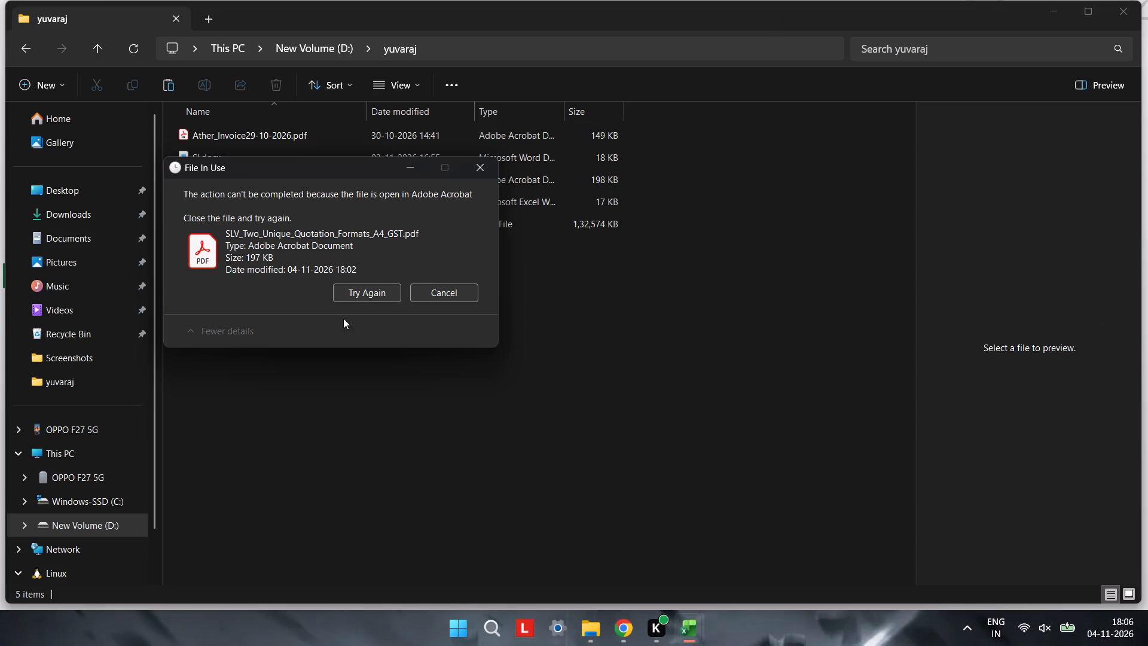
click(423, 296)
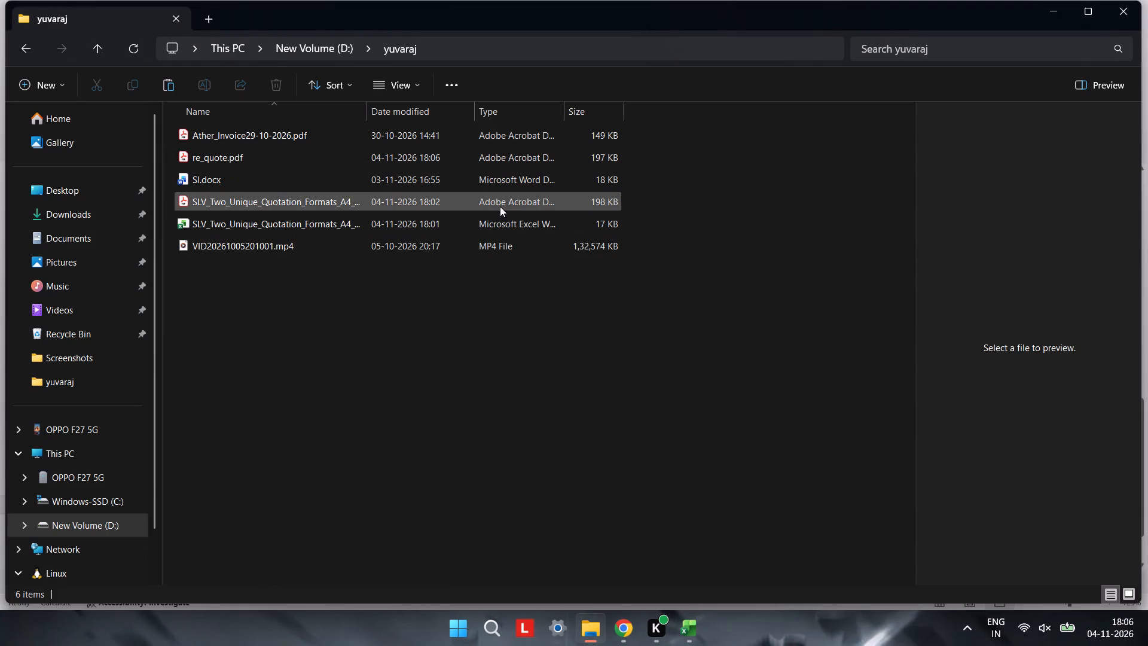
Open re_quote.pdf from the yuvaraj folder in Acrobat, check its table, terms and page footer in a maximised window, and close it.
double_click(487, 149)
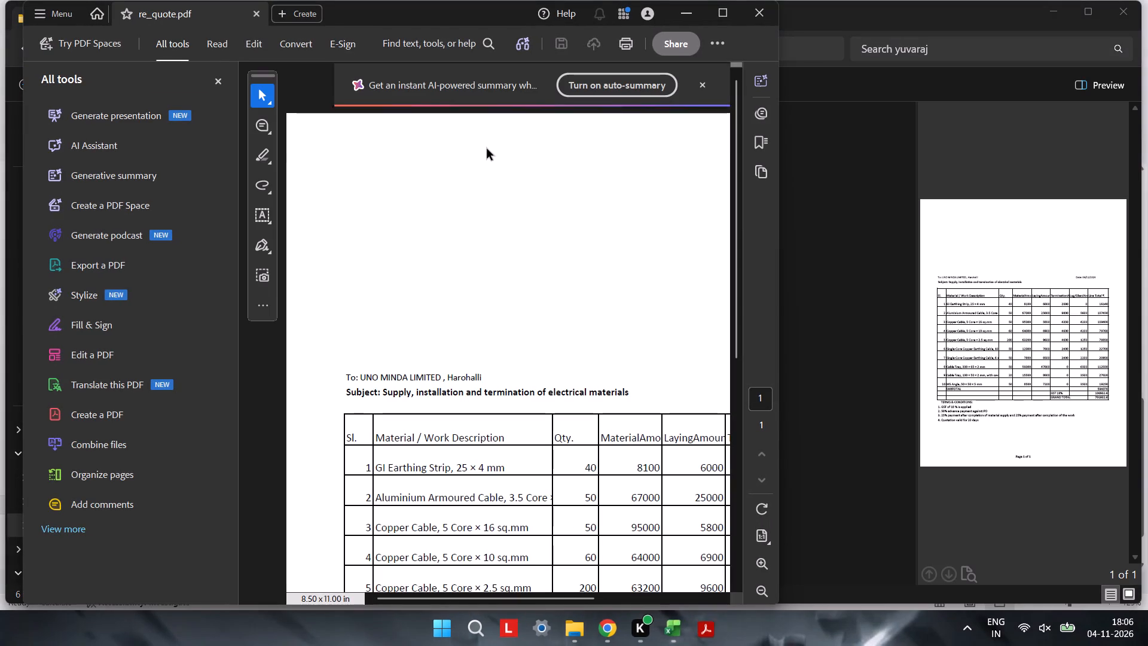
scroll(633, 273, down, 5)
scroll(633, 273, left, 2)
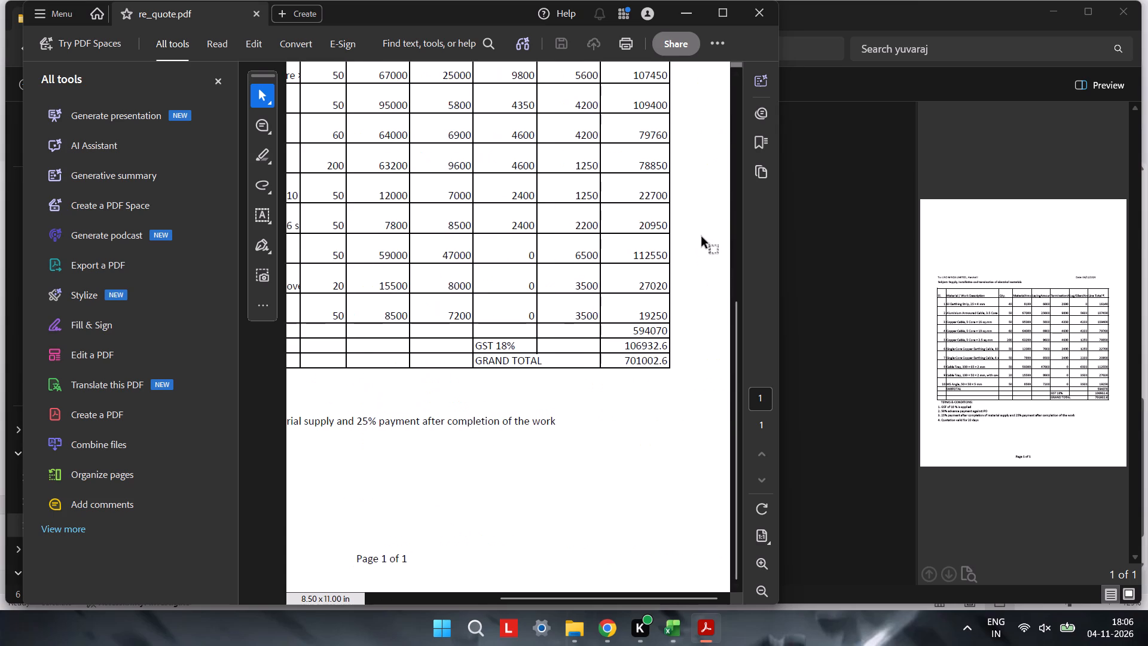
drag(731, 0, 728, 10)
click(728, 10)
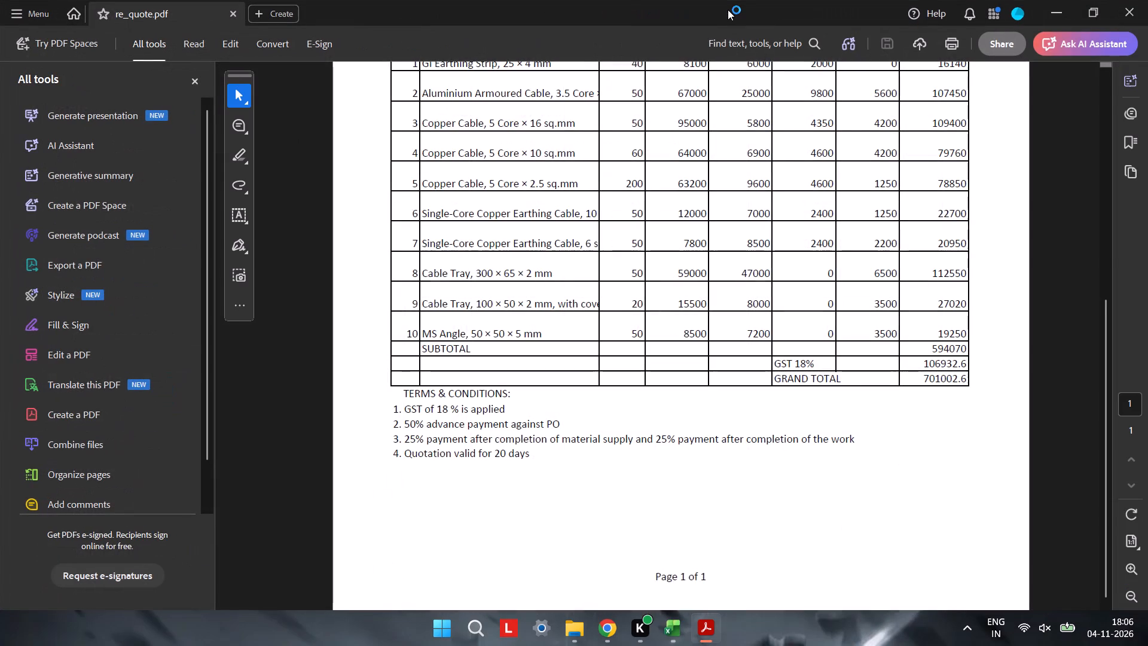
scroll(695, 182, up, 2)
scroll(695, 182, down, 2)
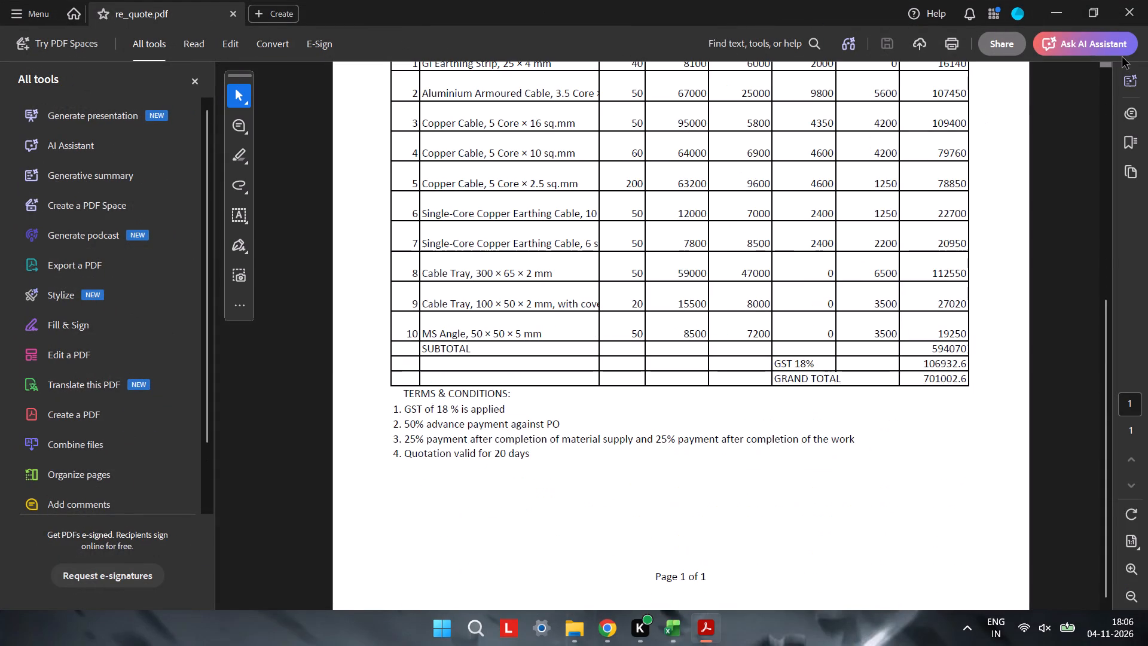
click(1135, 12)
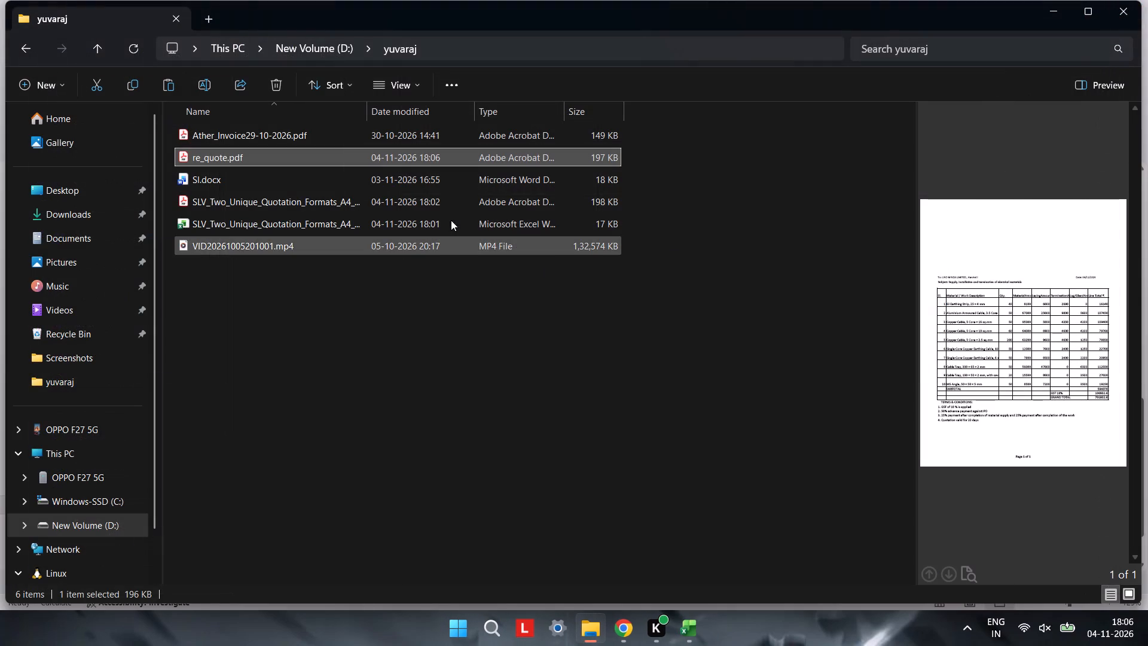